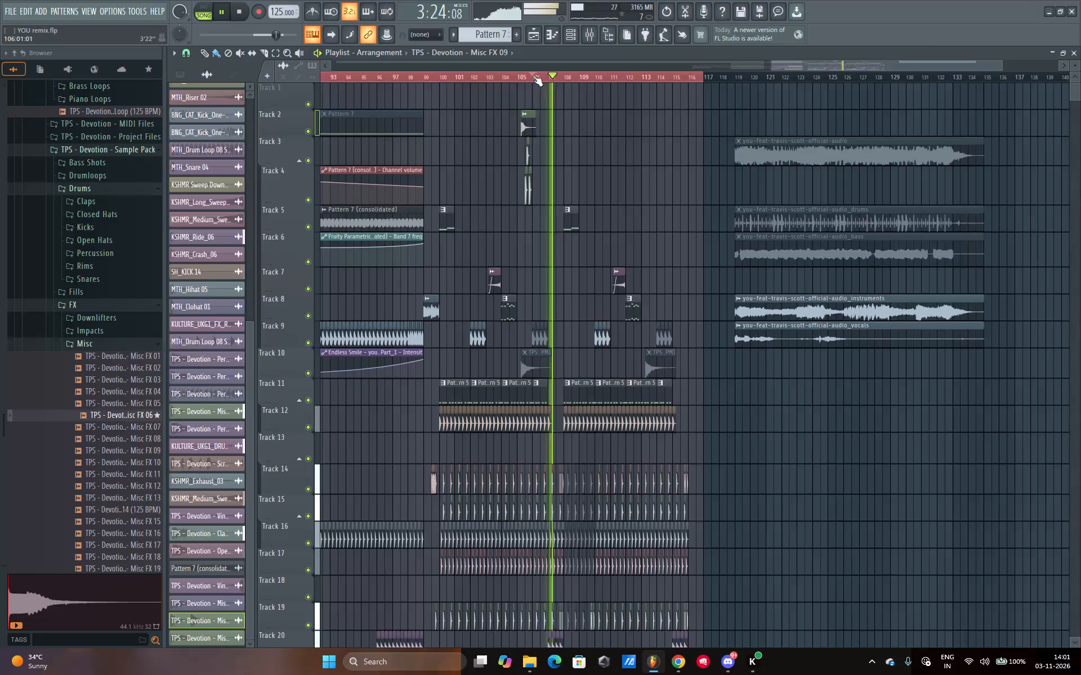
# Play through the section from about bar 107 to bar 116 and examine its clips across the playlist tracks.
pyautogui.click(785, 667)
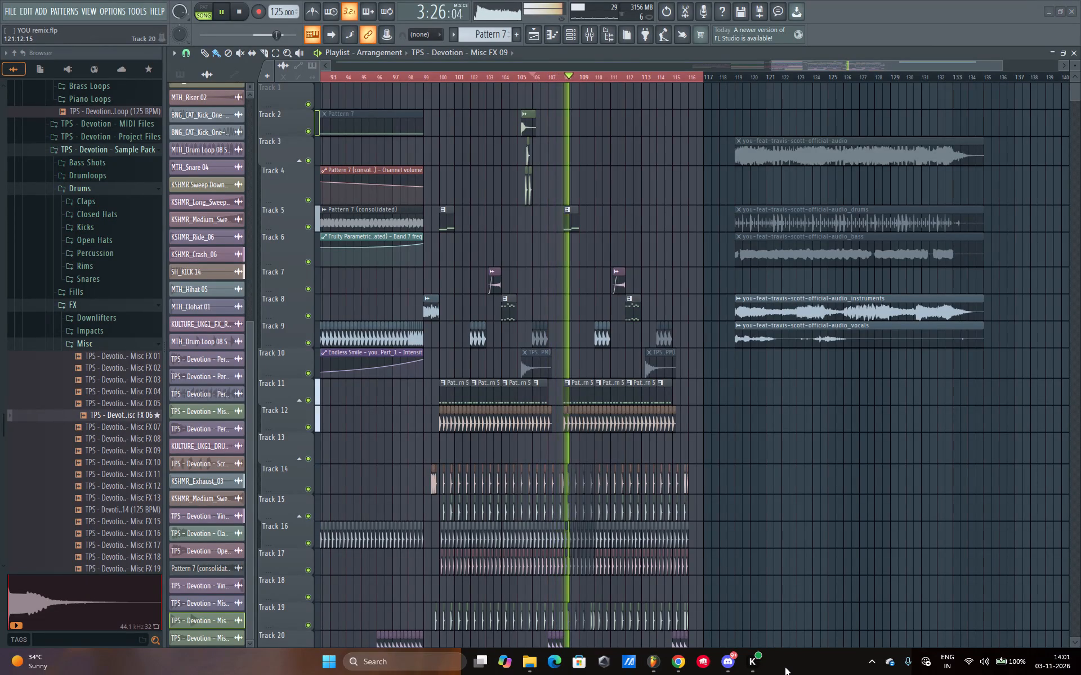
pyautogui.scroll(-9, 678, 82)
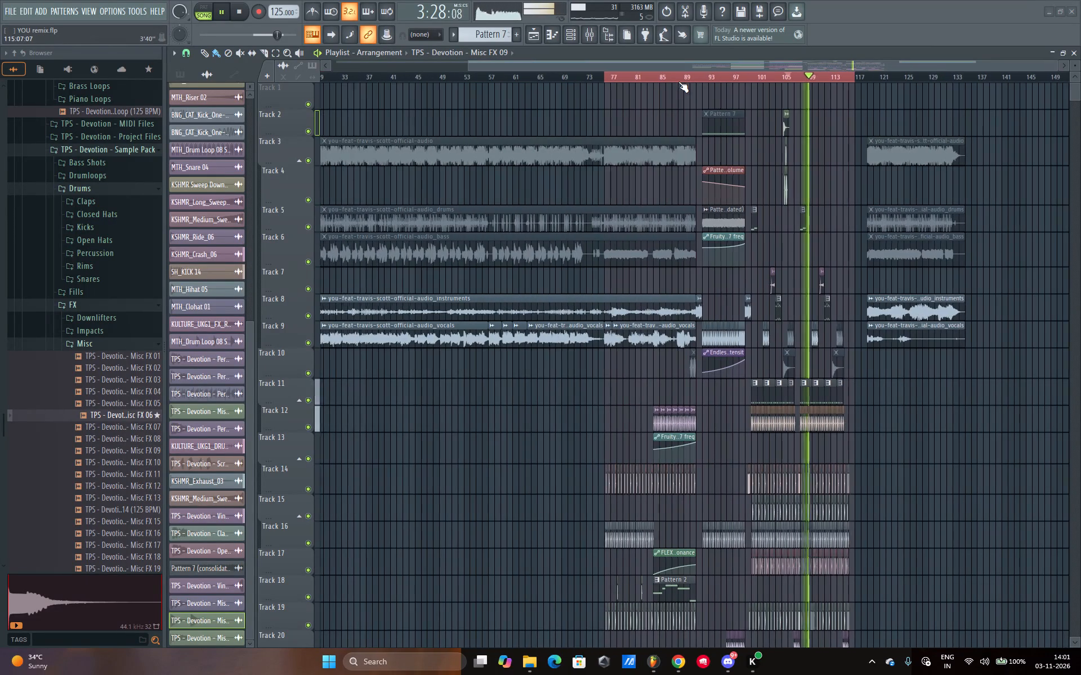
pyautogui.scroll(12, 758, 79)
pyautogui.scroll(-6, 758, 79)
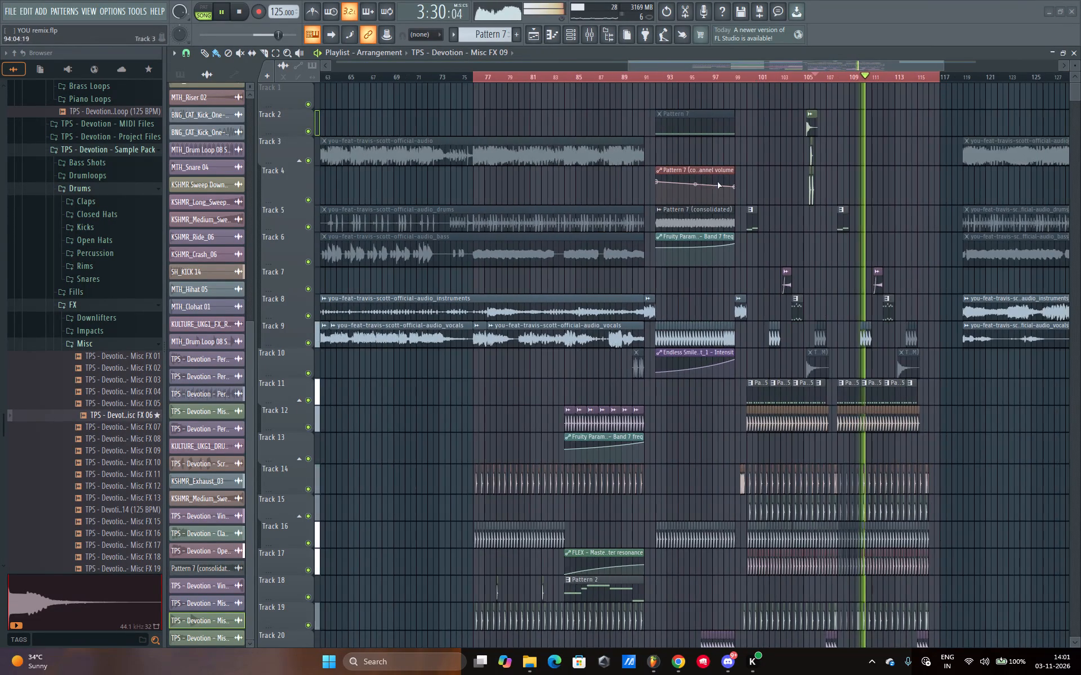
pyautogui.scroll(-8, 870, 301)
pyautogui.scroll(-7, 970, 313)
pyautogui.scroll(5, 971, 316)
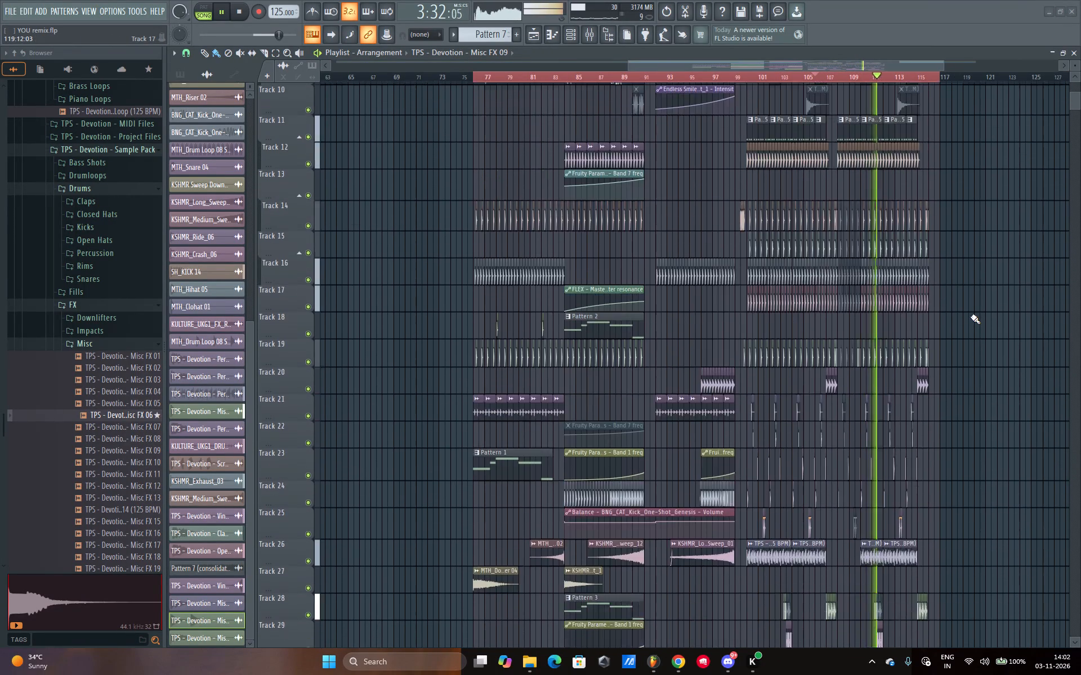
pyautogui.scroll(8, 971, 316)
pyautogui.scroll(11, 925, 79)
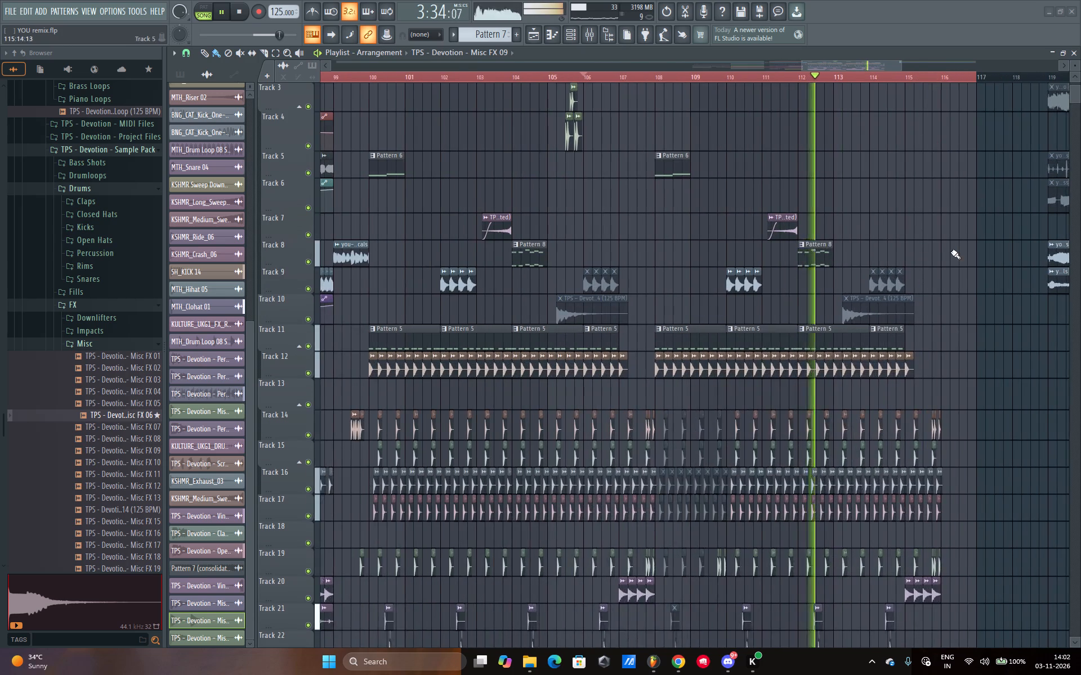
pyautogui.scroll(7, 950, 248)
pyautogui.scroll(9, 957, 79)
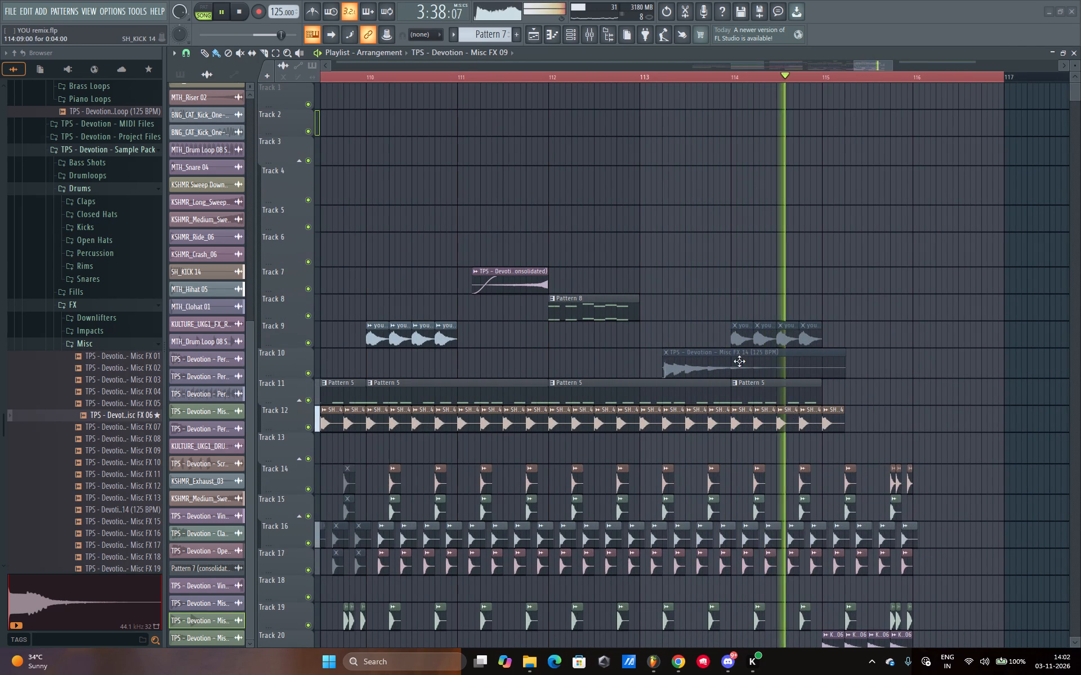
pyautogui.press('space')
pyautogui.scroll(-7, 821, 85)
pyautogui.press('space')
pyautogui.scroll(7, 906, 190)
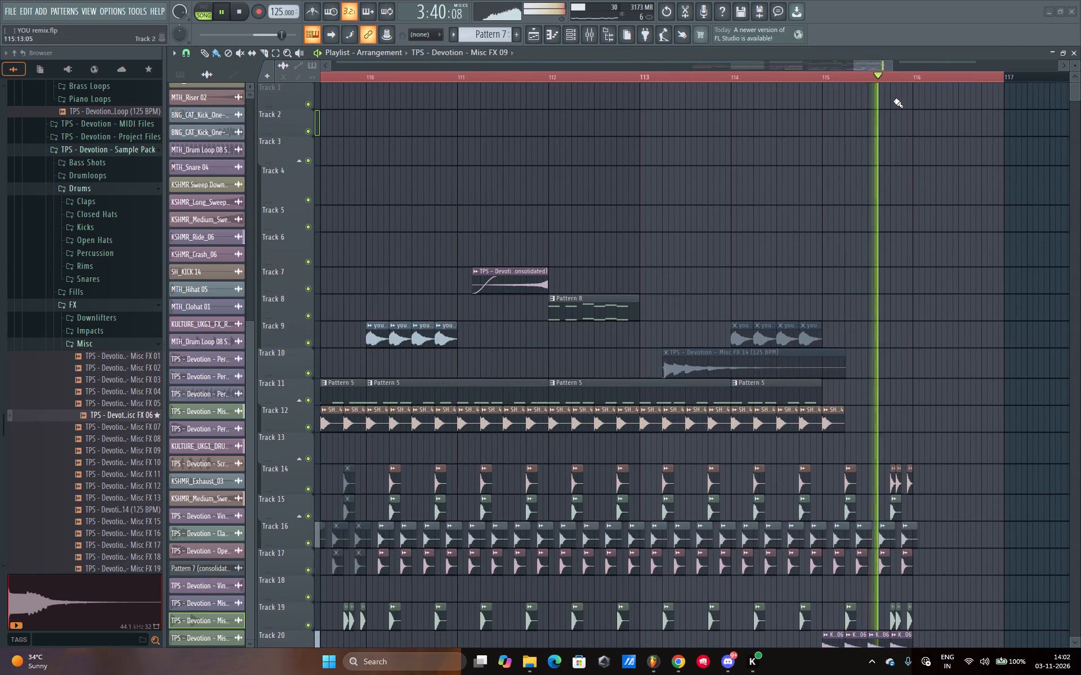
pyautogui.scroll(-8, 910, 80)
pyautogui.scroll(6, 900, 282)
pyautogui.press('space')
pyautogui.press('space')
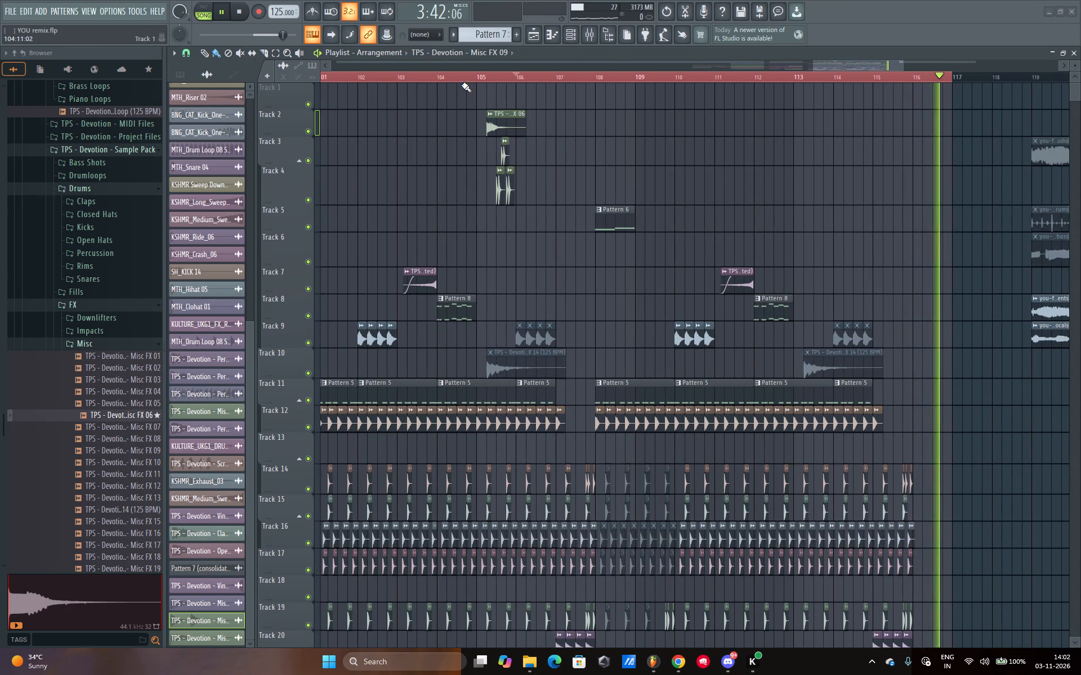
# Replay the arrangement from about bar 104 and again from bar 102, examining the FX hits on tracks 2 to 4.
pyautogui.click(464, 75)
pyautogui.press('space')
pyautogui.press('space')
pyautogui.scroll(7, 464, 75)
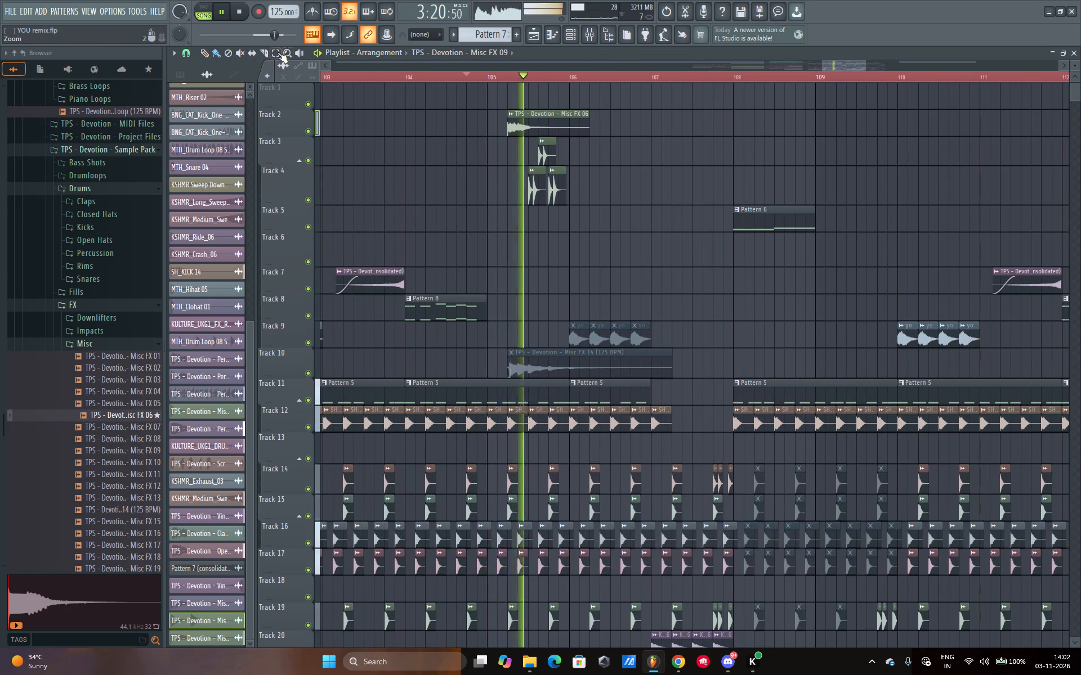
pyautogui.click(278, 52)
pyautogui.scroll(3, 698, 80)
pyautogui.scroll(-3, 698, 80)
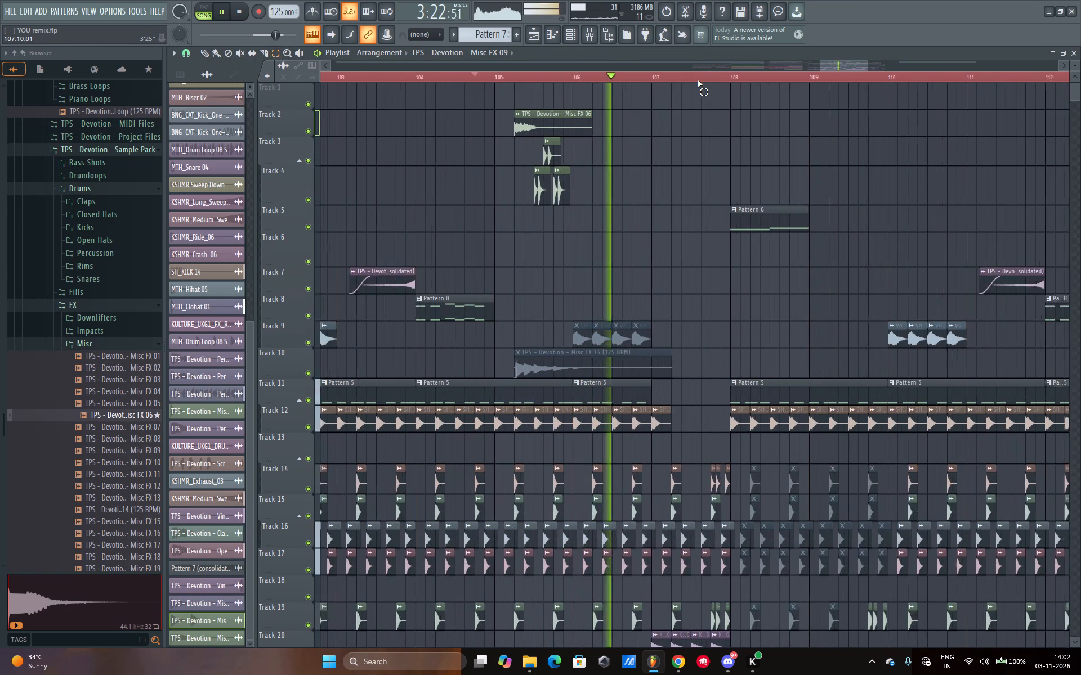
pyautogui.scroll(-3, 698, 80)
pyautogui.click(217, 51)
pyautogui.click(367, 75)
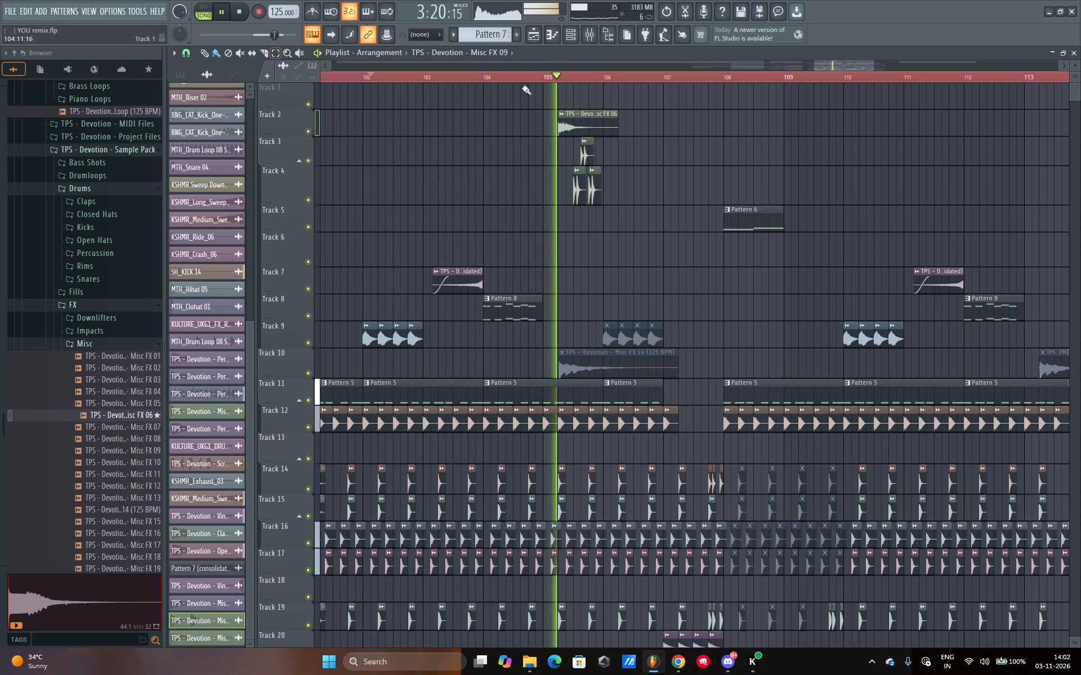
pyautogui.scroll(8, 477, 70)
pyautogui.scroll(12, 759, 77)
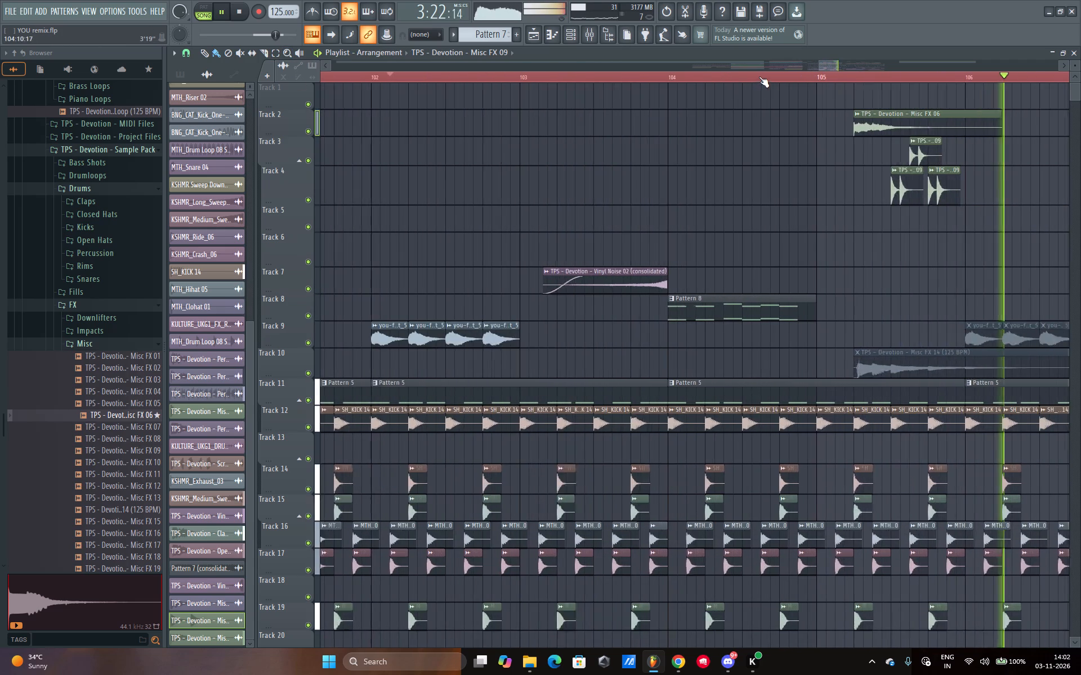
# Solo tracks 7 and 8, listen to the Vinyl Noise 02 and Pattern 8 clips from bar 103, and restore all tracks.
pyautogui.rightClick(307, 289)
pyautogui.click(308, 317)
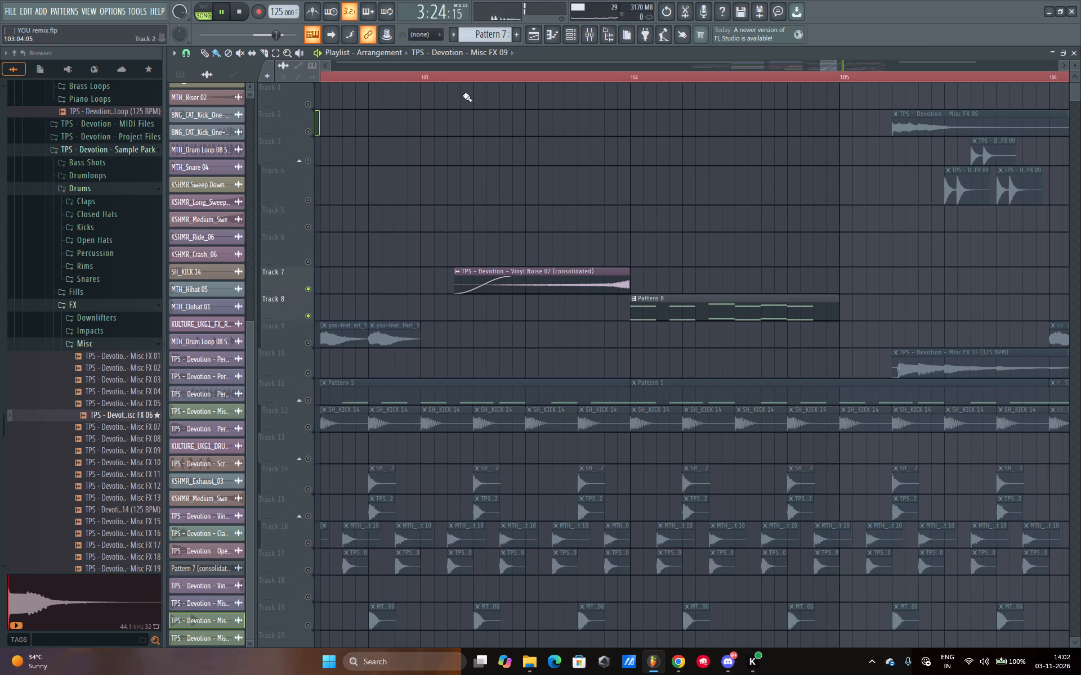
pyautogui.click(464, 68)
pyautogui.click(480, 77)
pyautogui.press('space')
pyautogui.press('space')
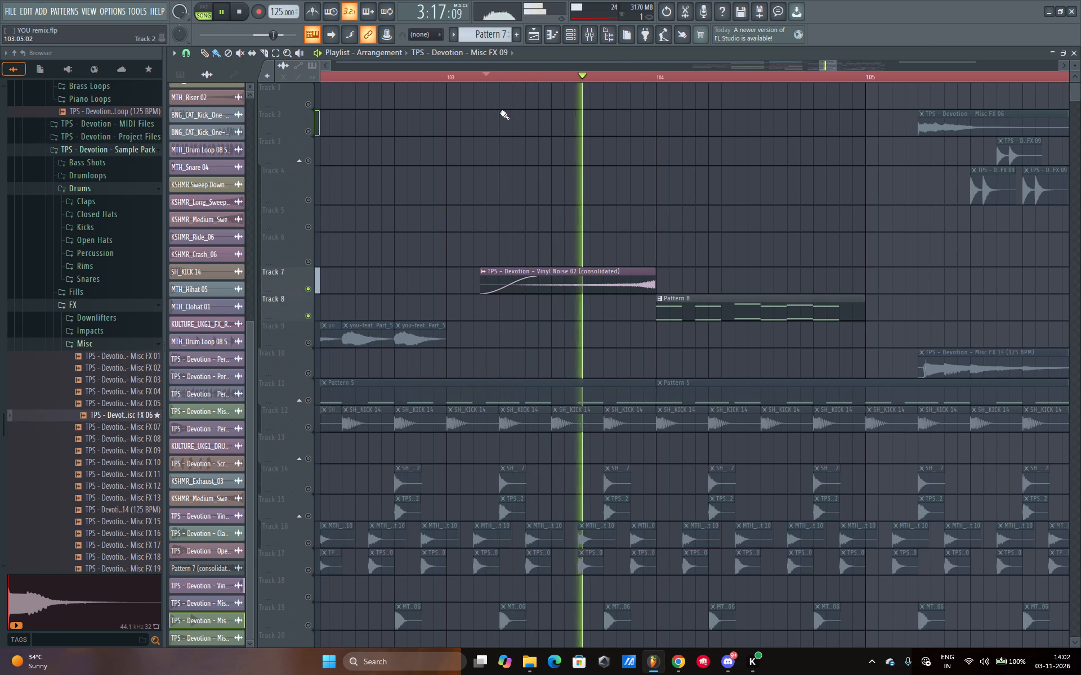
pyautogui.press('space')
pyautogui.press('space')
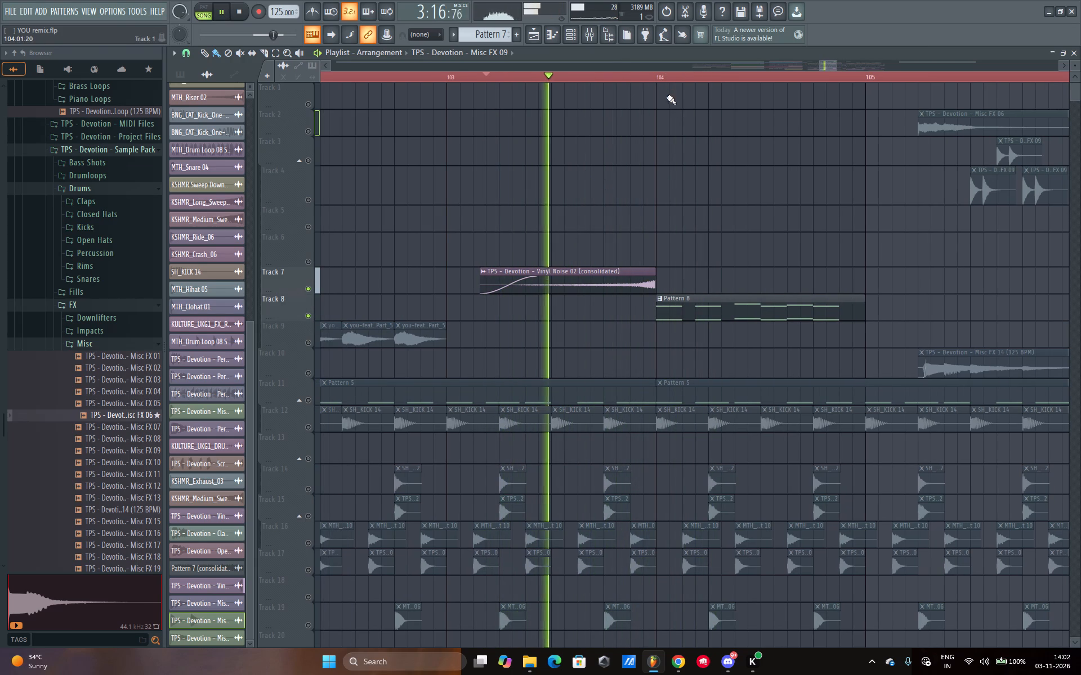
pyautogui.rightClick(303, 285)
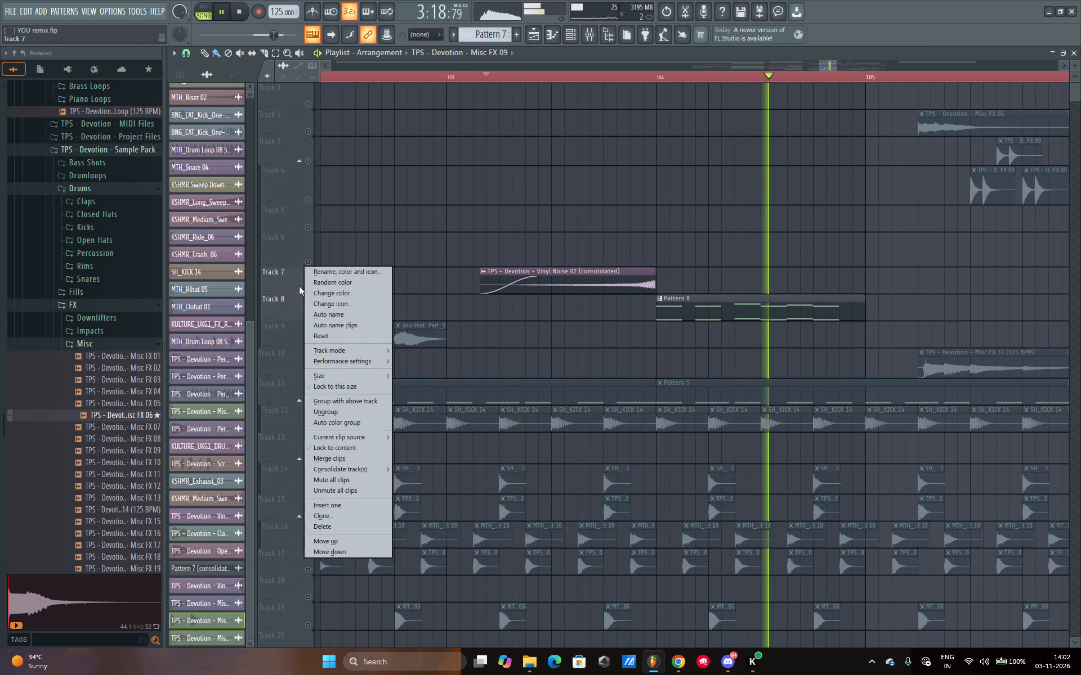
pyautogui.click(292, 283)
pyautogui.rightClick(315, 286)
pyautogui.rightClick(306, 290)
pyautogui.rightClick(306, 290)
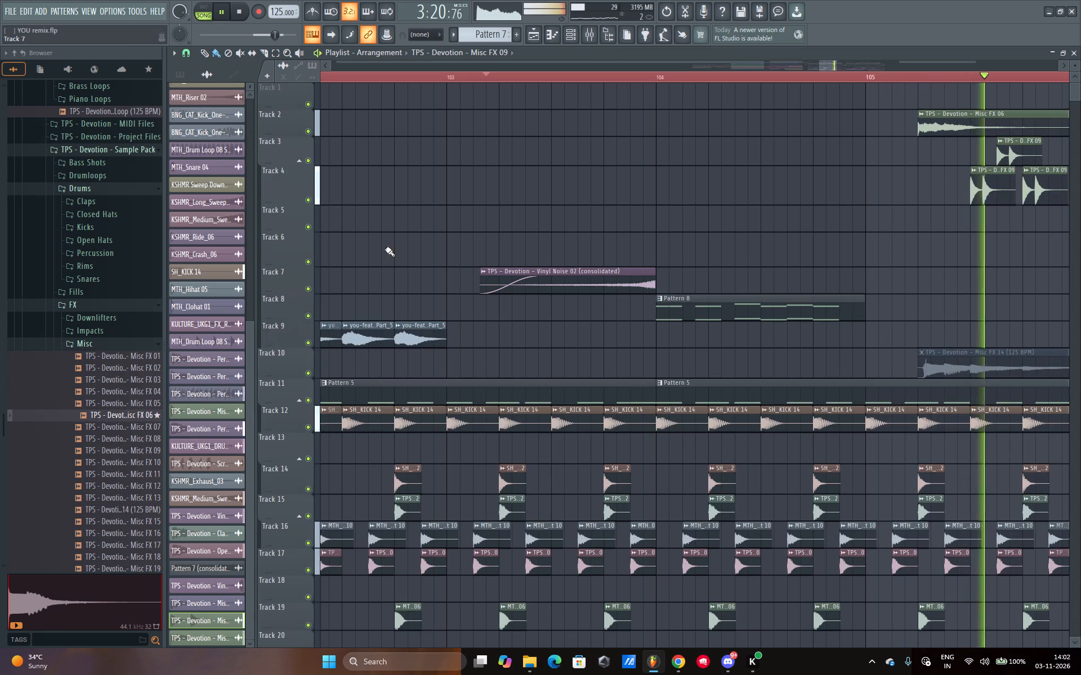
# Duplicate the Misc FX 06 and Misc FX 09 clips on tracks 2 to 4 from bar 105 to the matching spot in bar 113.
pyautogui.press('space')
pyautogui.press('space')
pyautogui.scroll(-20, 578, 74)
pyautogui.scroll(-1, 578, 74)
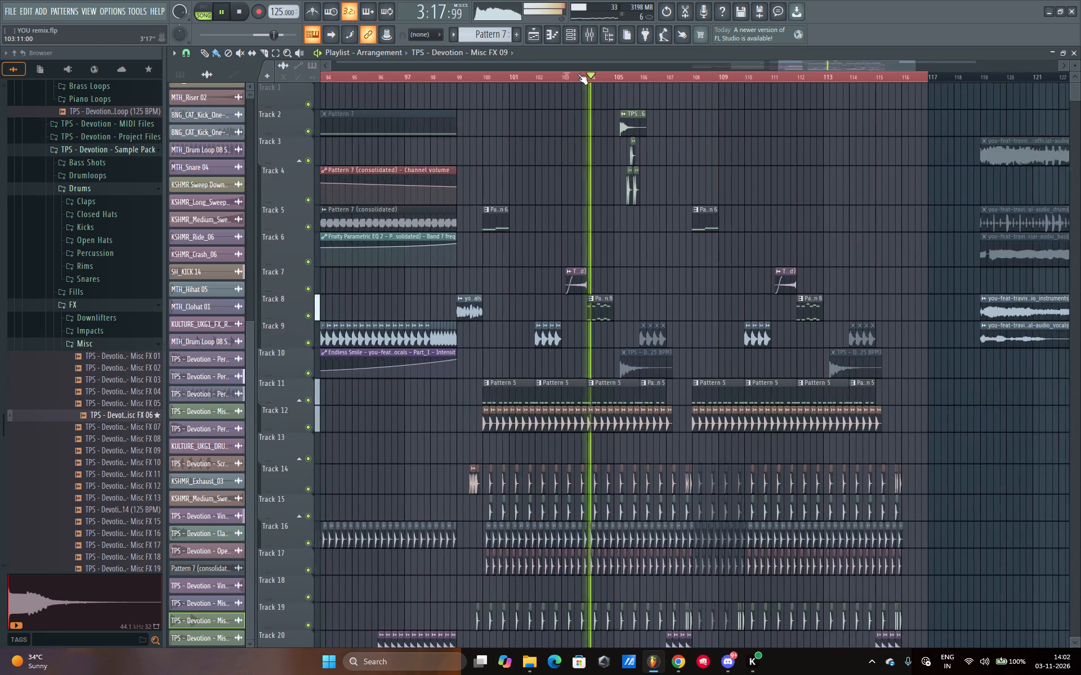
pyautogui.scroll(-12, 578, 74)
pyautogui.scroll(9, 816, 73)
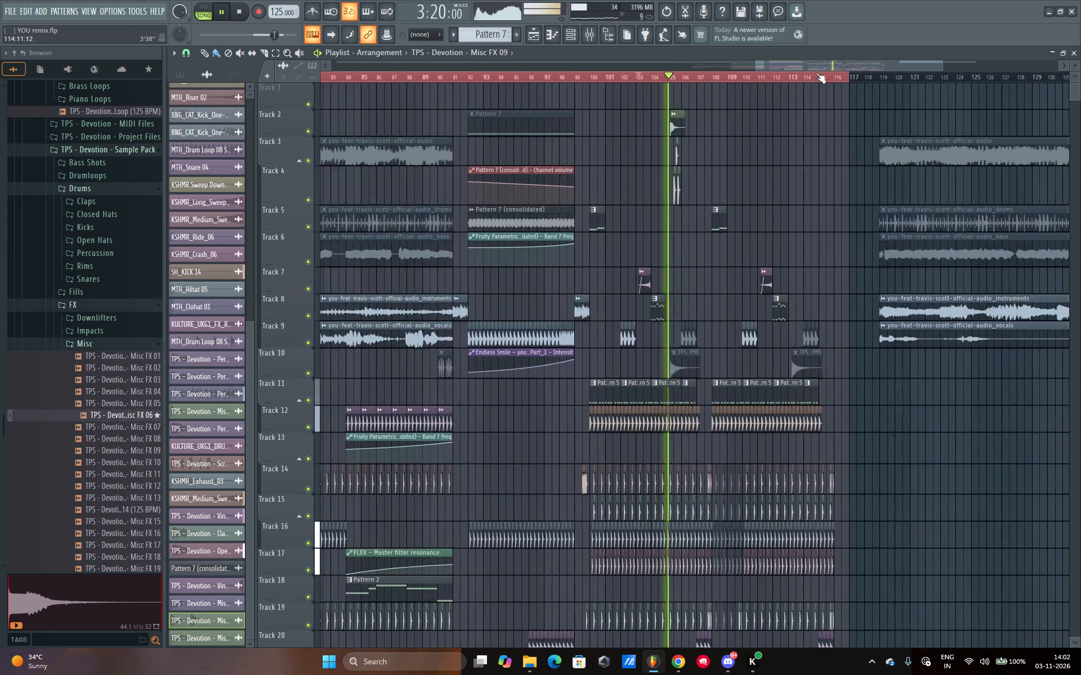
pyautogui.scroll(9, 816, 73)
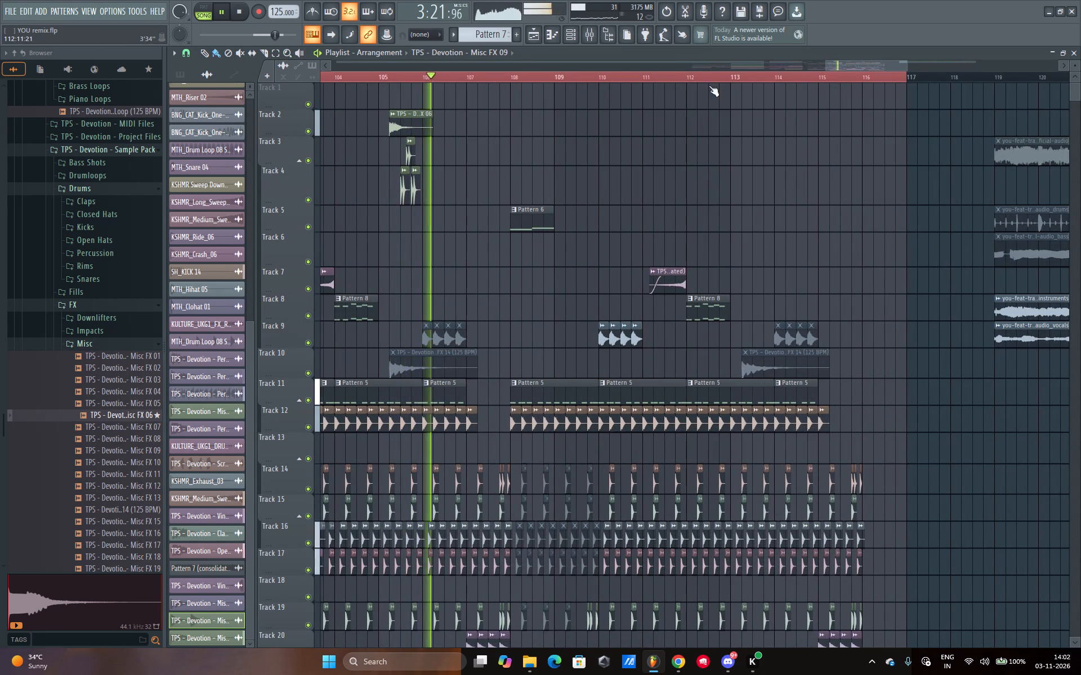
pyautogui.scroll(2, 425, 216)
pyautogui.click(275, 59)
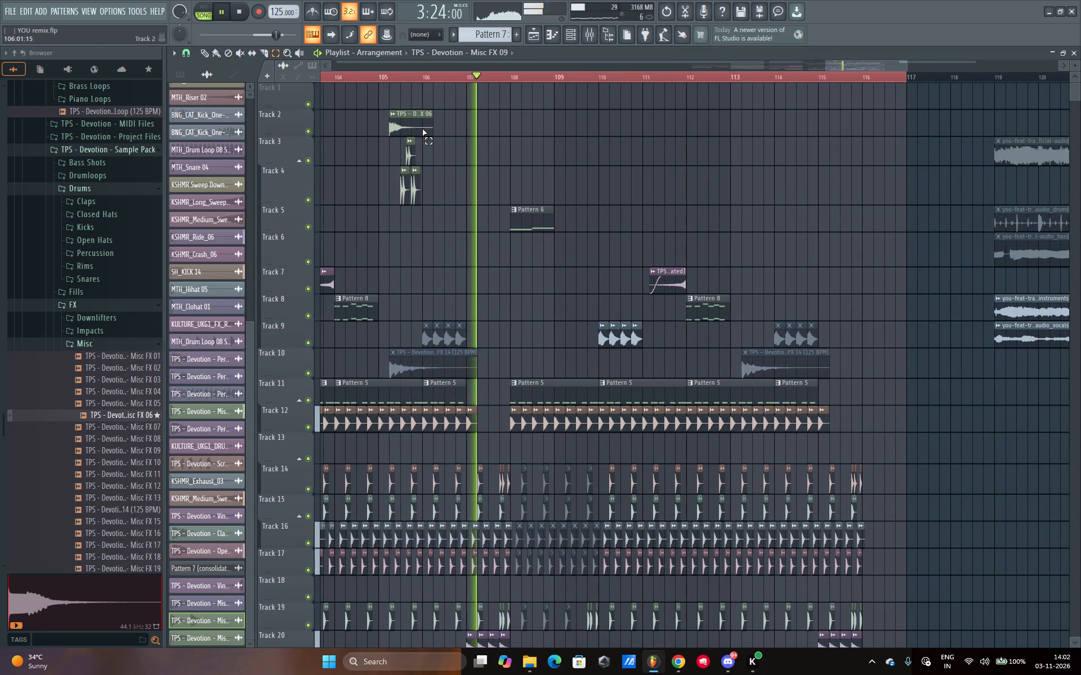
pyautogui.moveTo(377, 117); pyautogui.dragTo(452, 240)
pyautogui.click(212, 56)
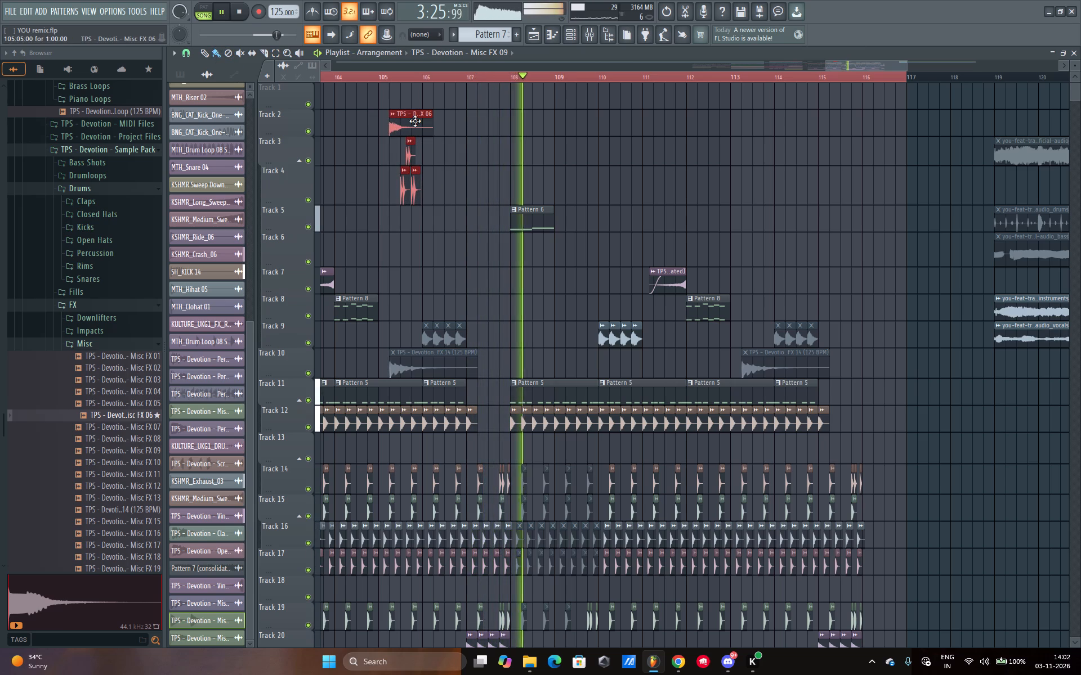
pyautogui.keyDown('shift'); pyautogui.moveTo(415, 120); pyautogui.dragTo(729, 142); pyautogui.keyUp('shift')
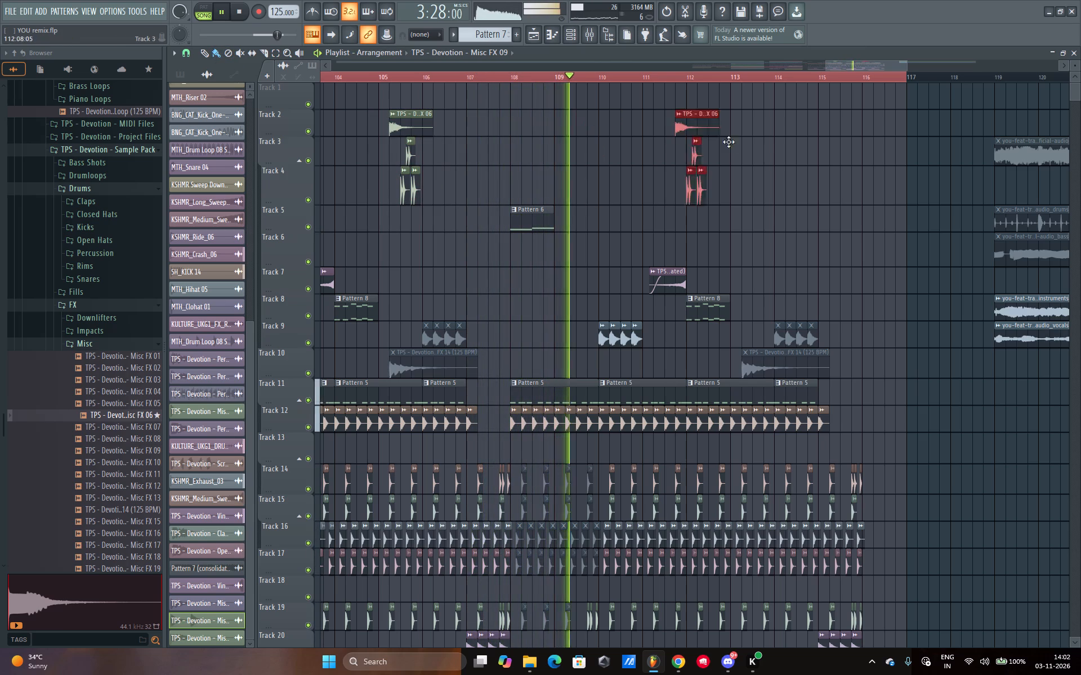
pyautogui.keyDown('shift'); pyautogui.moveTo(729, 142); pyautogui.dragTo(767, 138); pyautogui.keyUp('shift')
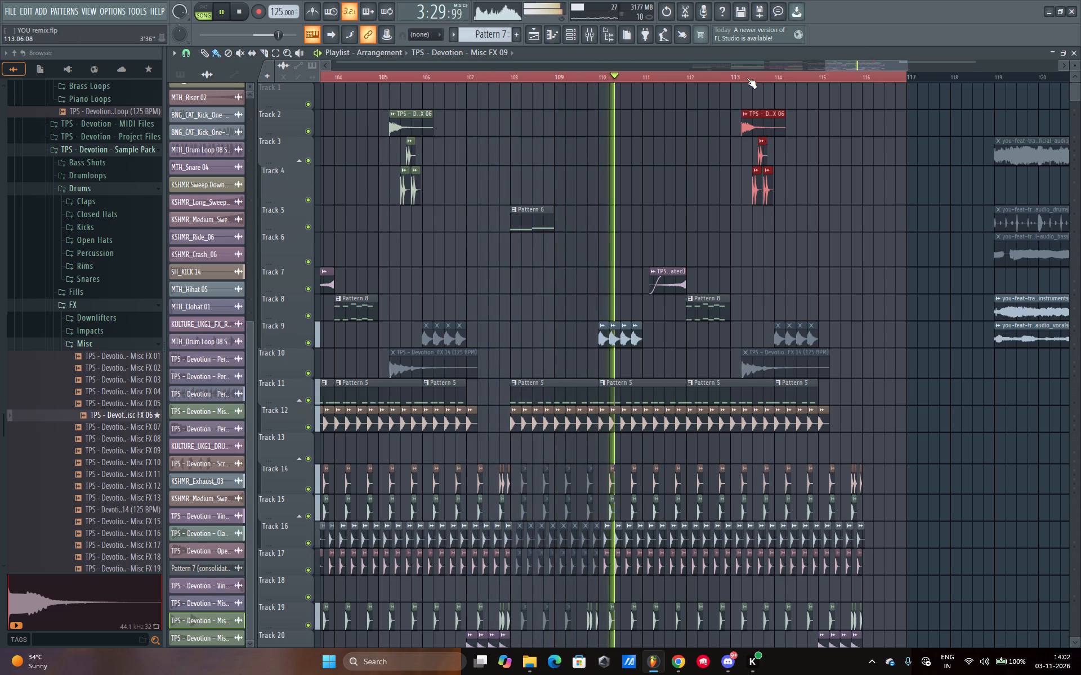
pyautogui.scroll(8, 794, 75)
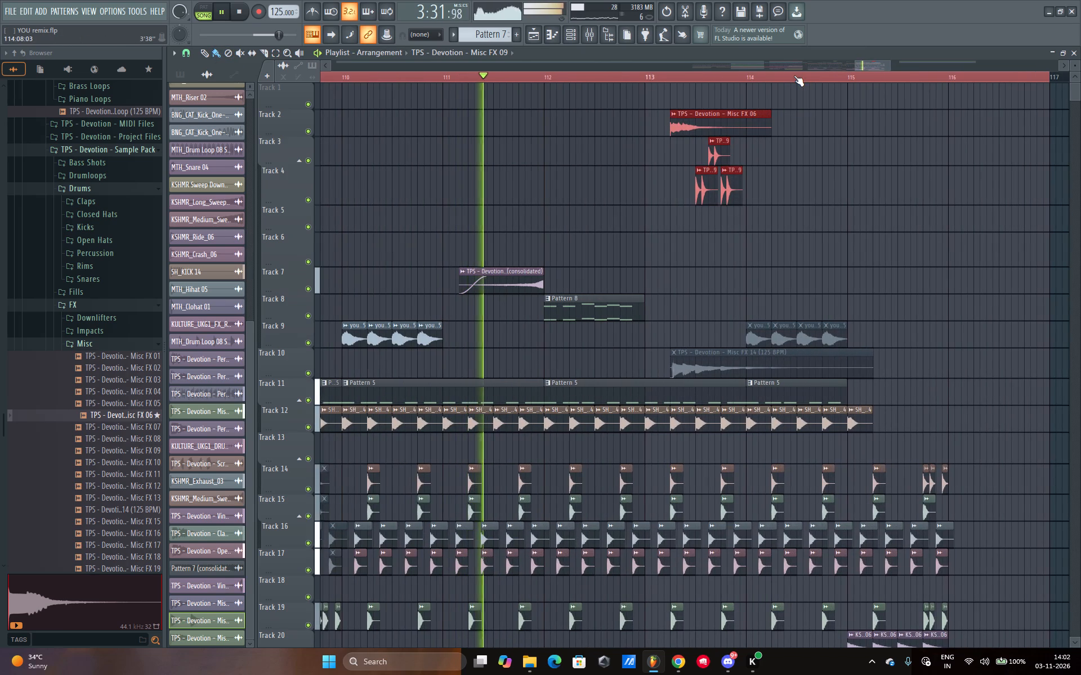
pyautogui.click(787, 174)
pyautogui.moveTo(806, 173); pyautogui.dragTo(781, 201, button='right')
# Add one Misc FX 09 clip on track 3 just before bar 114 and another on track 4 at bar 114.
pyautogui.scroll(4, 792, 70)
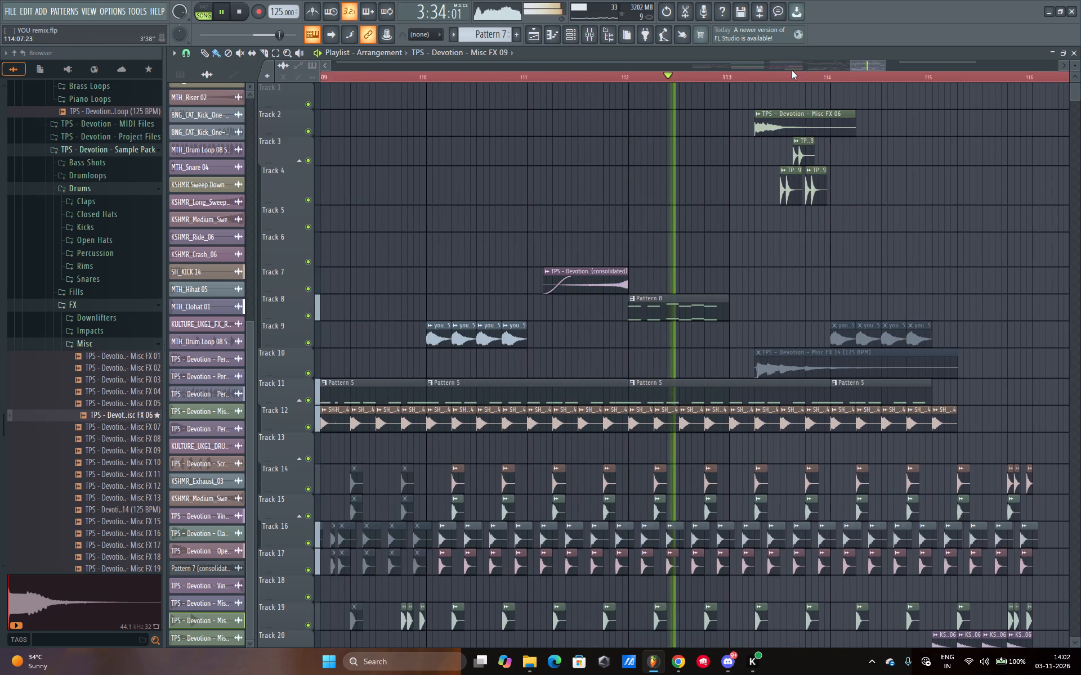
pyautogui.scroll(-4, 812, 73)
pyautogui.scroll(12, 925, 75)
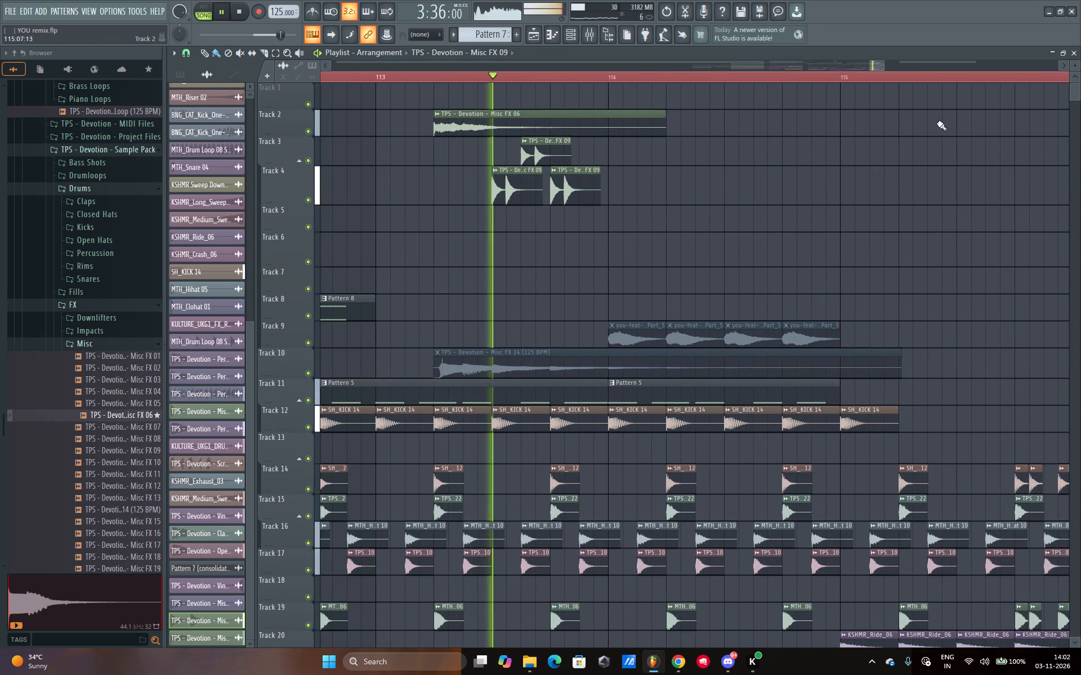
pyautogui.click(572, 191)
pyautogui.press('space')
pyautogui.click(583, 154)
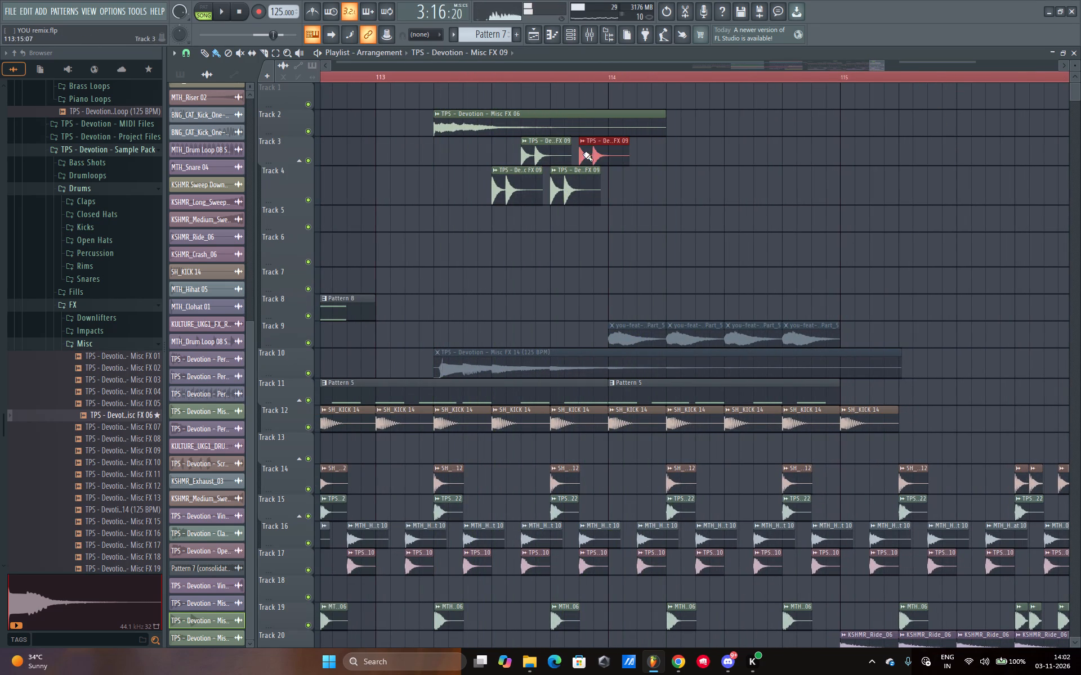
pyautogui.press('space')
pyautogui.click(607, 181)
# Mute track 2 and compare playback of the bar 113 FX hits with and without its Misc FX 06 clip.
pyautogui.click(436, 80)
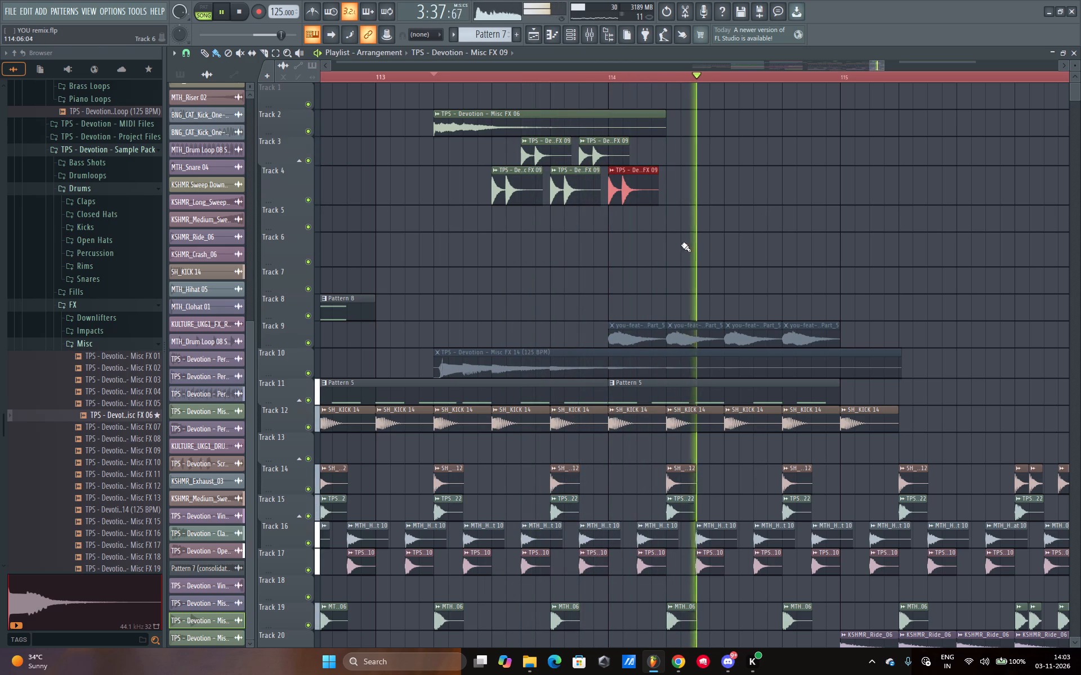
pyautogui.press('space')
pyautogui.press('space')
pyautogui.press('space')
pyautogui.click(308, 129)
pyautogui.press('space')
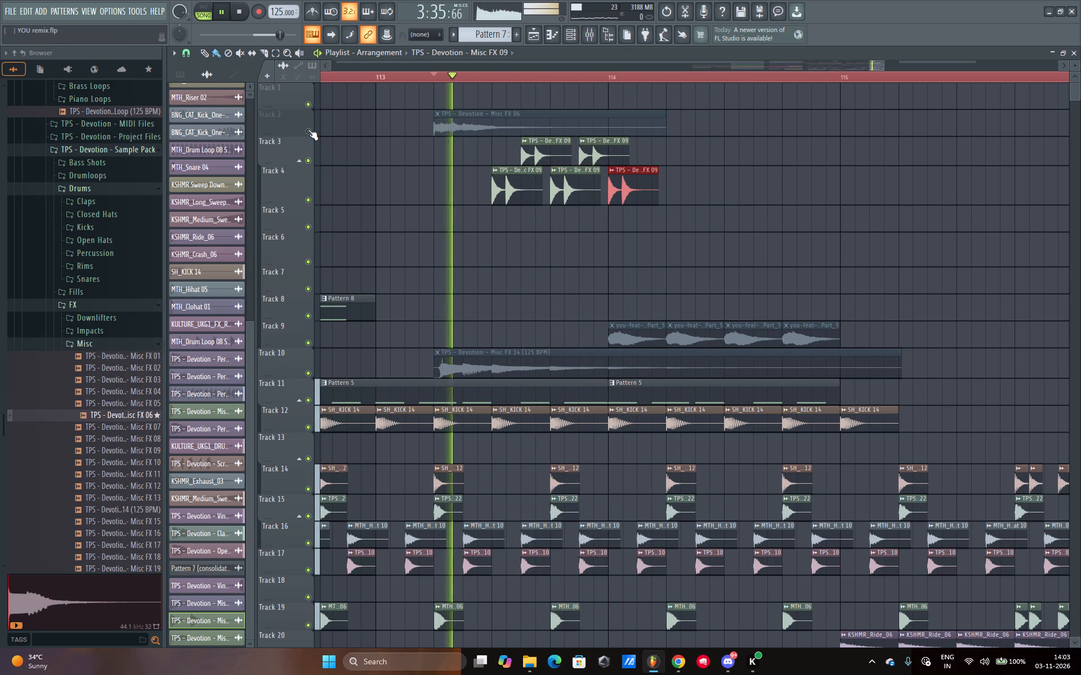
pyautogui.press('space')
pyautogui.press('space')
# Add a Misc FX 09 clip on track 3 in bar 105, aligned with the start of the muted Misc FX 06 clip.
pyautogui.scroll(-7, 718, 84)
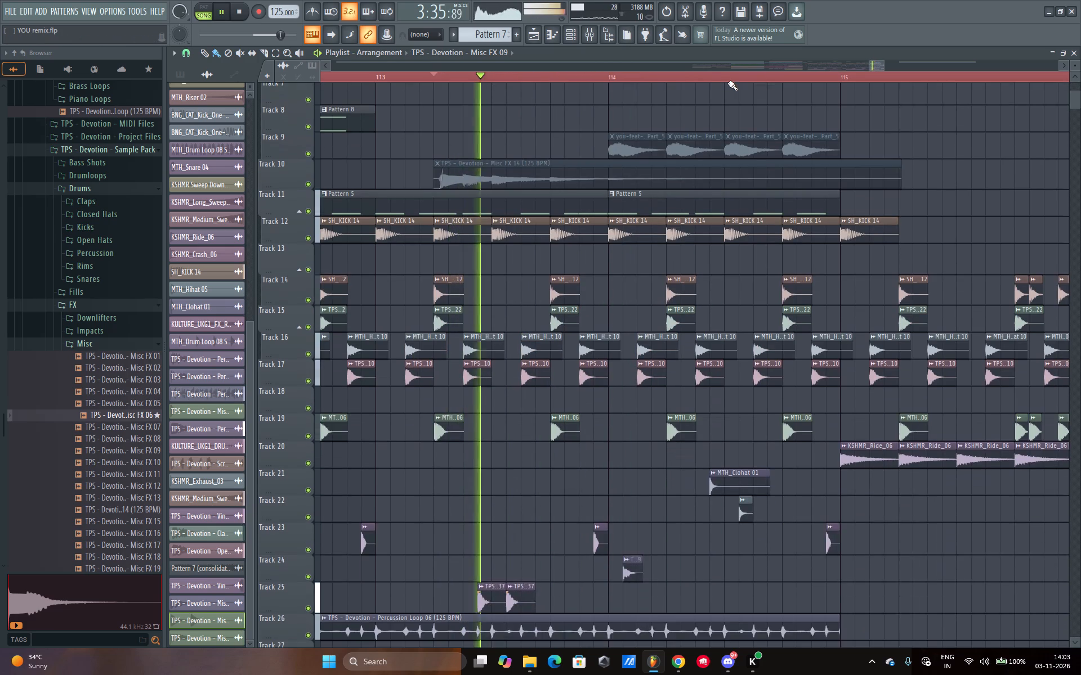
pyautogui.scroll(-11, 773, 78)
pyautogui.scroll(6, 698, 210)
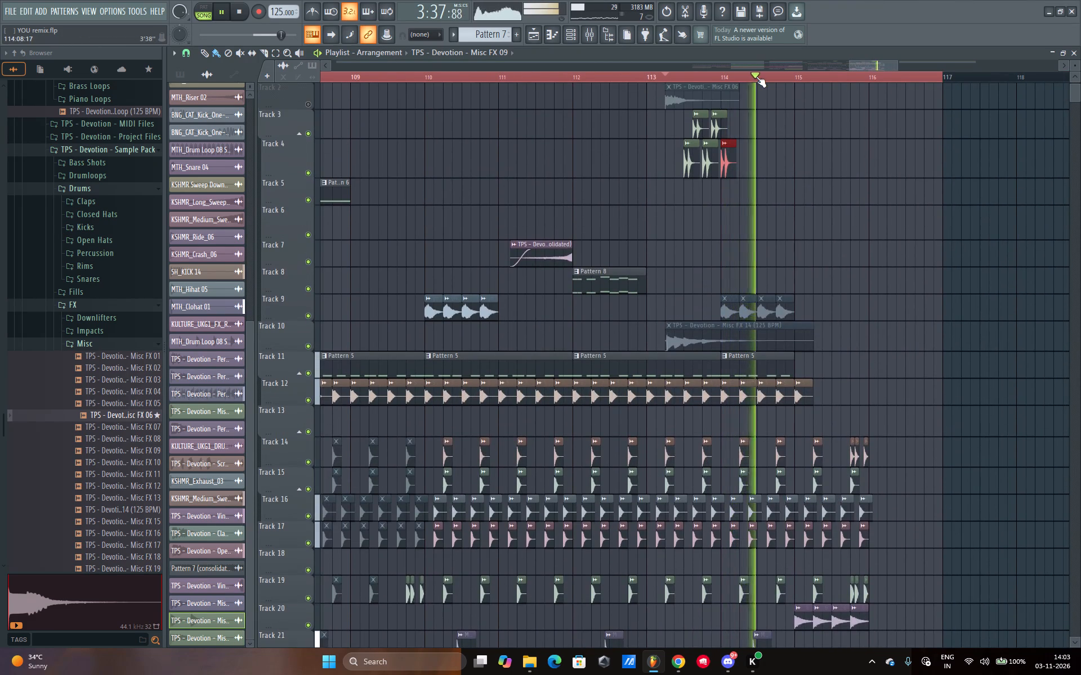
pyautogui.scroll(-6, 756, 76)
pyautogui.scroll(5, 537, 187)
pyautogui.press('space')
pyautogui.press('space')
pyautogui.click(338, 76)
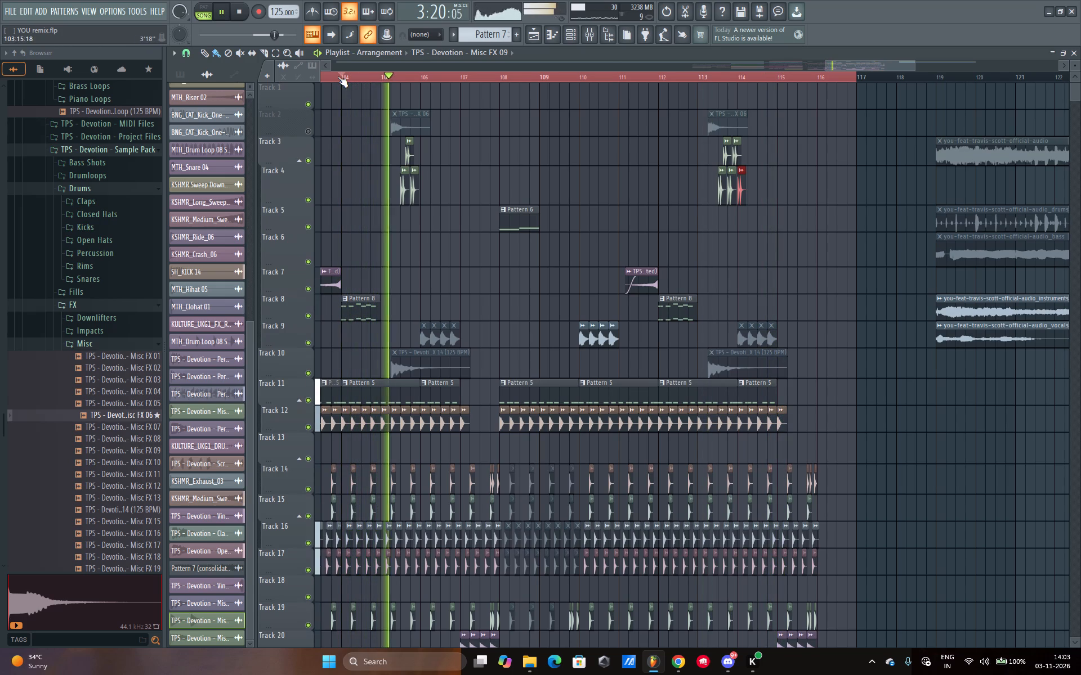
pyautogui.scroll(12, 373, 78)
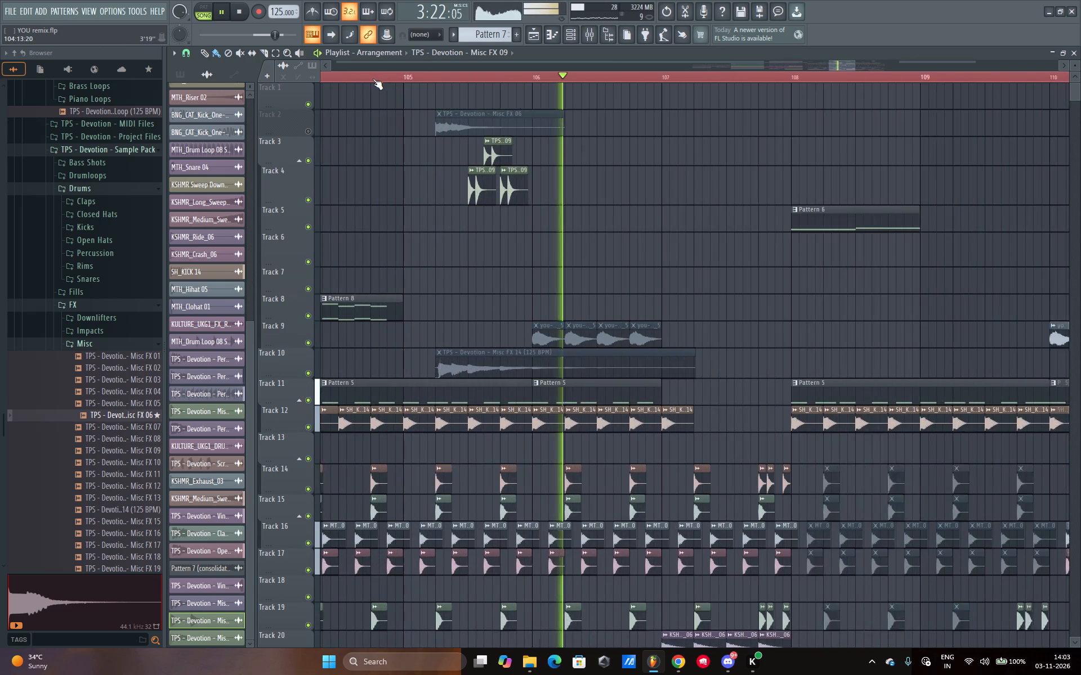
pyautogui.press('space')
pyautogui.click(479, 192)
pyautogui.click(438, 148)
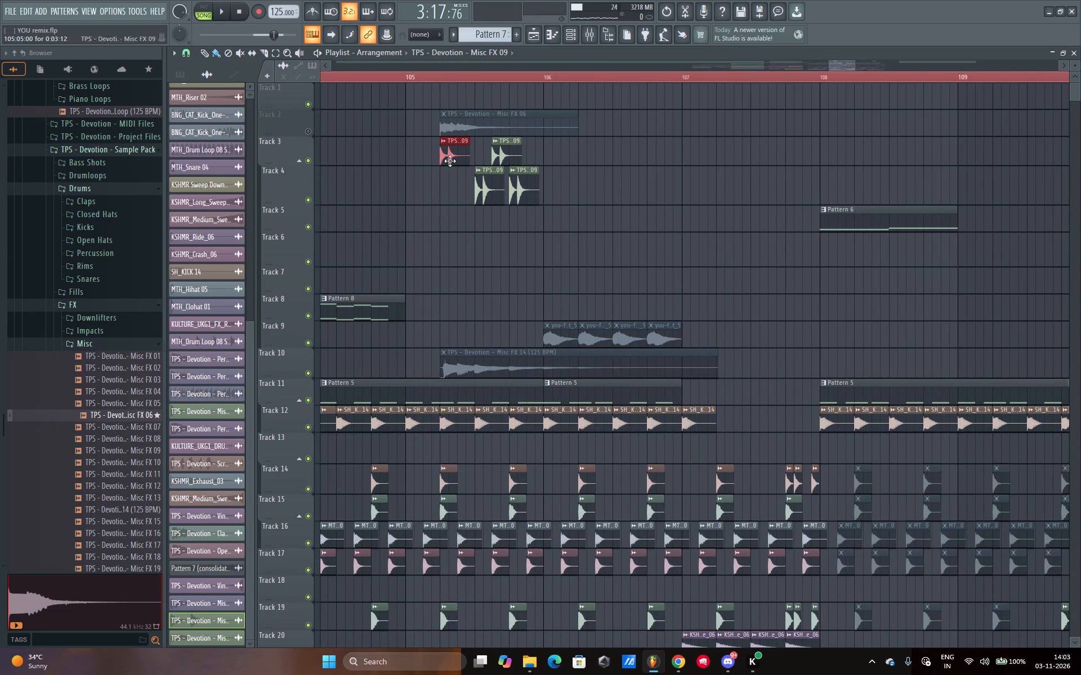
# Add a Misc FX 09 clip on track 5 in bar 105, between the first clips of tracks 3 and 4, and audition it.
pyautogui.click(456, 222)
pyautogui.press('space')
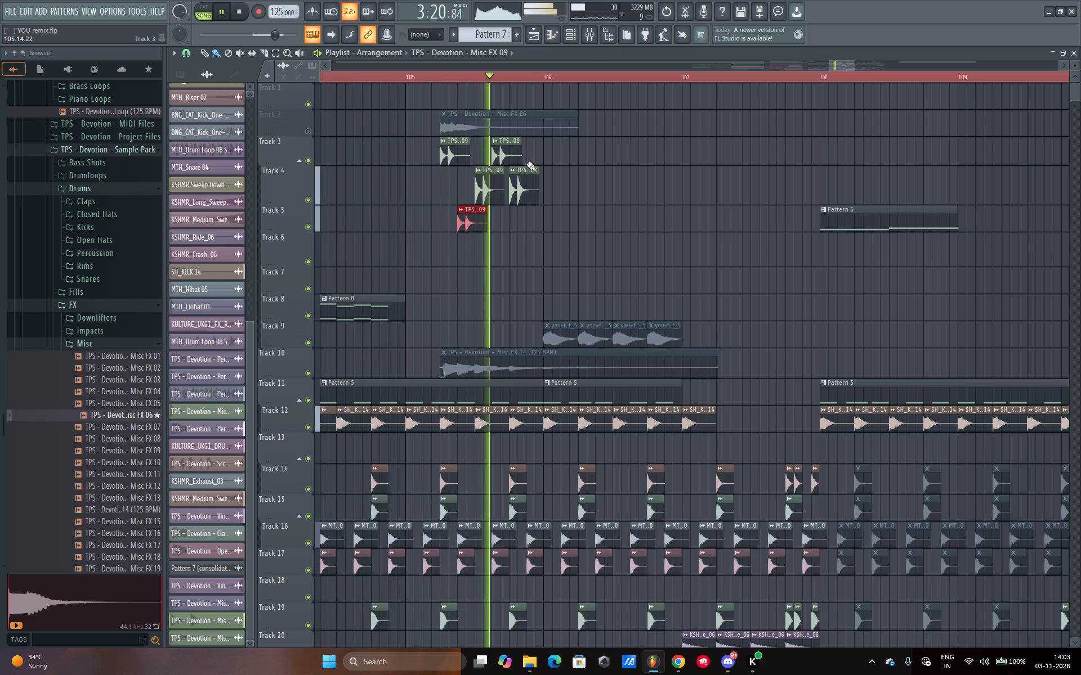
pyautogui.scroll(-9, 557, 82)
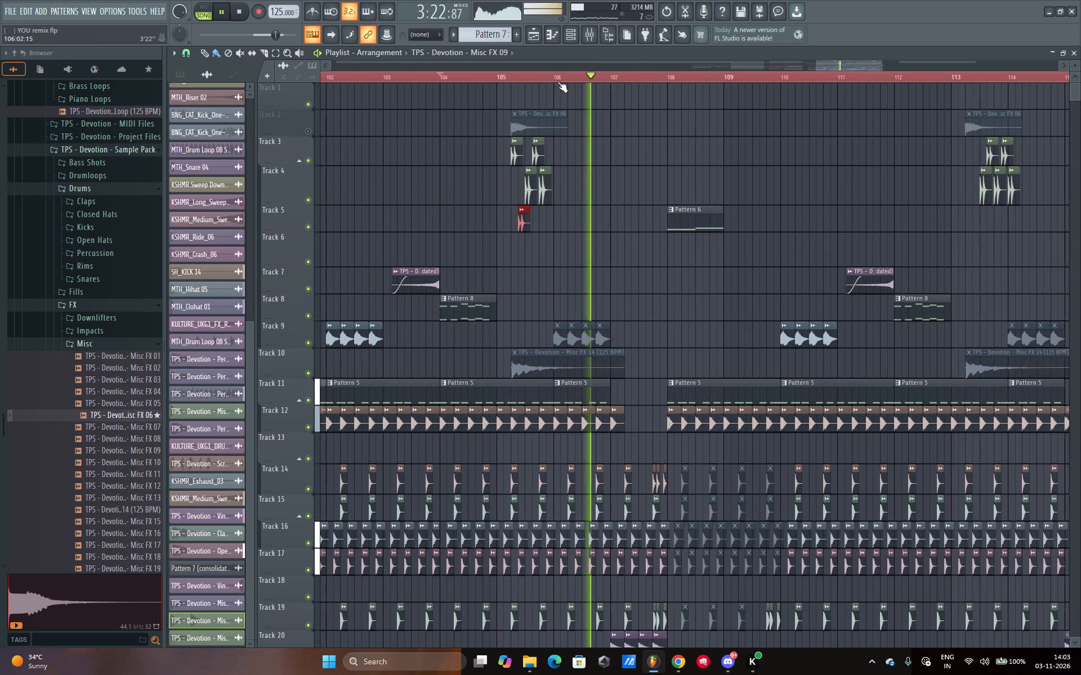
pyautogui.press('space')
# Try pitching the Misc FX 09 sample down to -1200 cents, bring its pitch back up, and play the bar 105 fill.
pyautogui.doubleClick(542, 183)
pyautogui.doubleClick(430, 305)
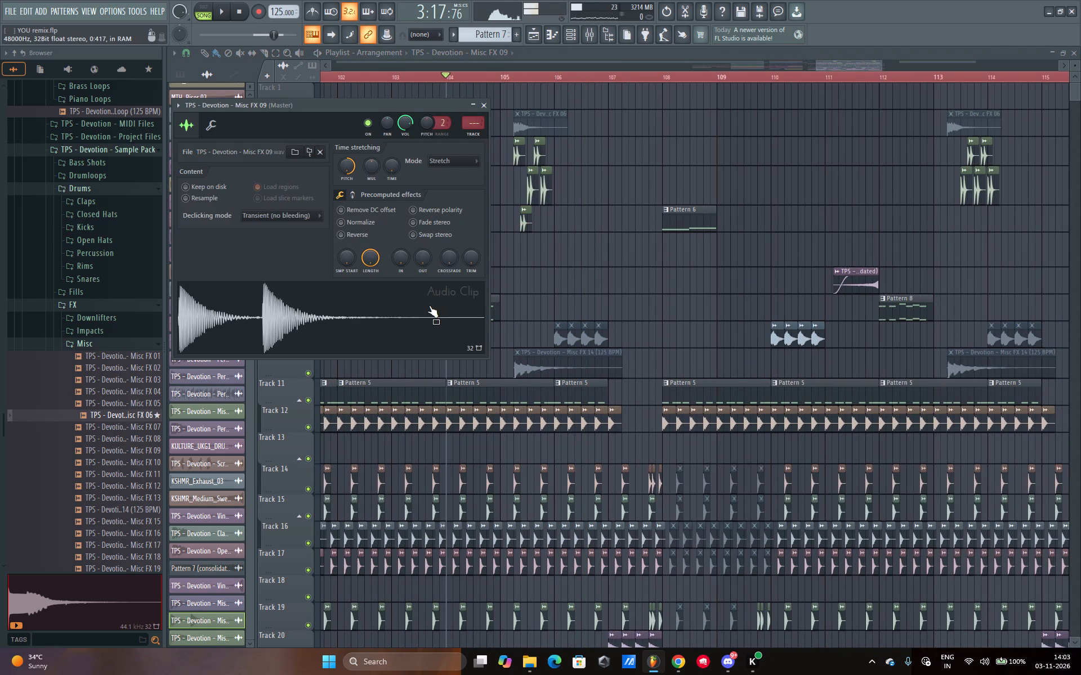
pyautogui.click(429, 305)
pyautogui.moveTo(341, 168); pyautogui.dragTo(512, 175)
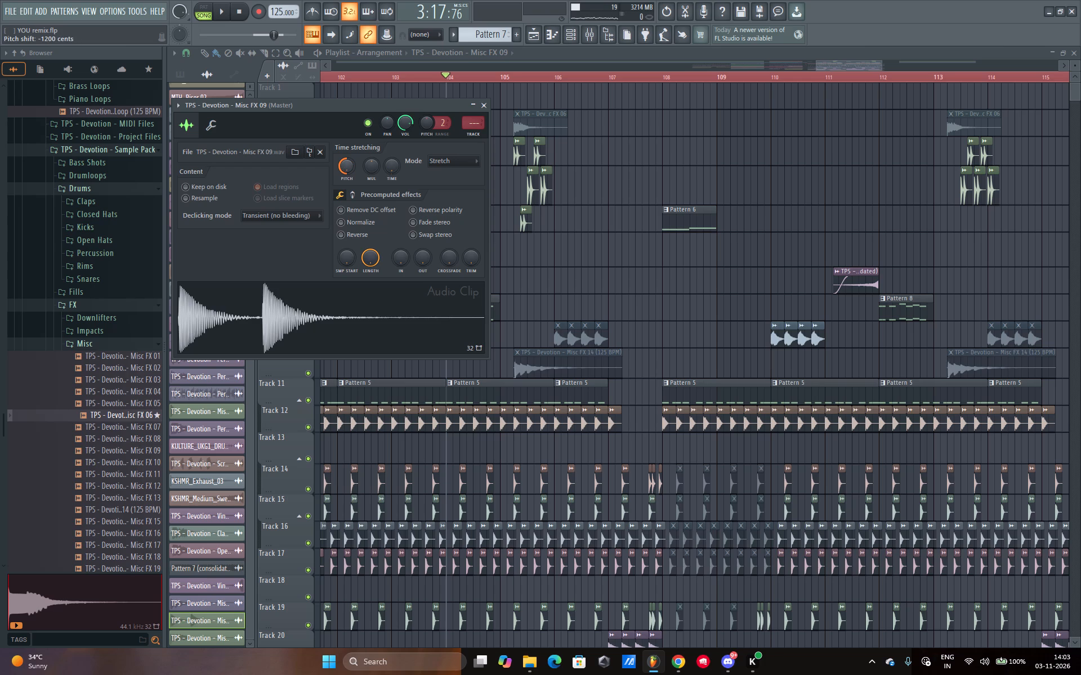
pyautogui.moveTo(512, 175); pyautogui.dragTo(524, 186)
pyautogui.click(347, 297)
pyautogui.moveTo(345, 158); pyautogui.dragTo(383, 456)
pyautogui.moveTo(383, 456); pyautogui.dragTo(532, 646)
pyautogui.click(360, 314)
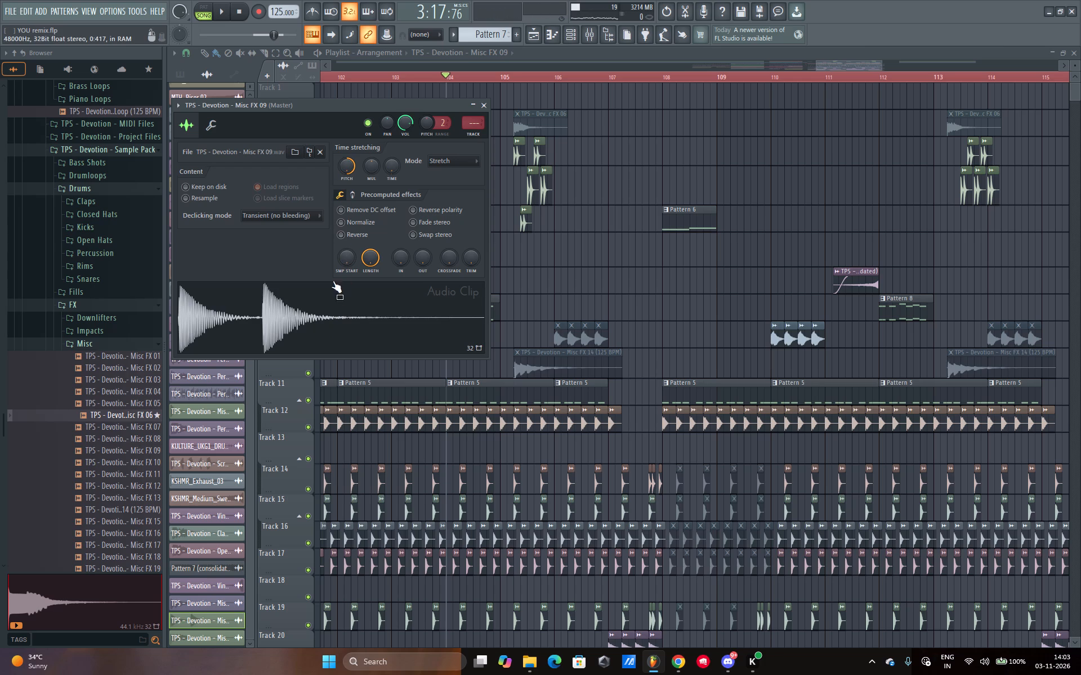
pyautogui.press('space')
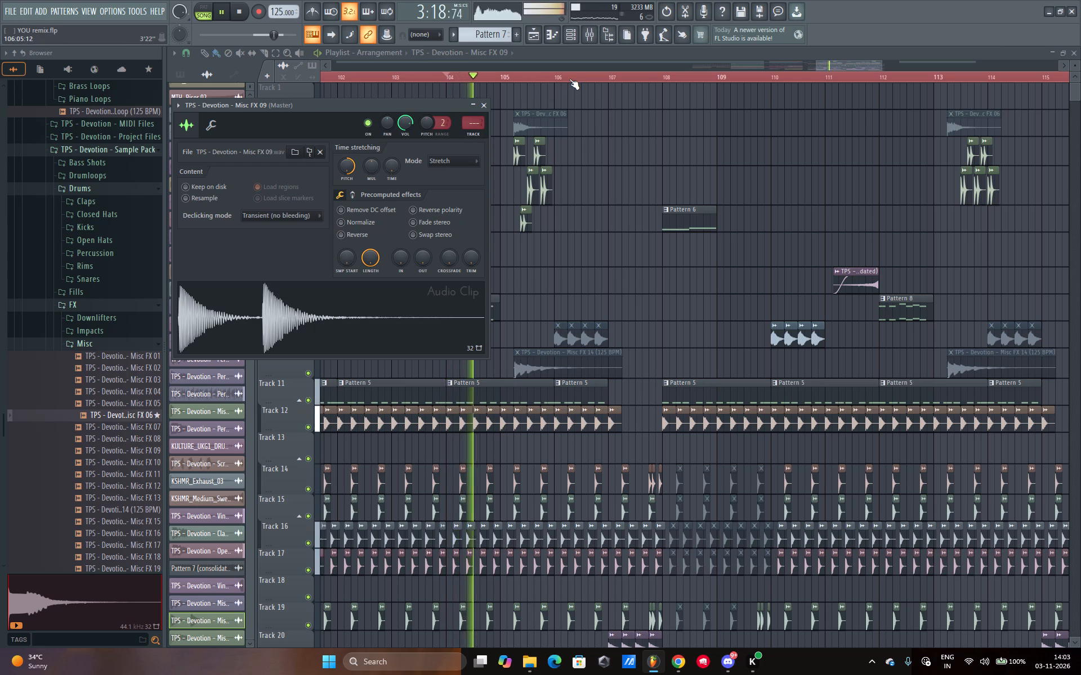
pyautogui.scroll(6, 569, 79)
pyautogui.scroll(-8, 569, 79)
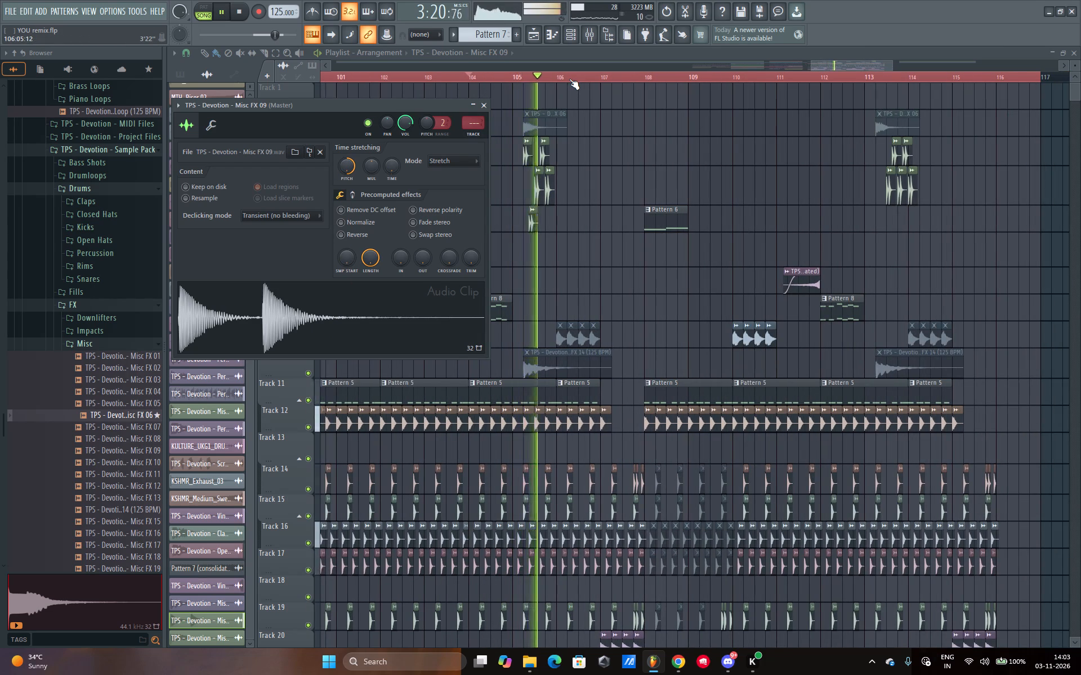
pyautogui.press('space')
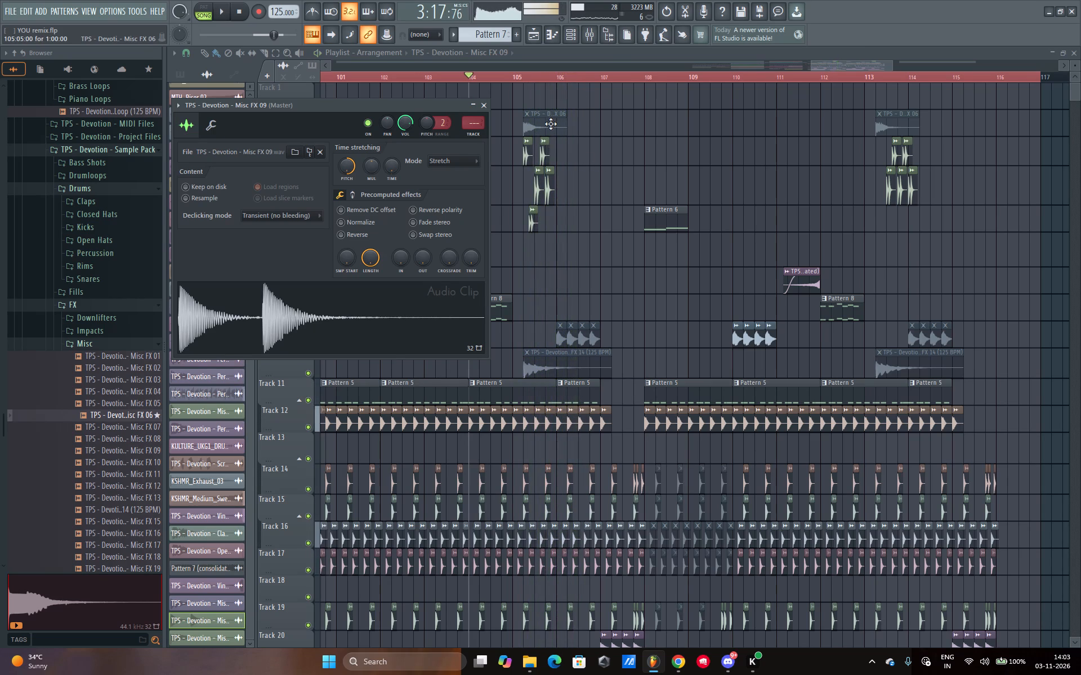
# Move track 2's Misc FX 06 clip from bar 105 to the start of bar 106 and unmute track 2 for playback.
pyautogui.moveTo(551, 124); pyautogui.dragTo(588, 121)
pyautogui.press('space')
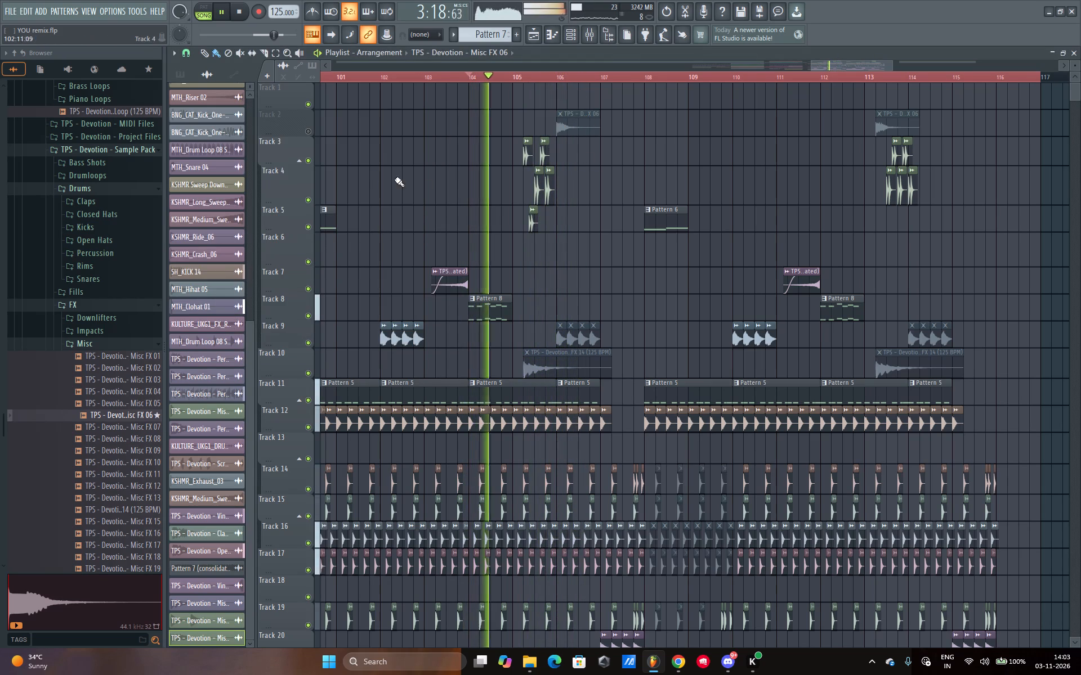
pyautogui.click(312, 129)
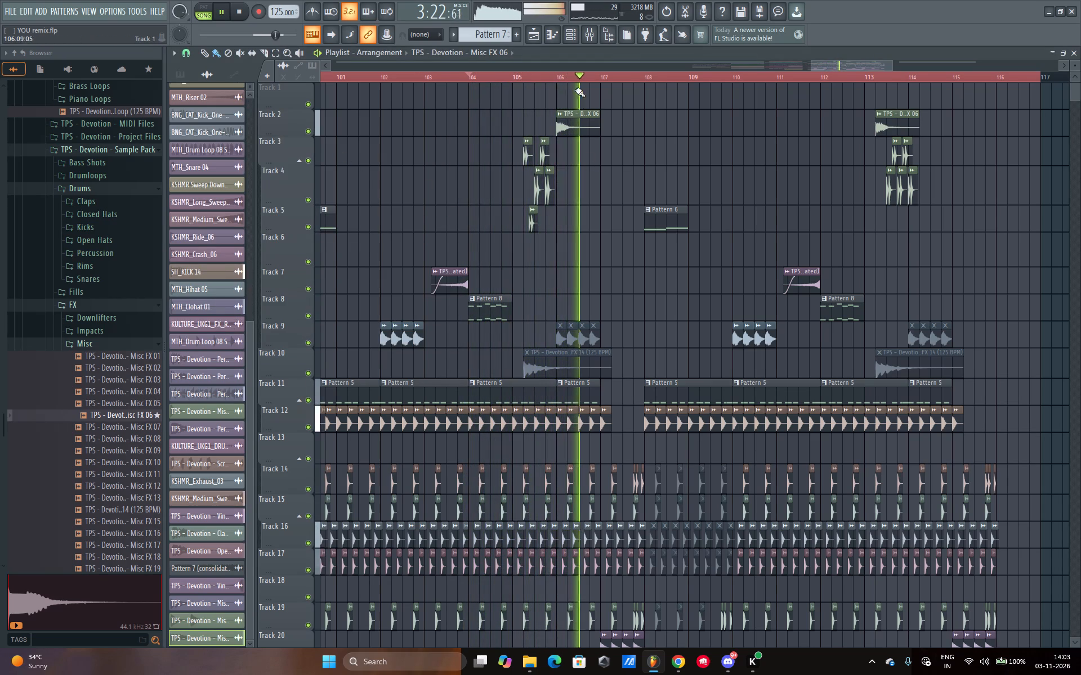
pyautogui.press('space')
pyautogui.scroll(6, 531, 81)
pyautogui.press('space')
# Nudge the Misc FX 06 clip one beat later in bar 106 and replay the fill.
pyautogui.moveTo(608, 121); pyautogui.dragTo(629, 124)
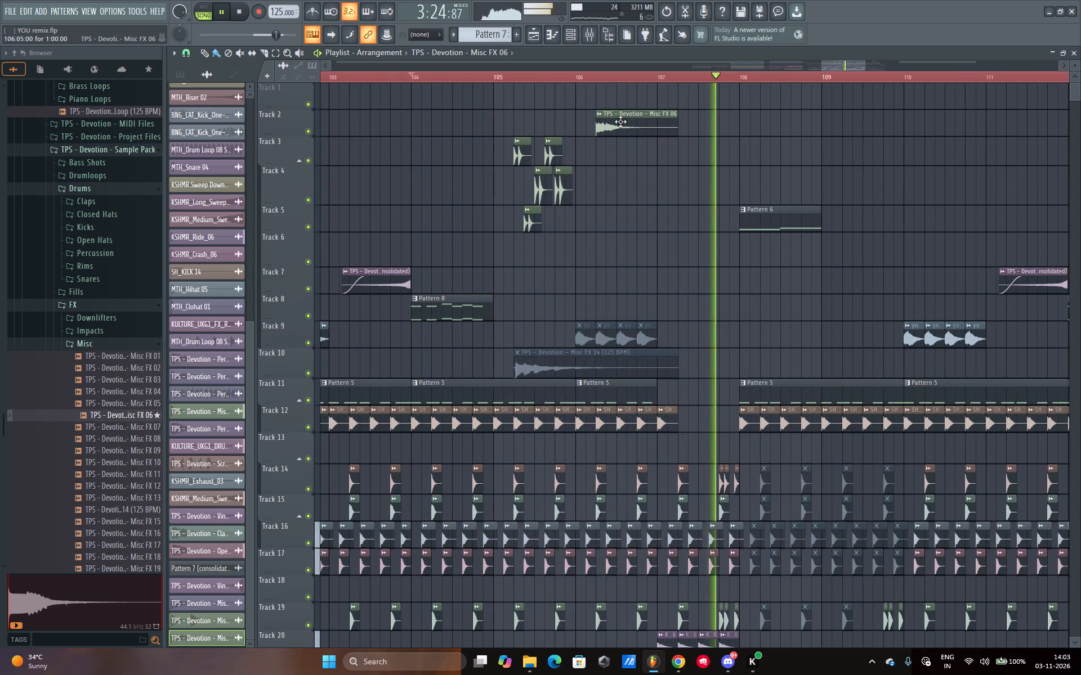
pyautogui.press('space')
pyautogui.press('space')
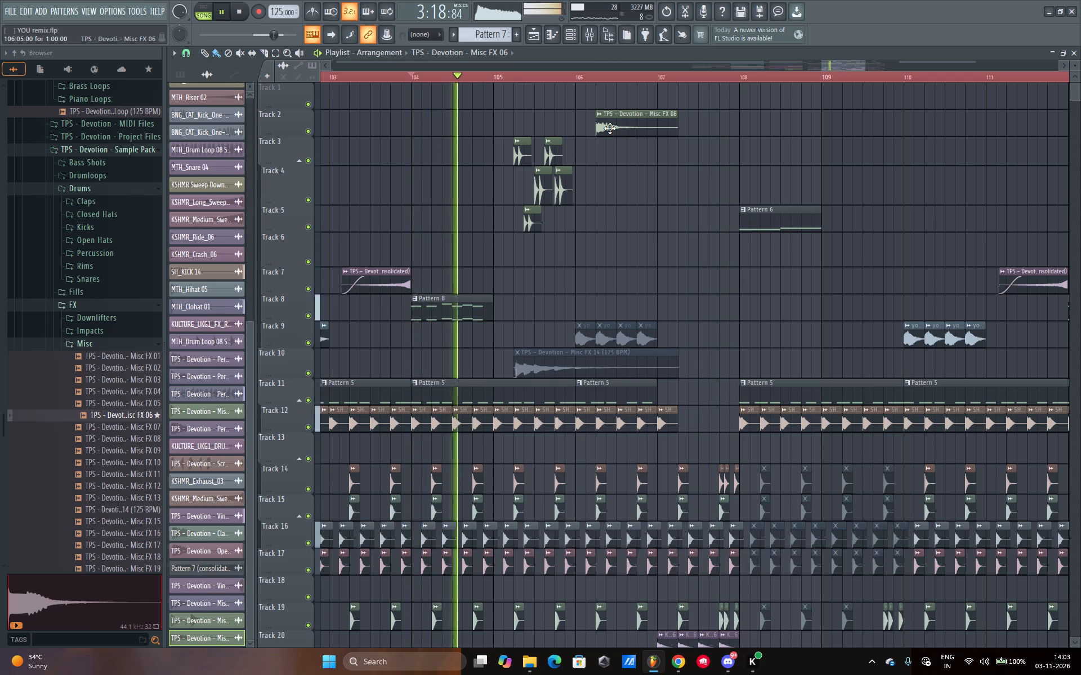
# Move the Misc FX 06 clip on track 2 back to the second beat of bar 105 and start playback.
pyautogui.moveTo(612, 128); pyautogui.dragTo(513, 134)
pyautogui.press('space')
pyautogui.moveTo(531, 124); pyautogui.dragTo(551, 126)
pyautogui.press('space')
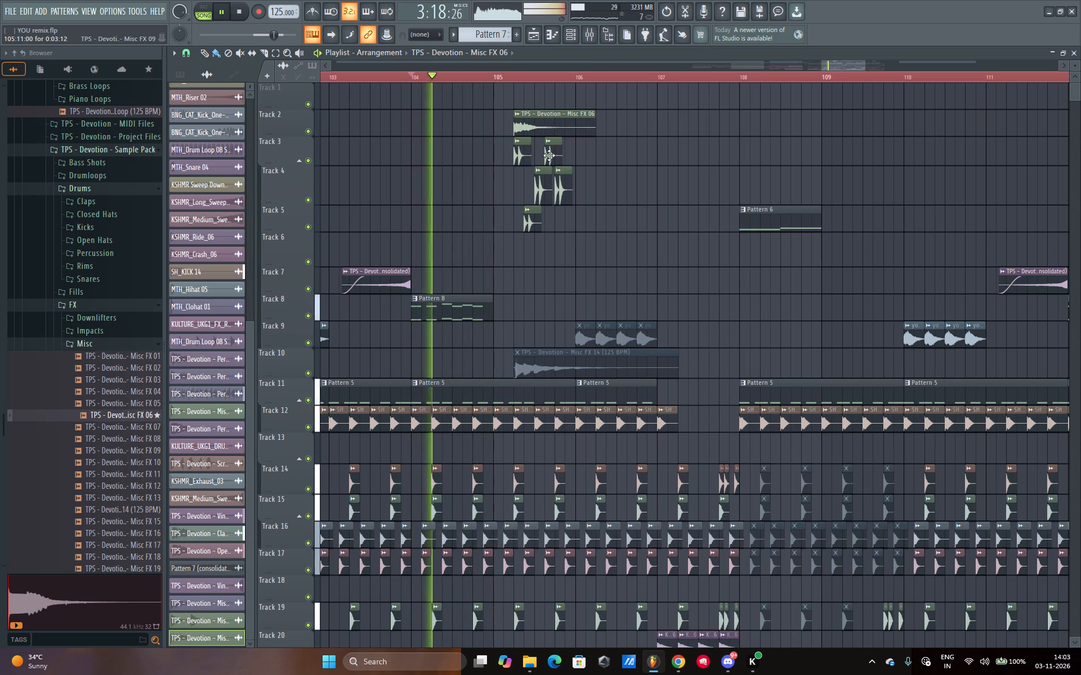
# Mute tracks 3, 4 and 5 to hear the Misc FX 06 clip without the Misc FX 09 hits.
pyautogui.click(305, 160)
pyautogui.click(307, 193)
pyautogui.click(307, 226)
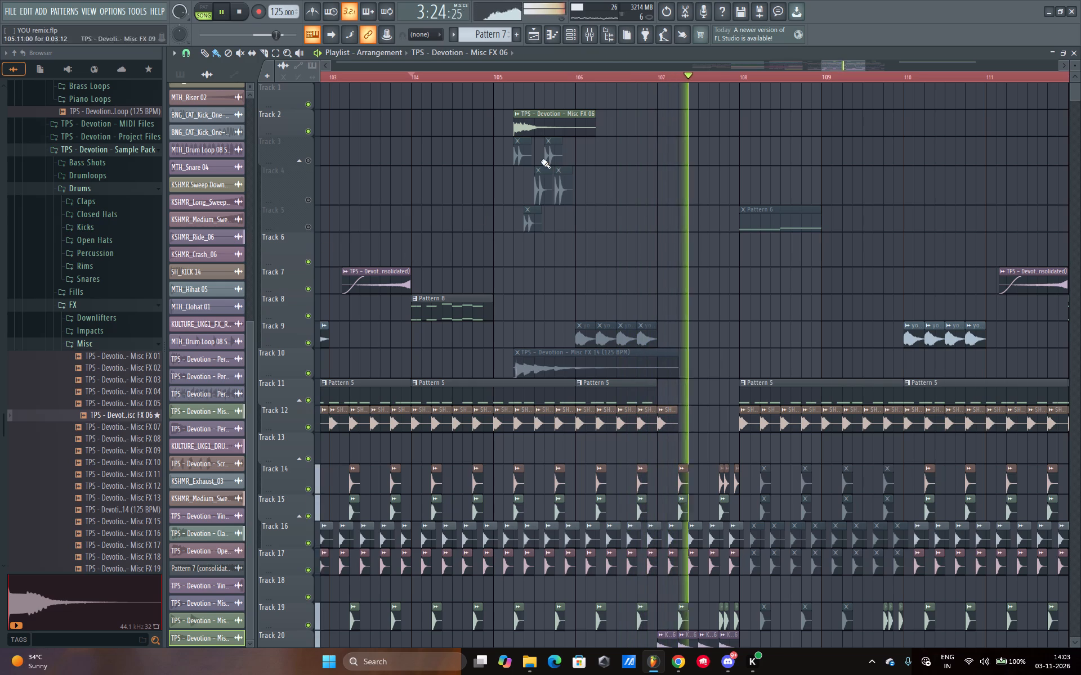
# Select the five Misc FX 09 clips on tracks 3 to 5 in bar 105 and move them one bar later, into bar 106.
pyautogui.click(522, 150)
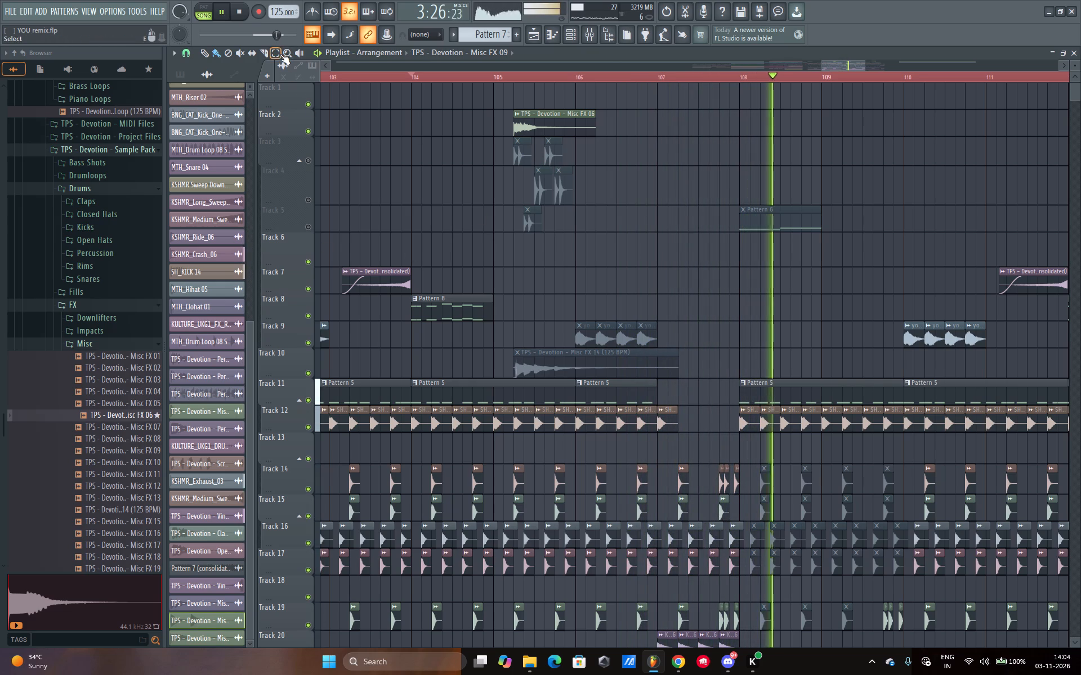
pyautogui.click(280, 54)
pyautogui.moveTo(512, 154); pyautogui.dragTo(596, 219)
pyautogui.click(222, 48)
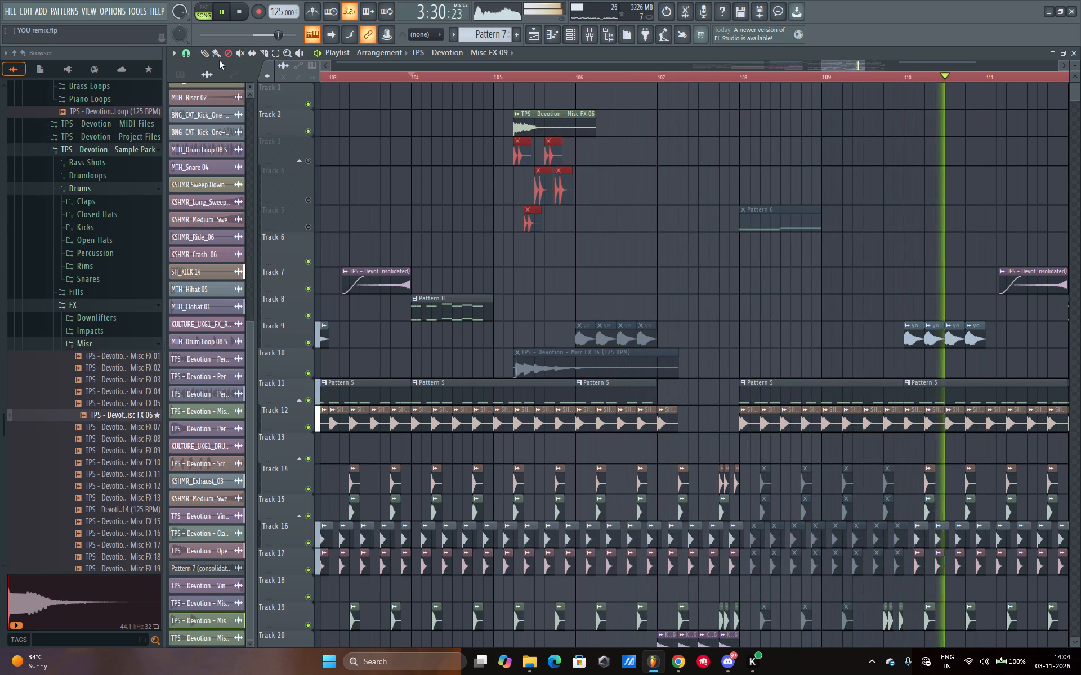
pyautogui.click(219, 60)
pyautogui.click(218, 48)
pyautogui.press('space')
pyautogui.moveTo(519, 153); pyautogui.dragTo(598, 150)
# Unmute tracks 3 to 5 and play back the rearranged fill in bars 105 and 106.
pyautogui.rightClick(311, 159)
pyautogui.rightClick(311, 159)
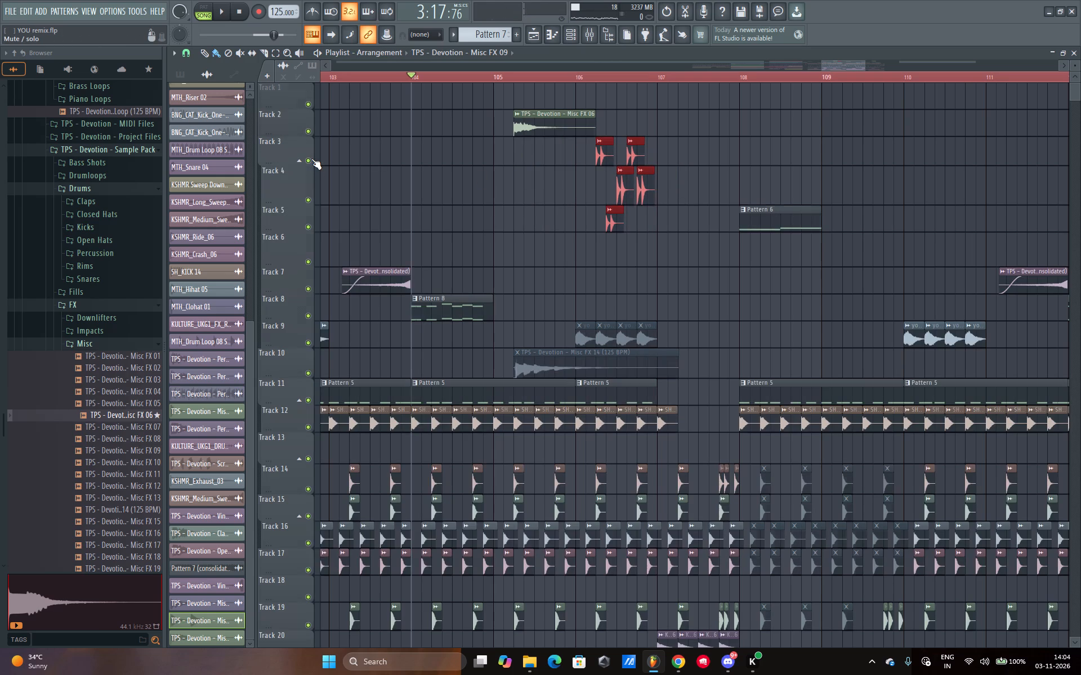
pyautogui.press('space')
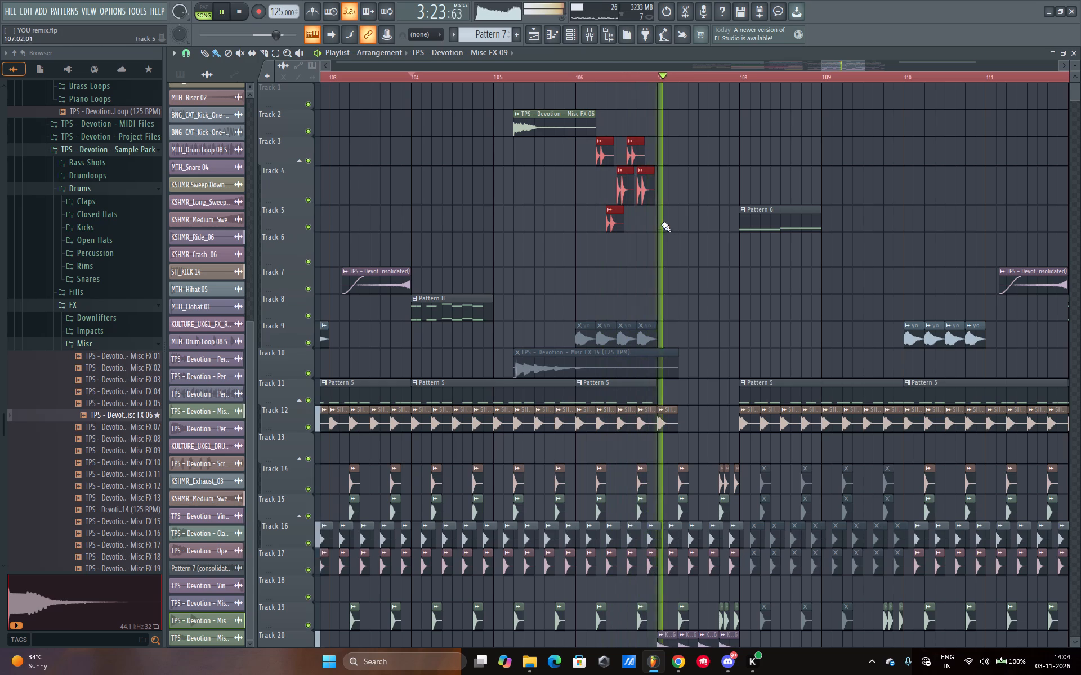
# Delete the five Misc FX 09 clips on tracks 3 and 4 between bars 113 and 114.
pyautogui.scroll(-6, 649, 75)
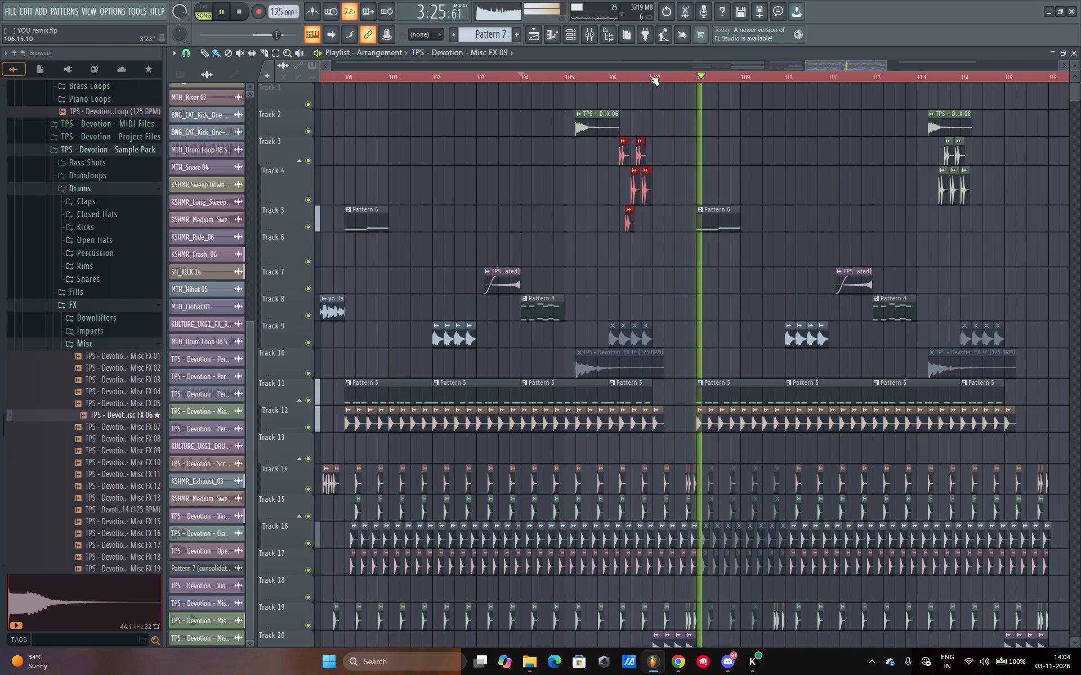
pyautogui.scroll(-2, 649, 75)
pyautogui.scroll(5, 958, 75)
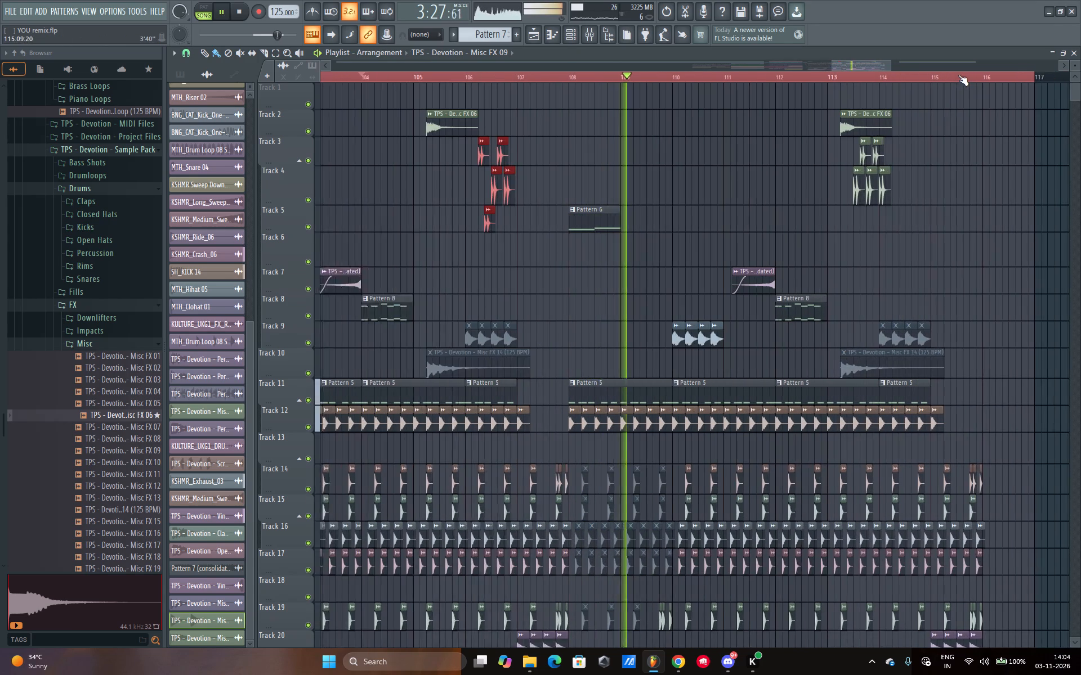
pyautogui.moveTo(879, 157); pyautogui.dragTo(867, 185, button='right')
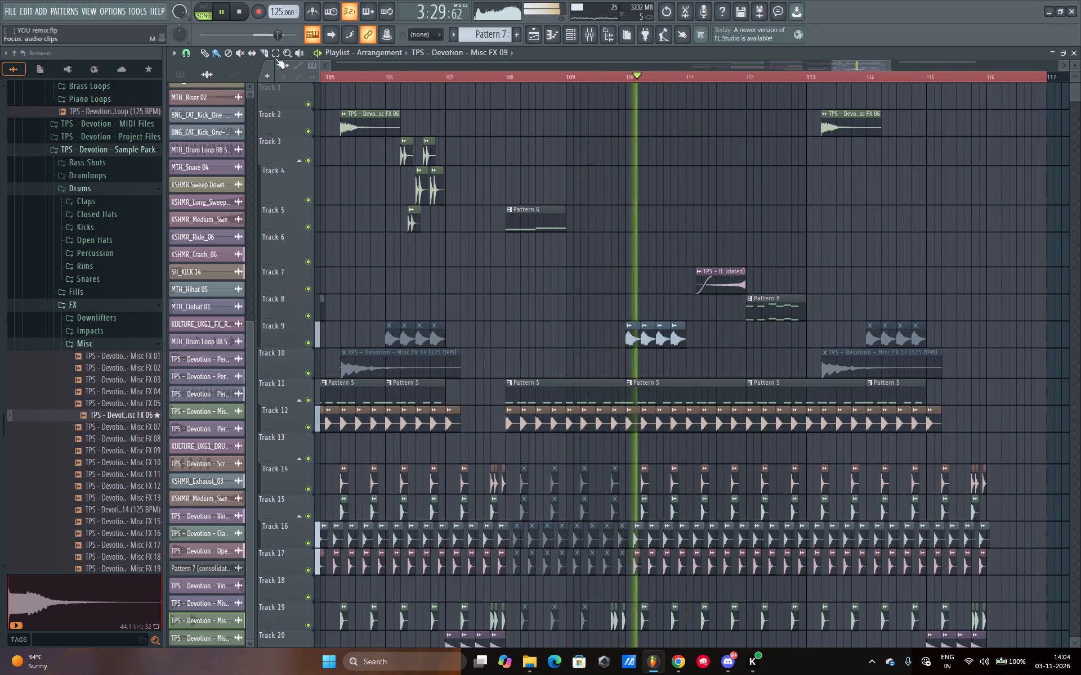
# Copy the five Misc FX 09 clips on tracks 3 to 5 from bar 106 to the matching spot in bar 114.
pyautogui.click(274, 52)
pyautogui.moveTo(377, 159); pyautogui.dragTo(497, 219)
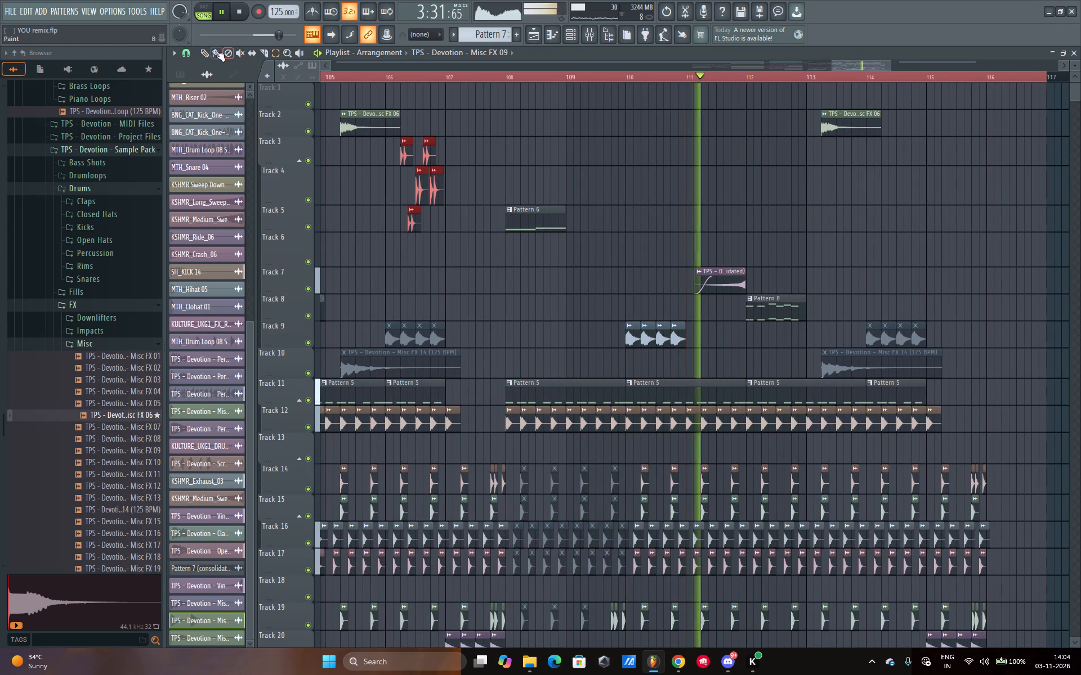
pyautogui.click(215, 51)
pyautogui.press('space')
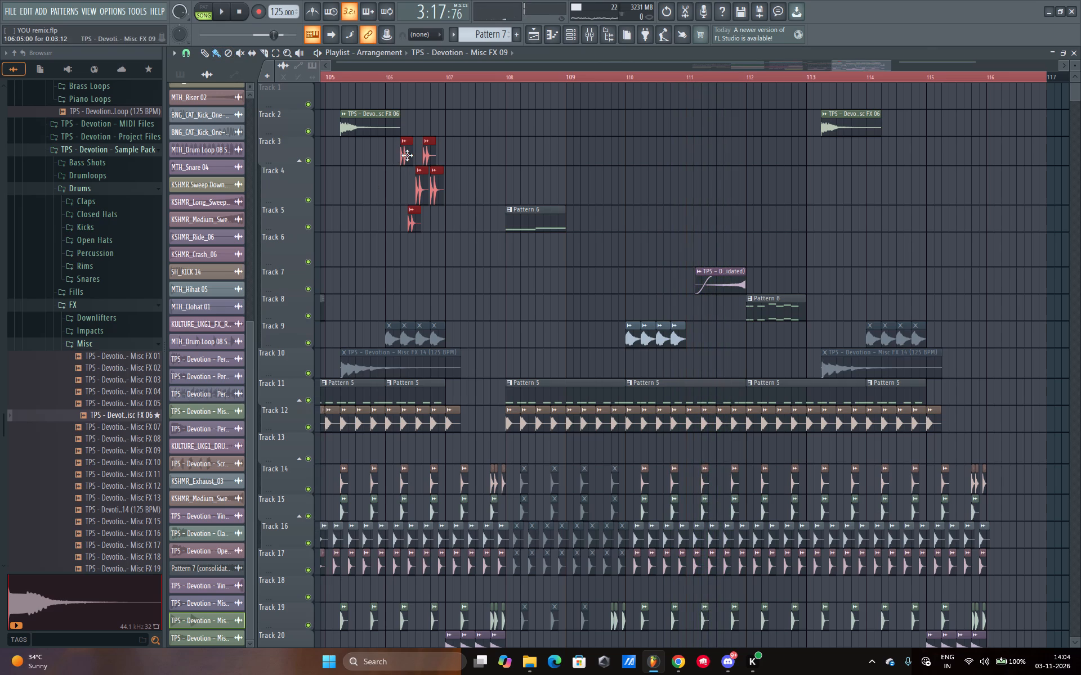
pyautogui.keyDown('shift'); pyautogui.moveTo(407, 155); pyautogui.dragTo(886, 164); pyautogui.keyUp('shift')
# Play from bar 114 to check the copied Misc FX 09 hits through the end of the drop.
pyautogui.press('space')
pyautogui.click(870, 76)
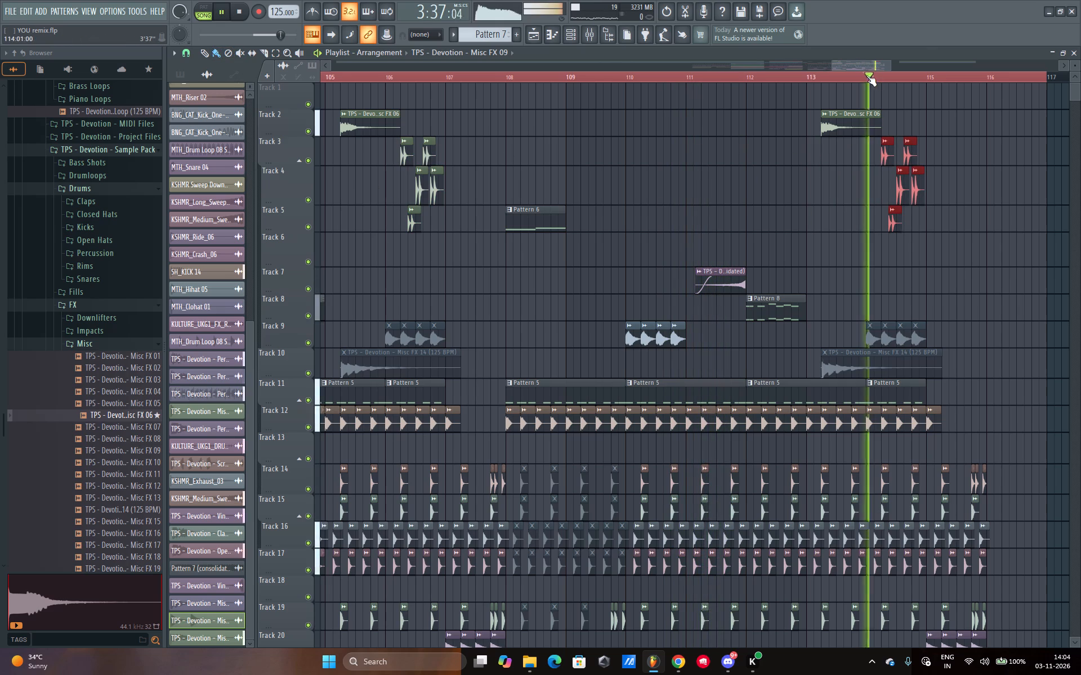
pyautogui.scroll(7, 941, 75)
pyautogui.scroll(-10, 941, 75)
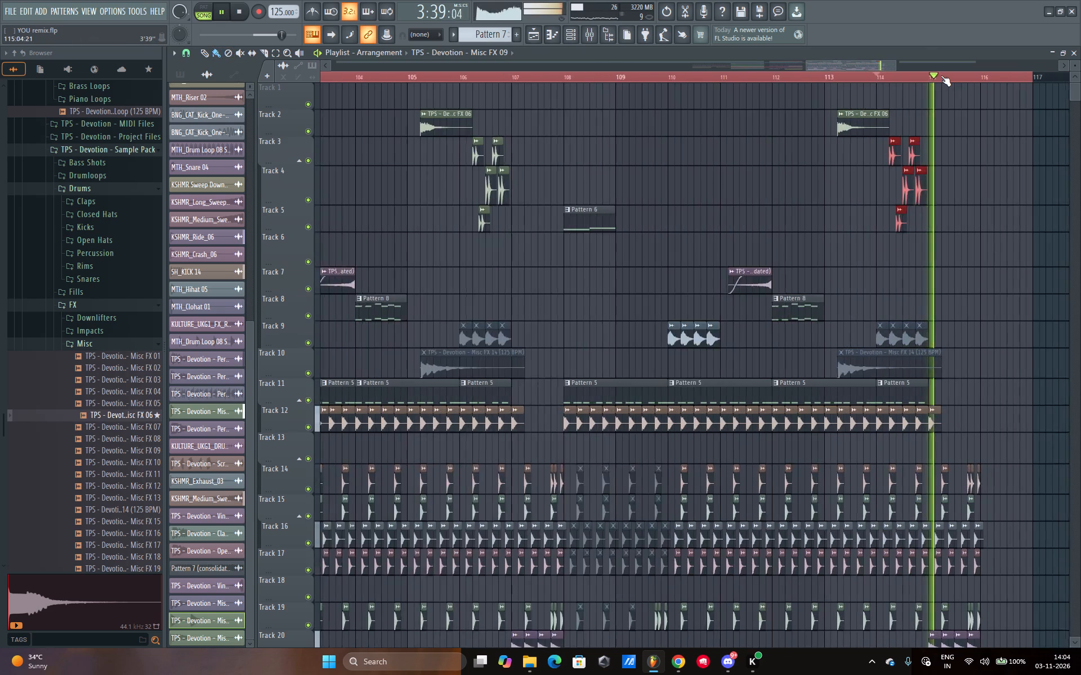
pyautogui.scroll(-10, 941, 75)
pyautogui.scroll(12, 954, 79)
pyautogui.scroll(-6, 954, 79)
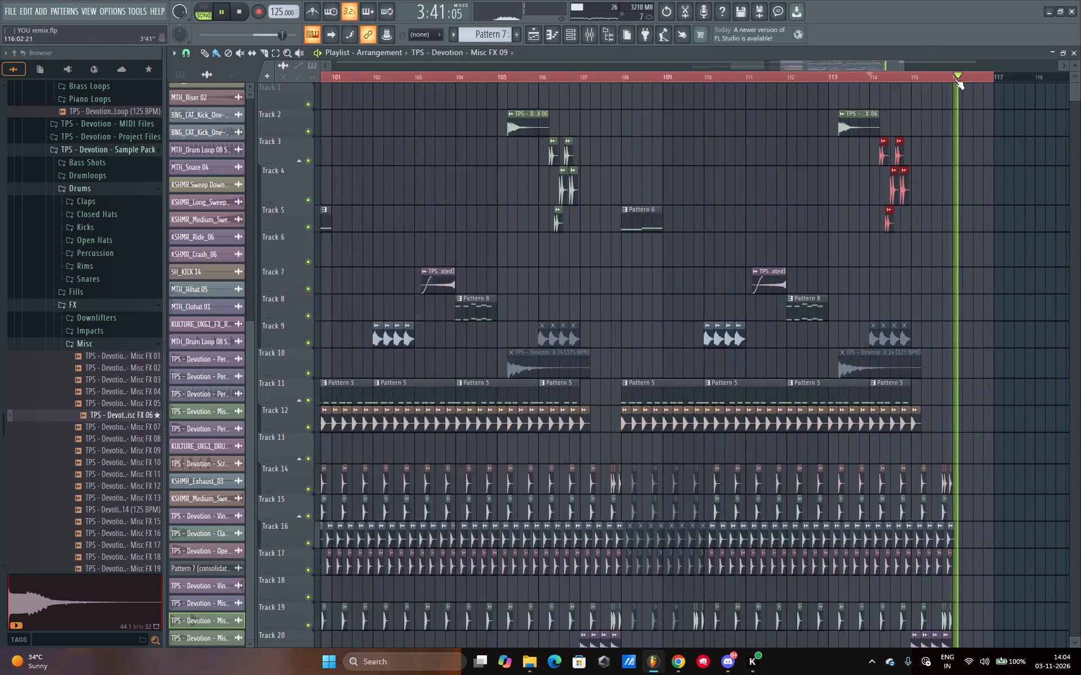
pyautogui.press('space')
# Play the build-up and drop from bar 96 and again from bar 93 while examining the arrangement's tracks.
pyautogui.press('space')
pyautogui.click(372, 80)
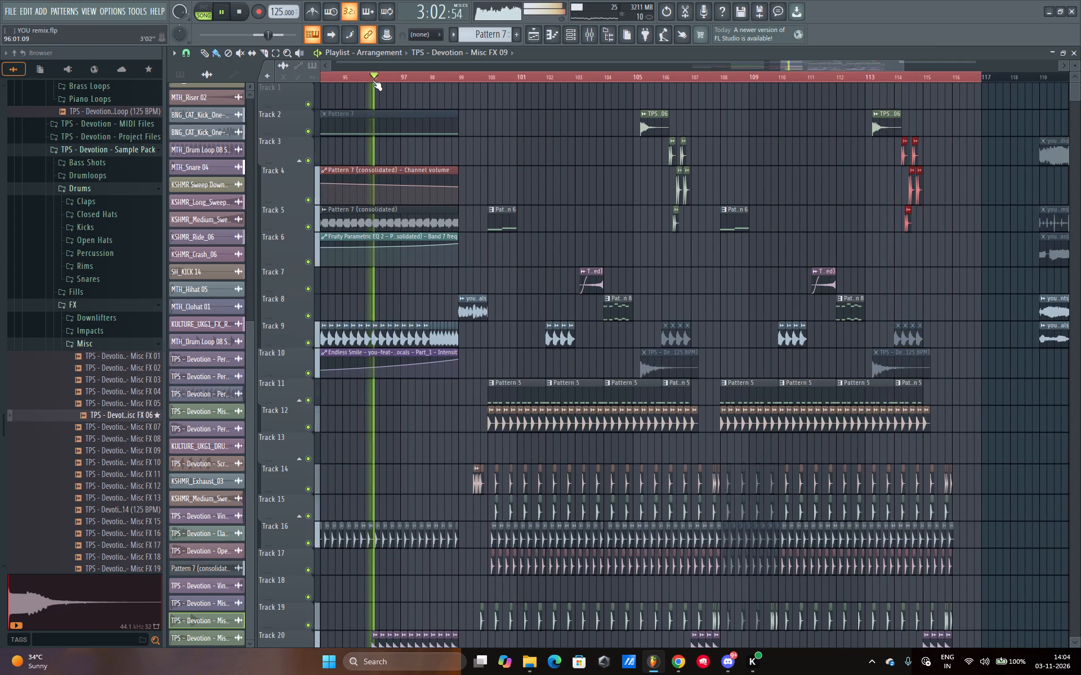
pyautogui.scroll(-9, 439, 79)
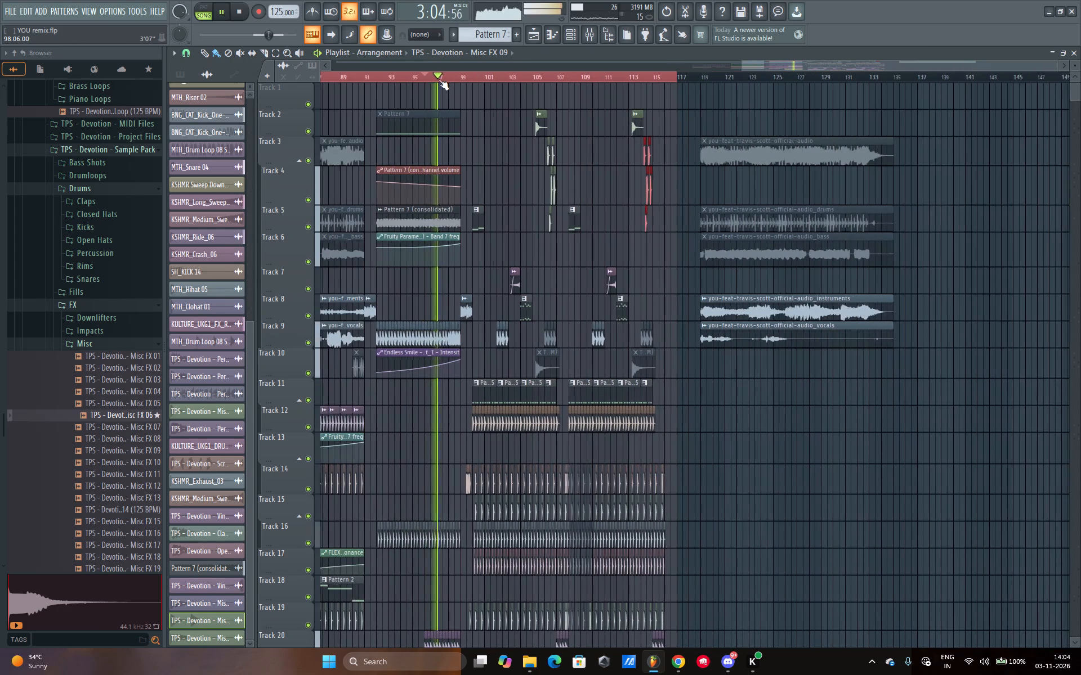
pyautogui.click(406, 78)
pyautogui.scroll(10, 405, 78)
pyautogui.scroll(-5, 405, 78)
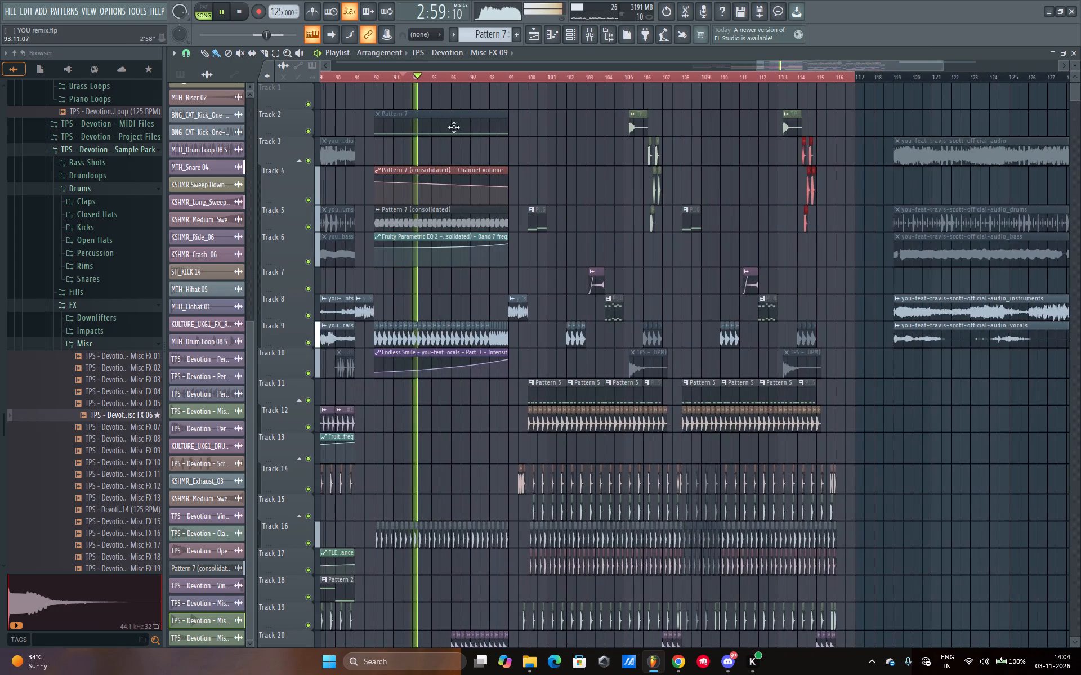
pyautogui.scroll(-8, 580, 173)
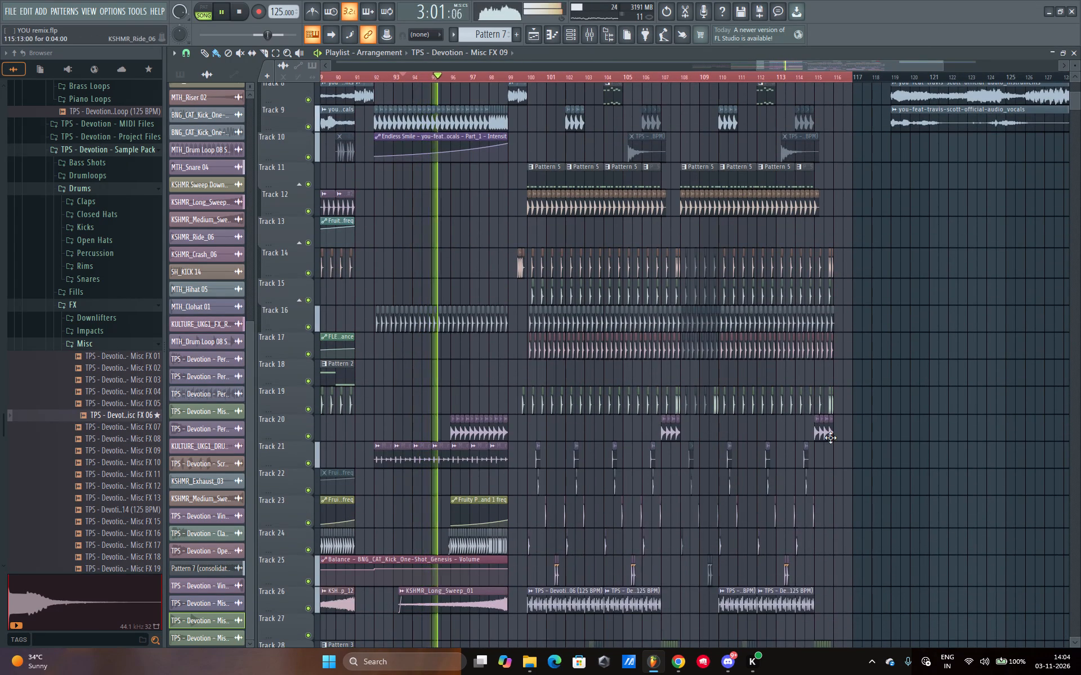
pyautogui.scroll(-7, 843, 444)
pyautogui.scroll(7, 843, 444)
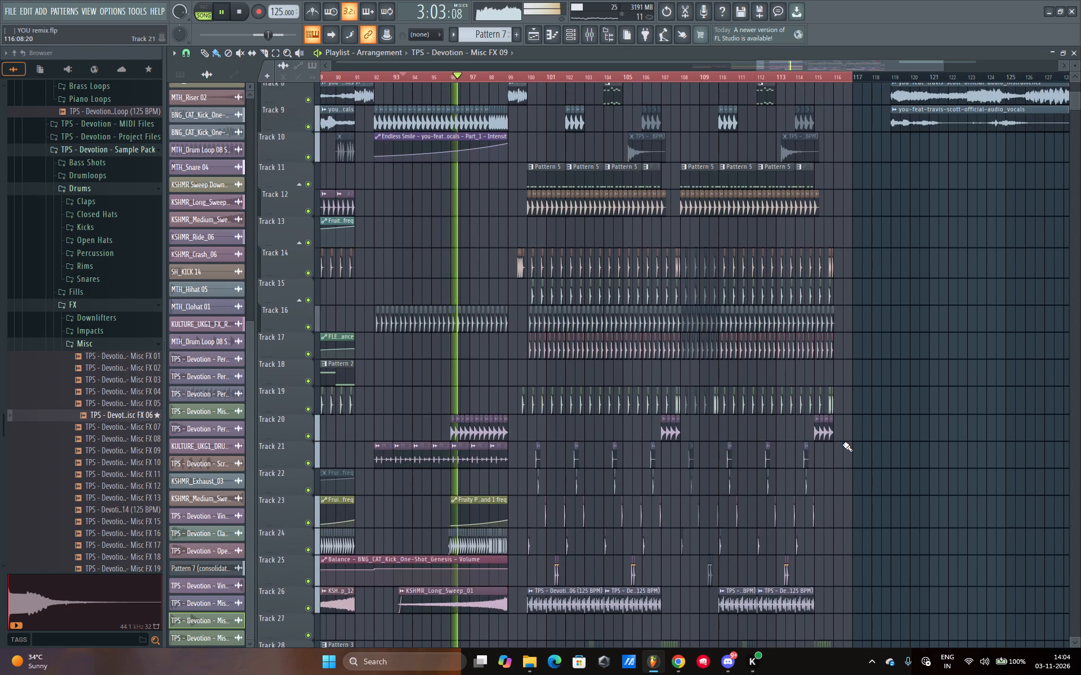
pyautogui.scroll(14, 850, 552)
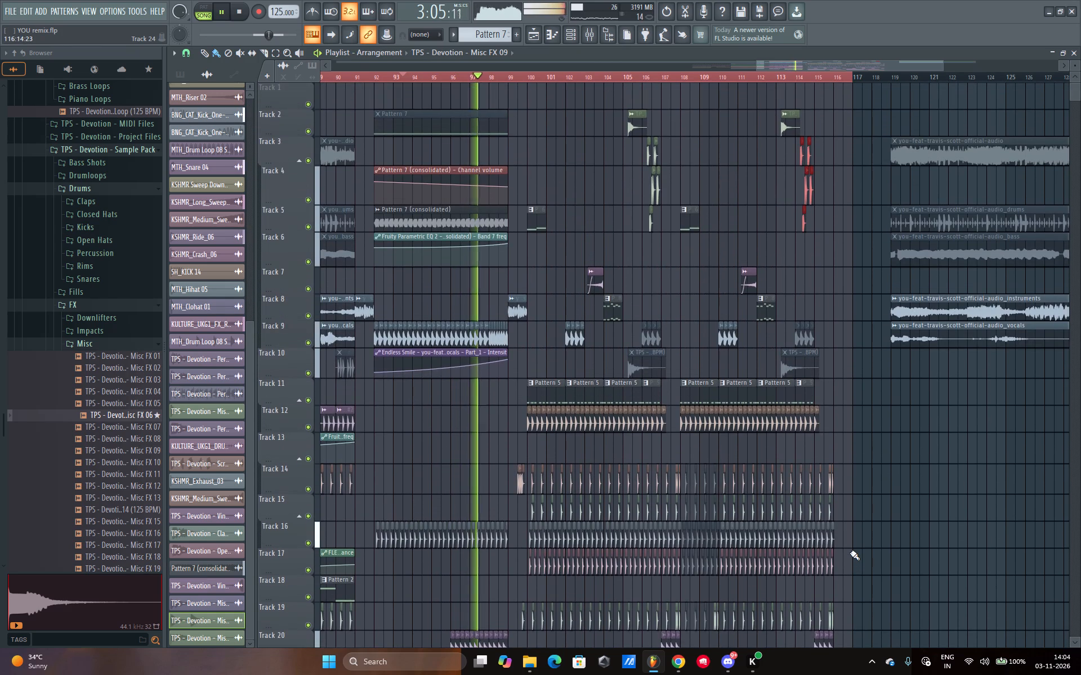
pyautogui.scroll(7, 850, 552)
pyautogui.scroll(8, 842, 339)
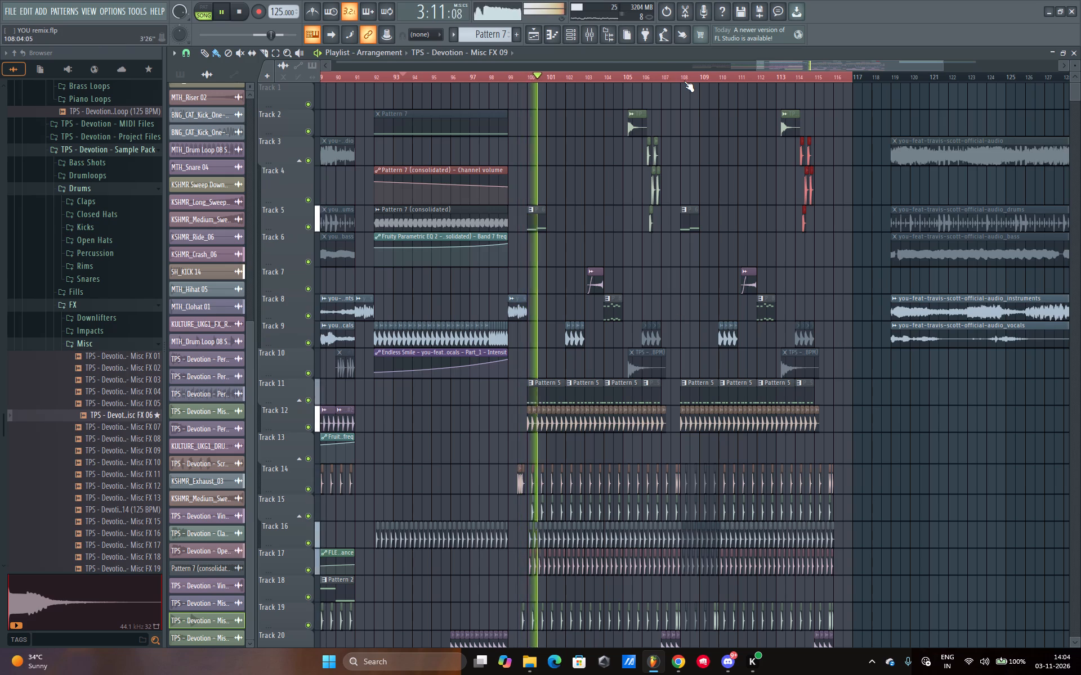
pyautogui.scroll(-7, 684, 81)
pyautogui.scroll(-9, 784, 254)
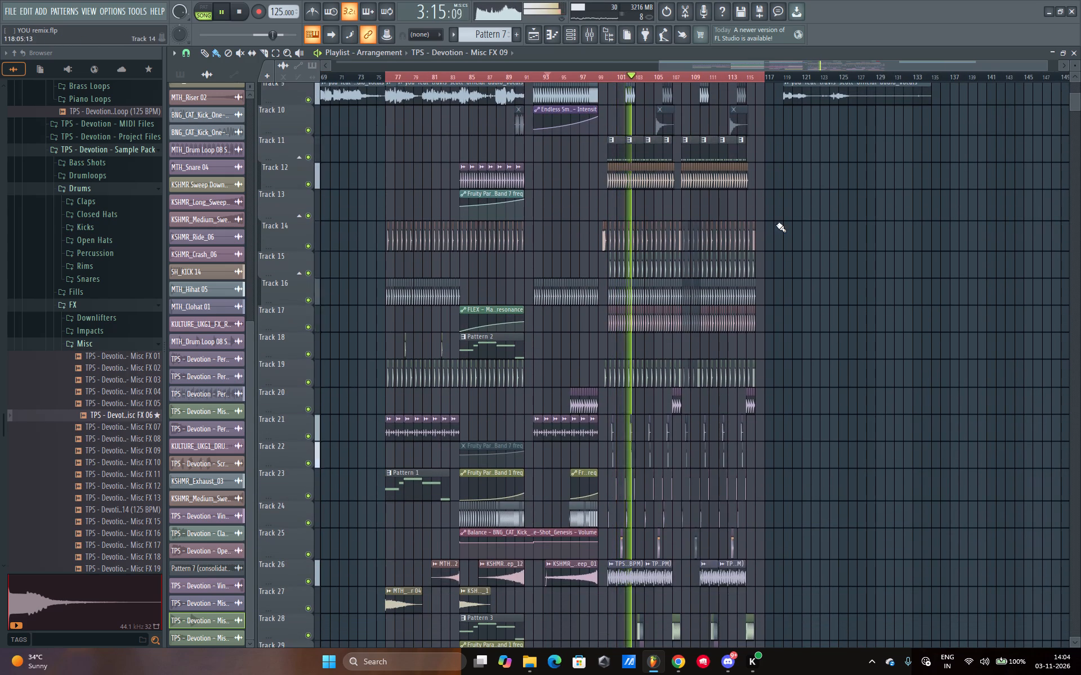
# Keep the drop playing while examining the percussion and FX tracks from top to bottom of the arrangement.
pyautogui.scroll(-14, 813, 300)
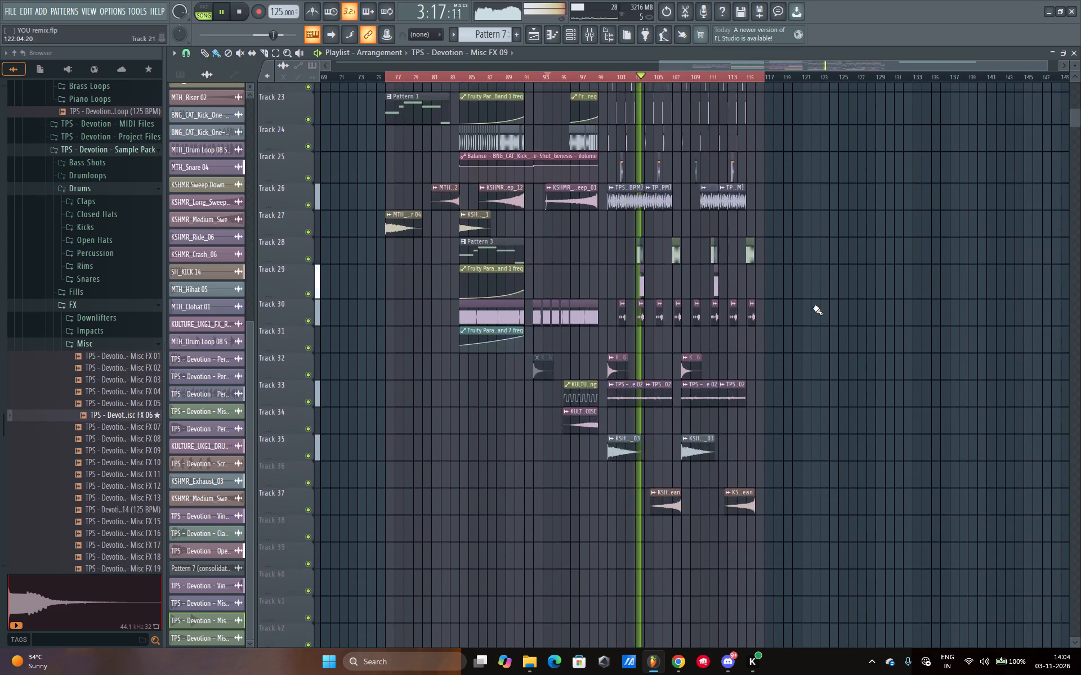
pyautogui.scroll(-5, 813, 307)
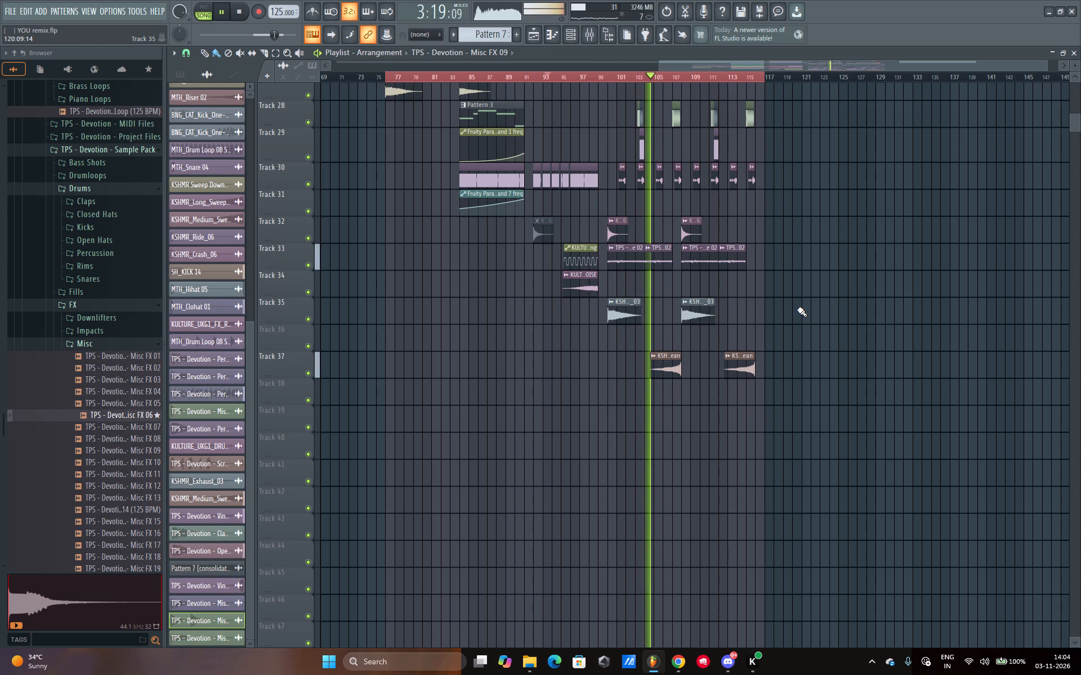
pyautogui.scroll(15, 797, 309)
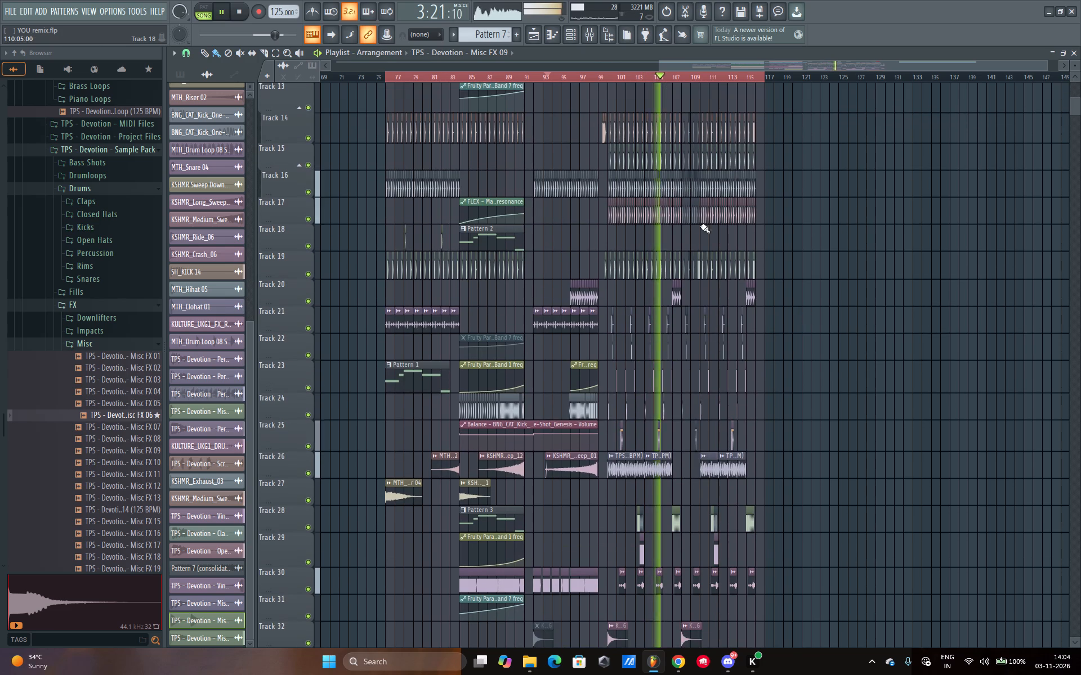
pyautogui.scroll(5, 574, 160)
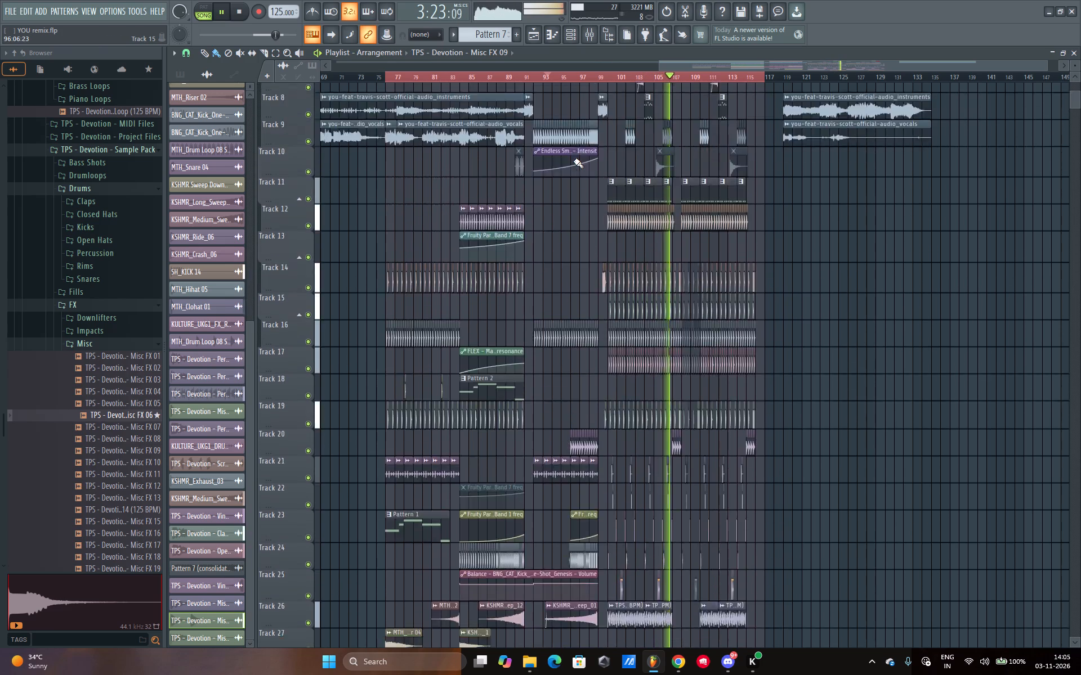
pyautogui.scroll(6, 574, 160)
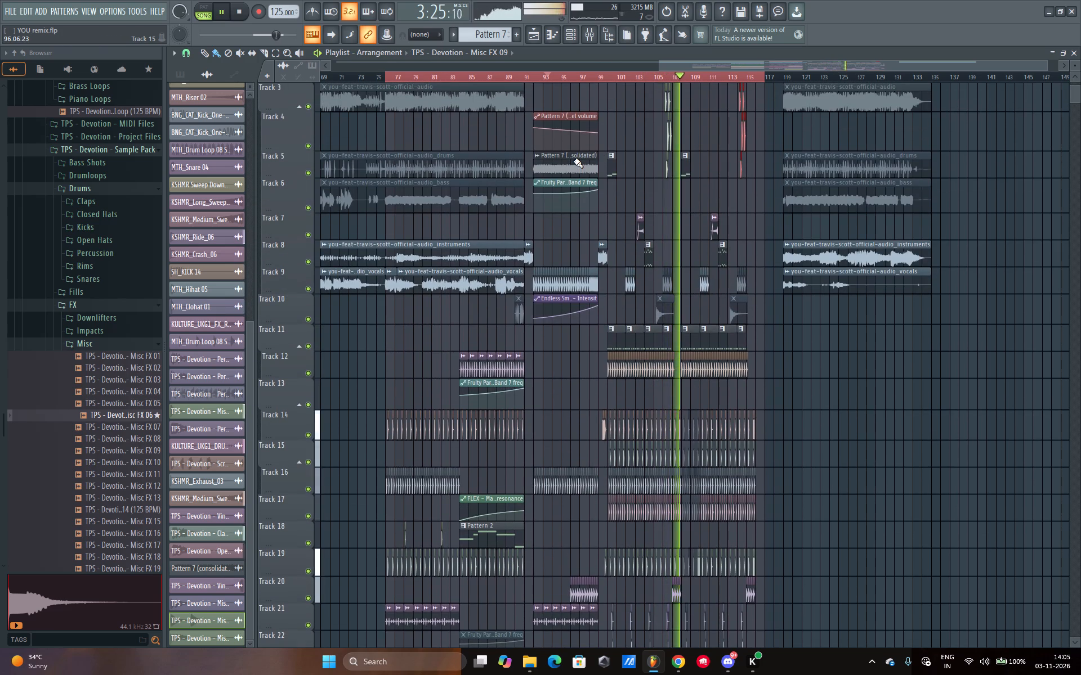
pyautogui.scroll(3, 699, 84)
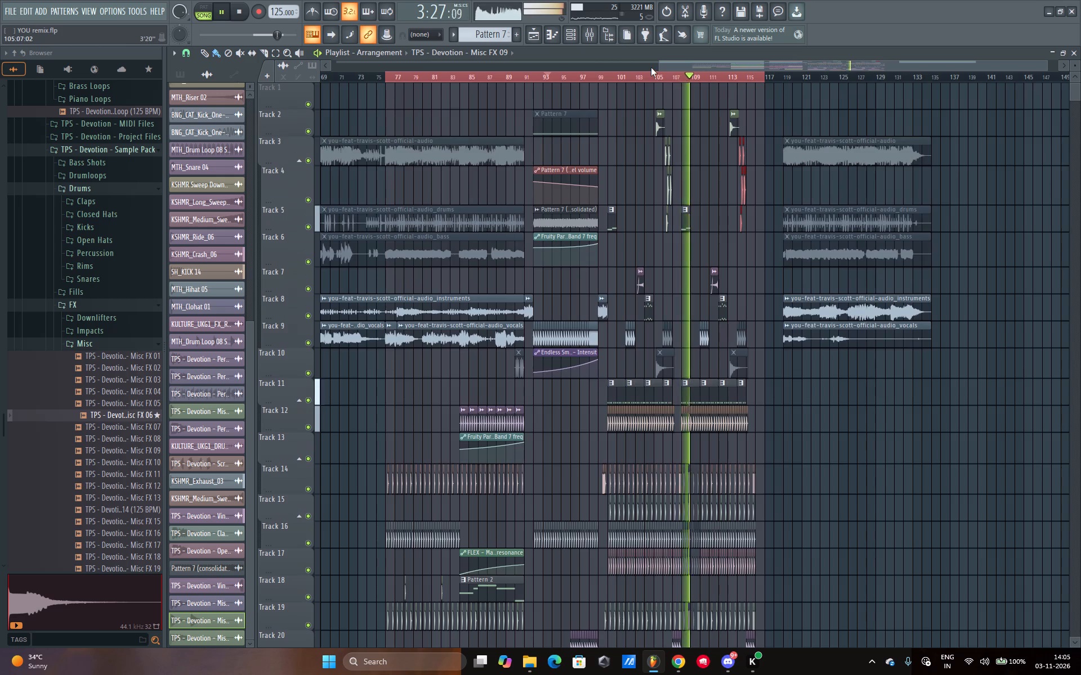
pyautogui.click(651, 67)
pyautogui.moveTo(731, 65); pyautogui.dragTo(924, 56)
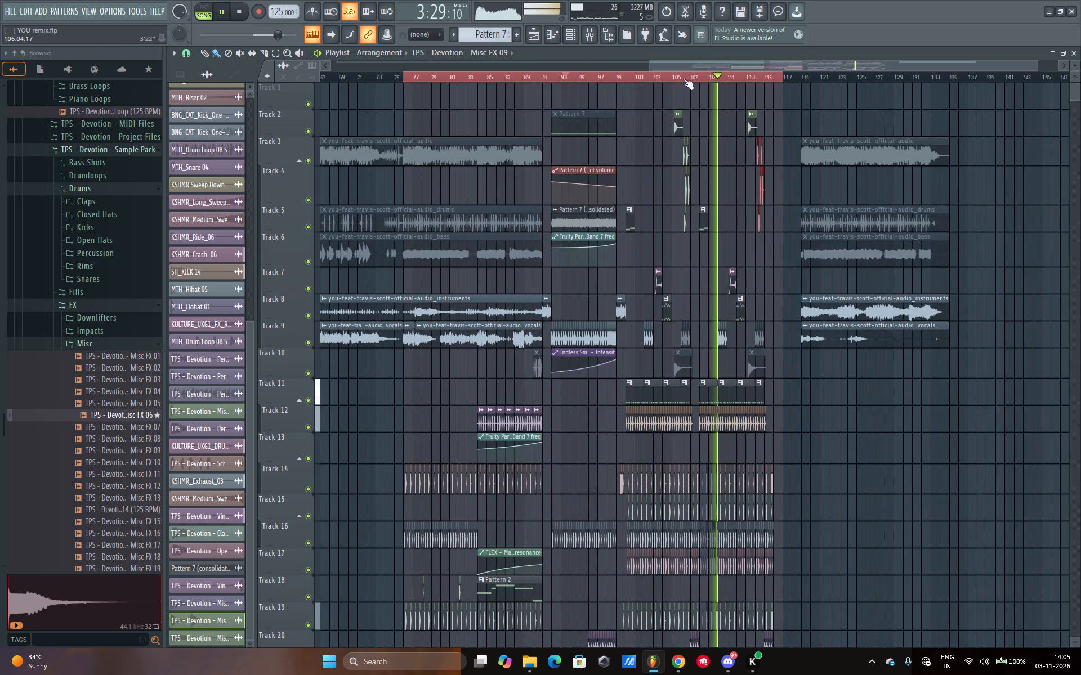
# Play the drop from about bar 105 to its end to check the Misc FX 06 and 09 fills, then restart playback.
pyautogui.click(684, 75)
pyautogui.scroll(11, 684, 75)
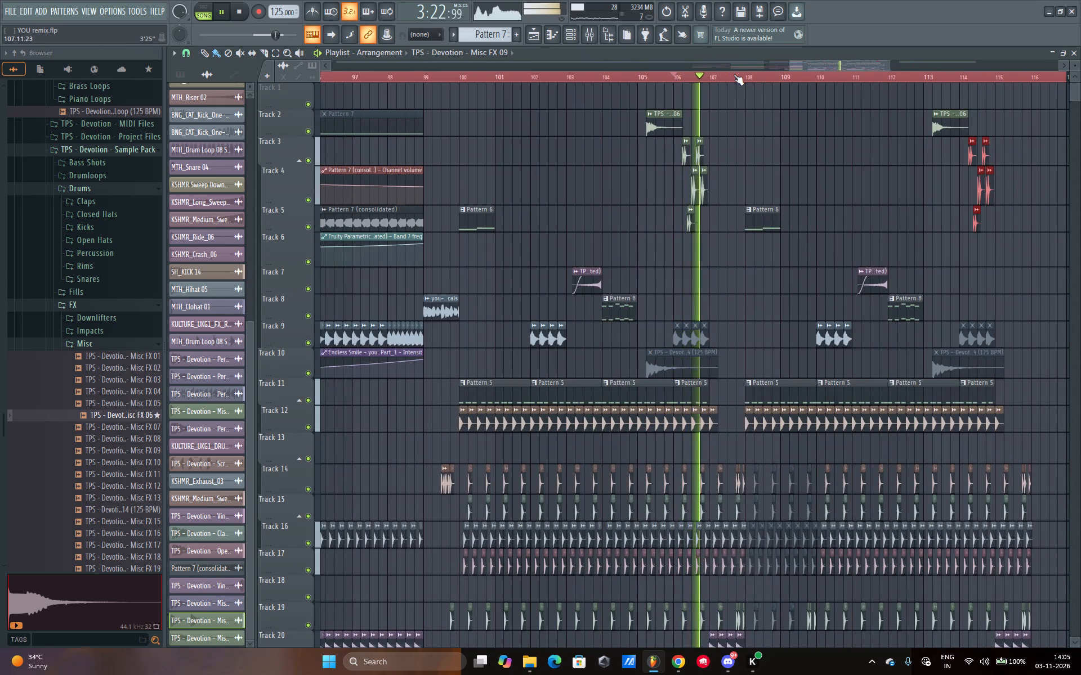
pyautogui.scroll(1, 734, 74)
pyautogui.click(623, 75)
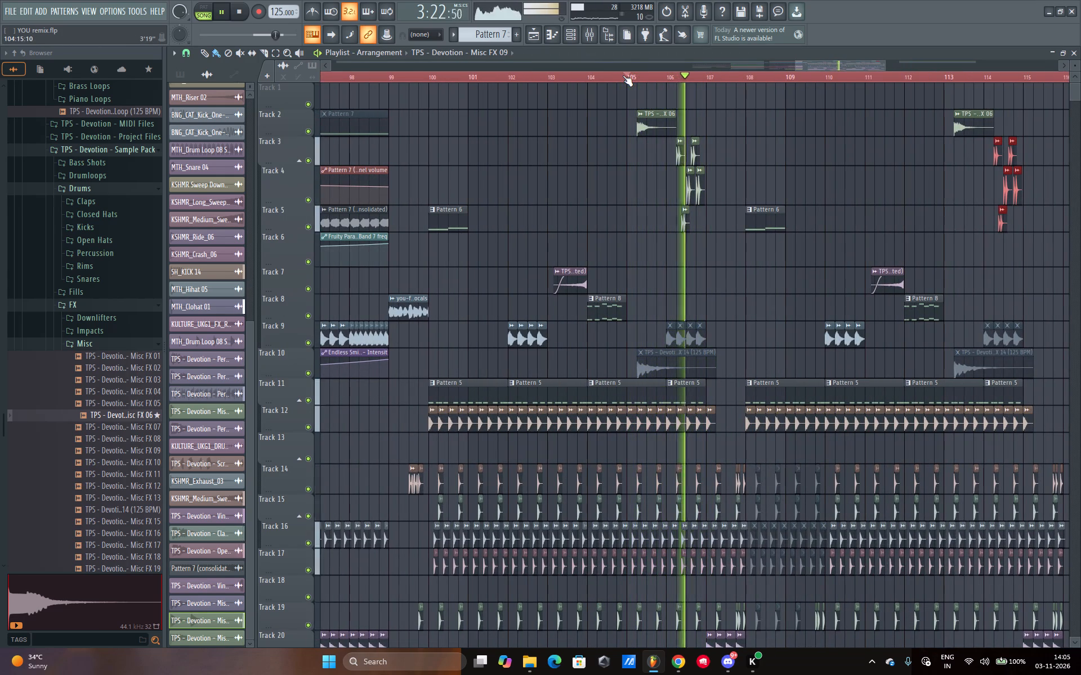
pyautogui.scroll(-7, 623, 75)
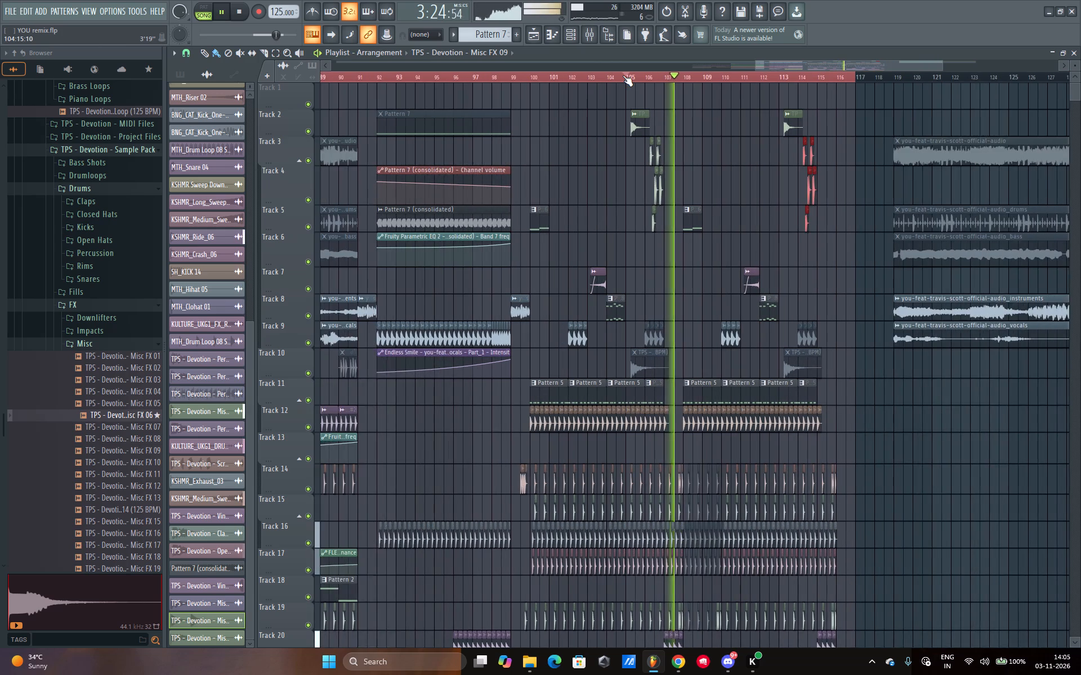
pyautogui.scroll(-1, 623, 75)
pyautogui.scroll(-7, 844, 312)
pyautogui.scroll(11, 850, 312)
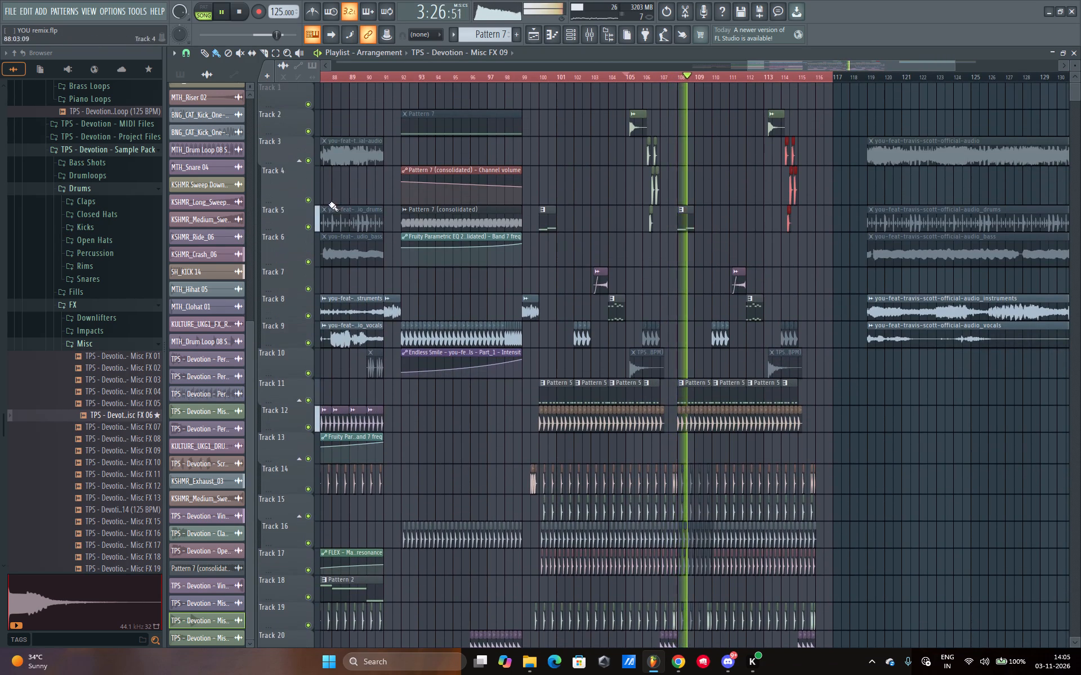
pyautogui.moveTo(296, 202); pyautogui.dragTo(296, 194)
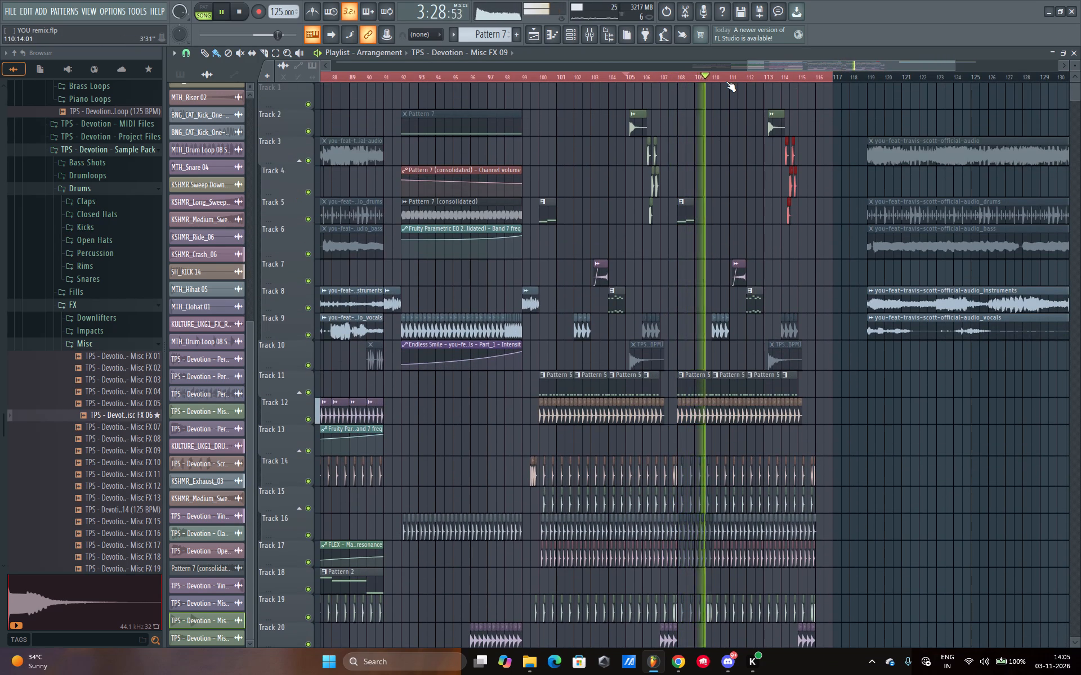
pyautogui.scroll(4, 726, 81)
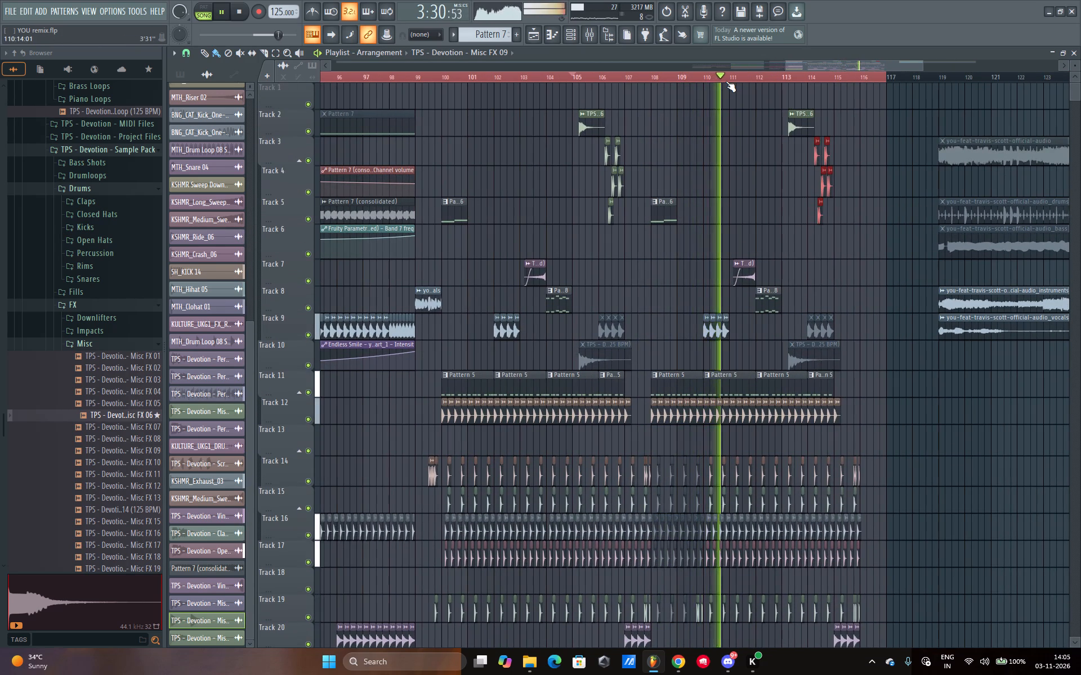
pyautogui.scroll(-5, 726, 81)
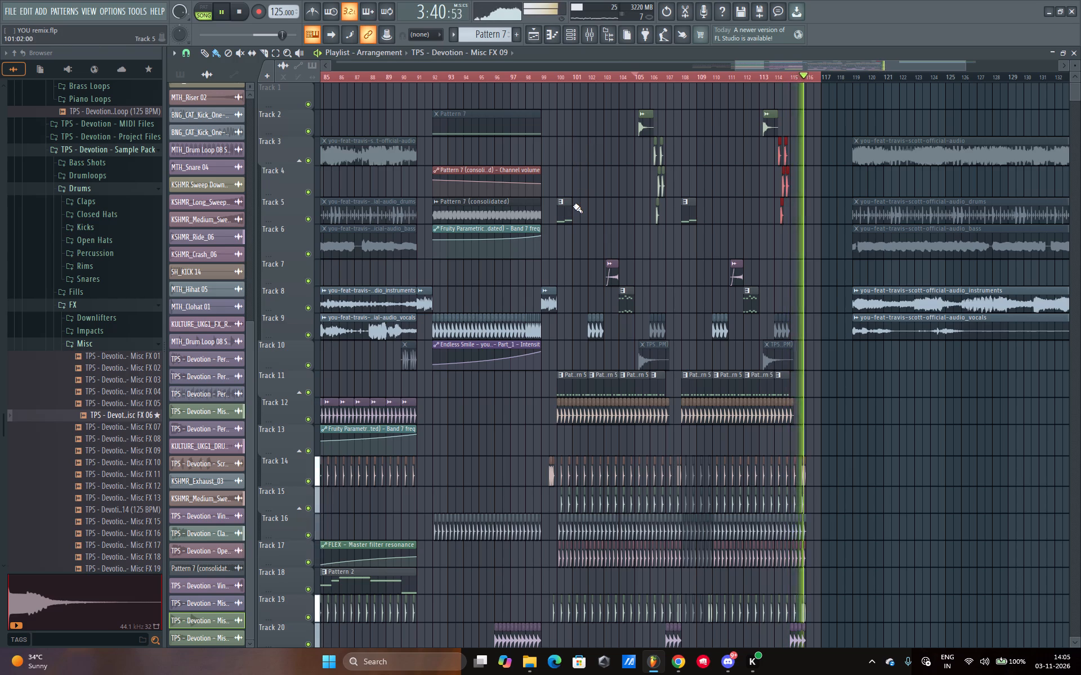
pyautogui.press('space')
pyautogui.press('space')
# Play from about bar 81 while examining all tracks of the section before the build-up.
pyautogui.scroll(-7, 673, 76)
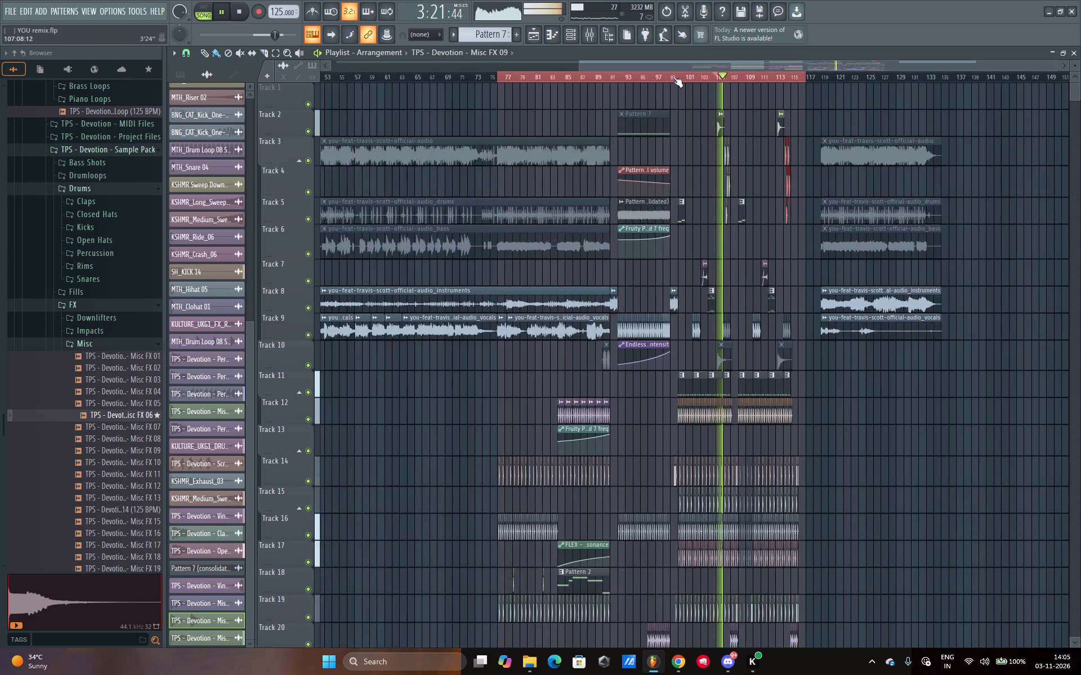
pyautogui.scroll(-5, 673, 76)
pyautogui.click(716, 78)
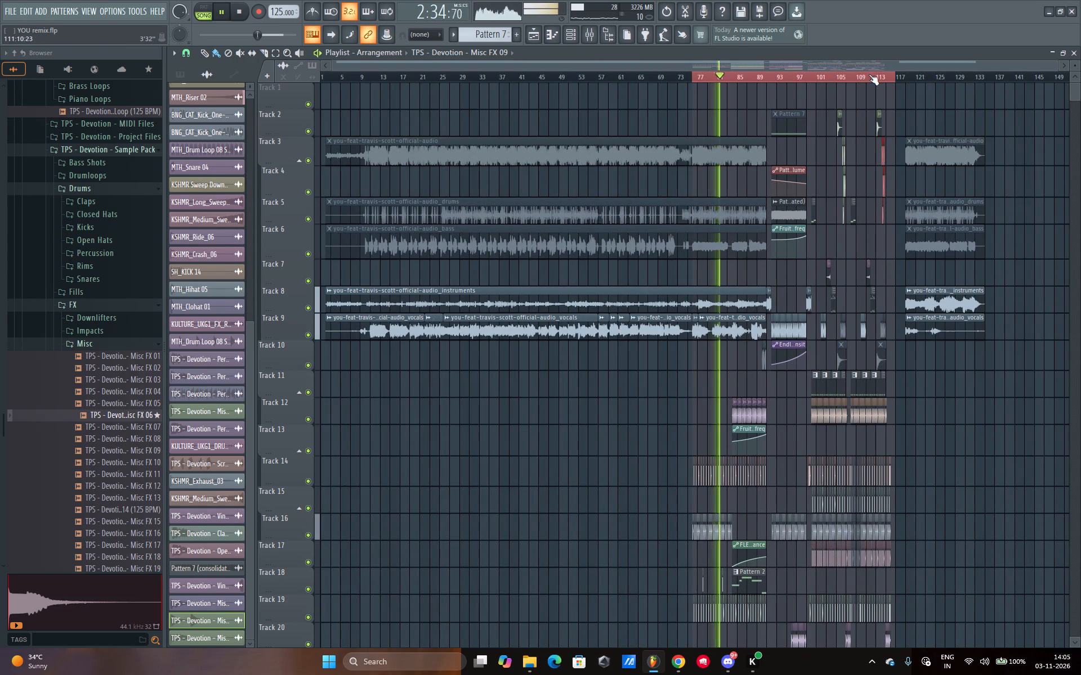
pyautogui.scroll(10, 869, 74)
pyautogui.scroll(-8, 571, 374)
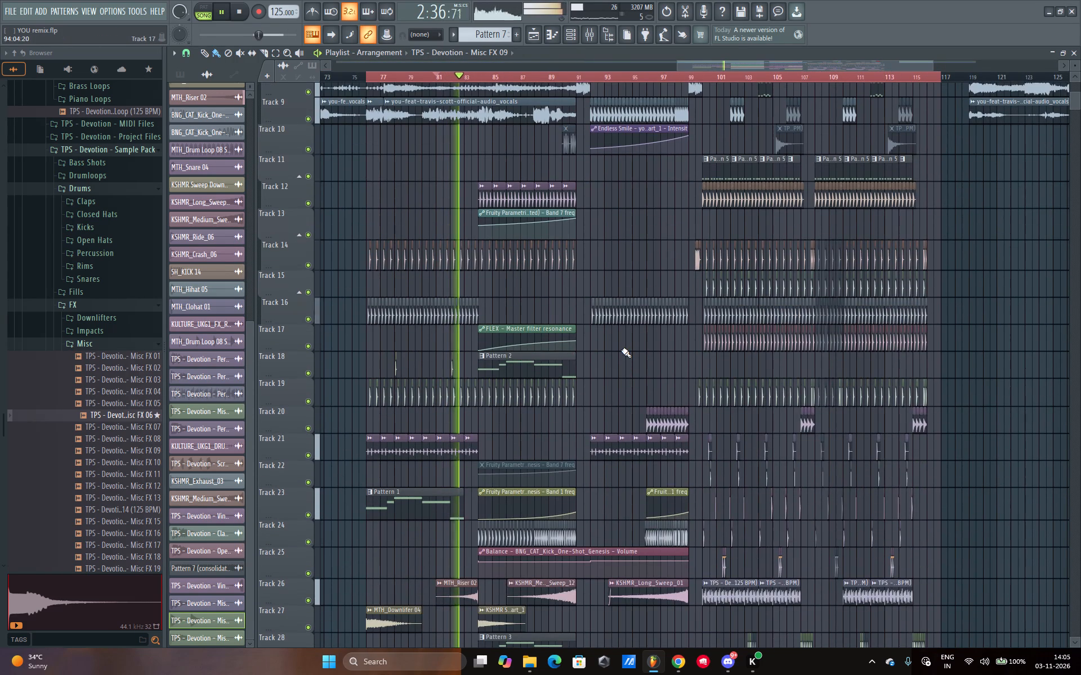
pyautogui.scroll(-15, 610, 400)
pyautogui.scroll(15, 610, 400)
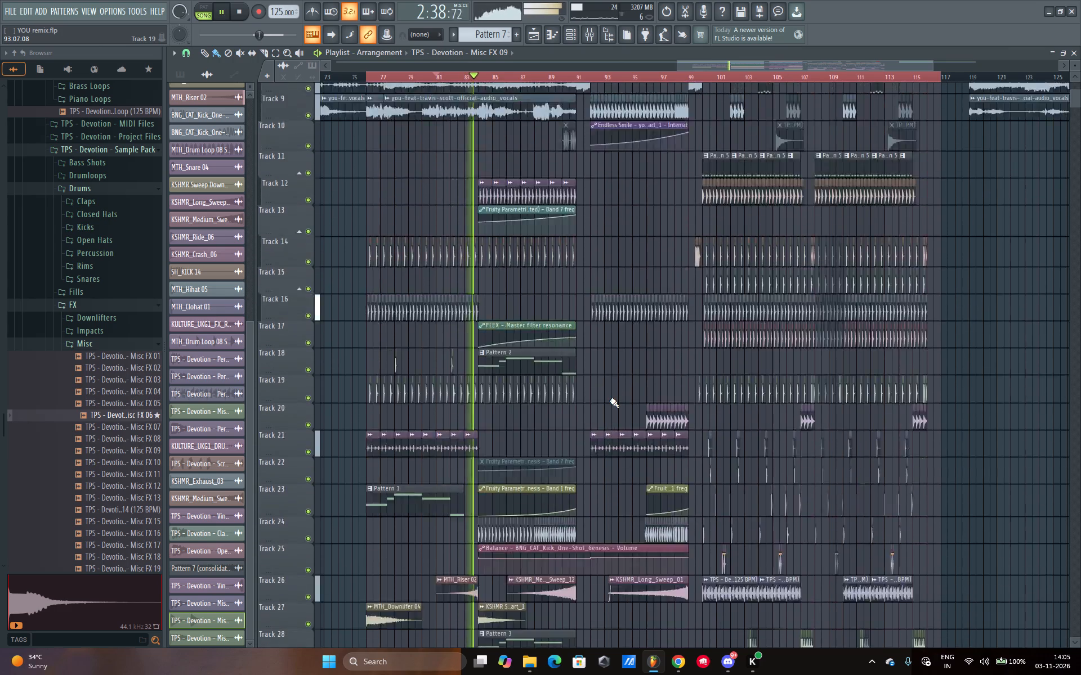
pyautogui.scroll(10, 610, 400)
pyautogui.scroll(-16, 610, 400)
pyautogui.scroll(-6, 610, 400)
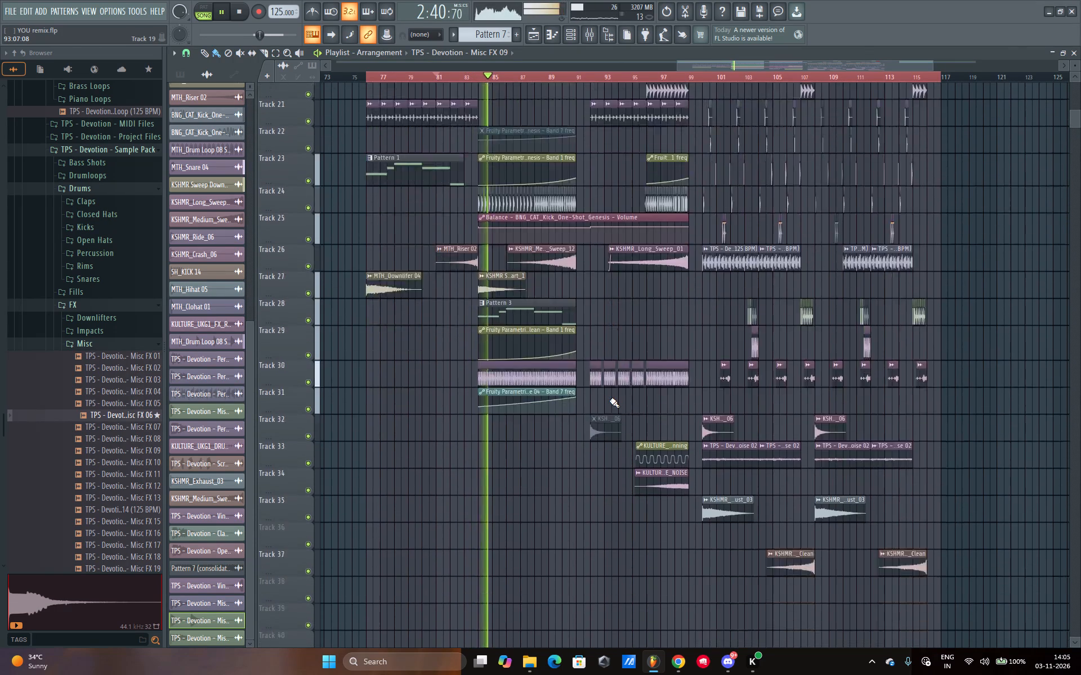
pyautogui.scroll(-10, 610, 400)
pyautogui.scroll(20, 610, 400)
pyautogui.scroll(19, 610, 400)
pyautogui.scroll(-3, 610, 400)
pyautogui.scroll(4, 610, 400)
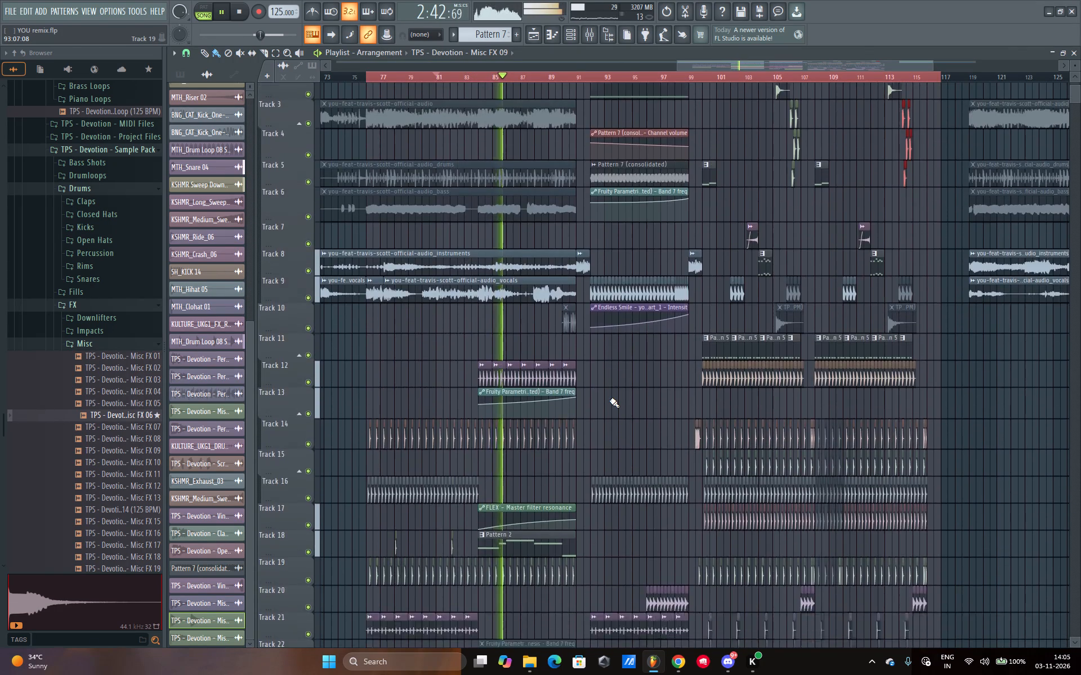
pyautogui.scroll(4, 610, 400)
pyautogui.scroll(-8, 610, 400)
pyautogui.scroll(8, 610, 400)
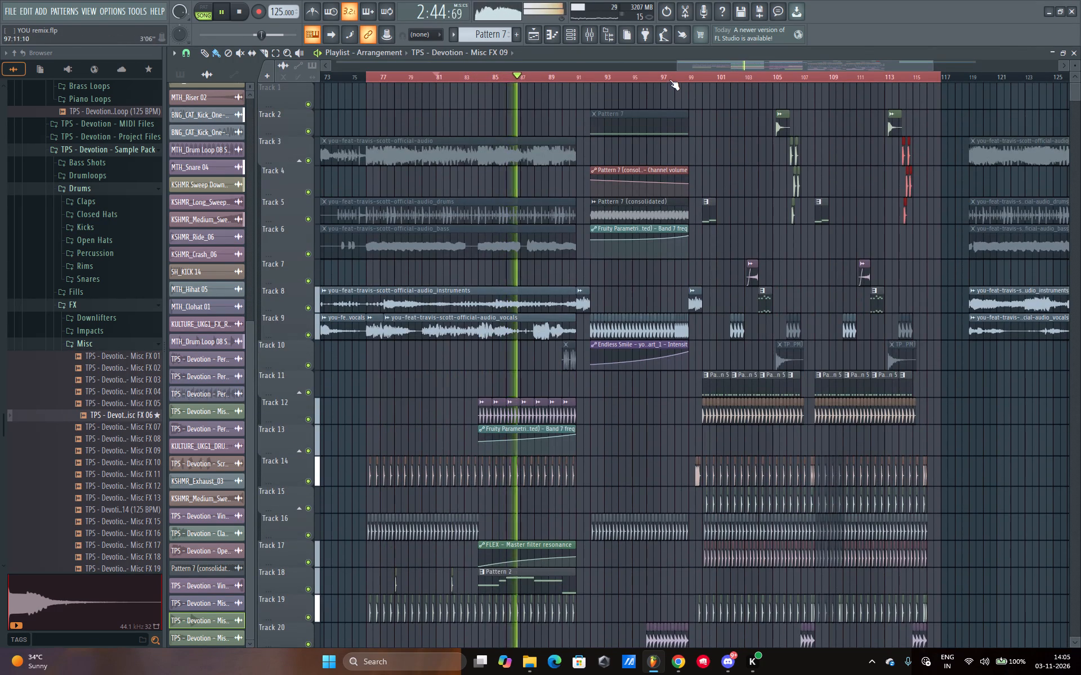
# Play the build-up from bar 92 and shift the stereo separation of the Pattern 7 (consolidated) mixer track slightly toward separated.
pyautogui.click(669, 79)
pyautogui.scroll(6, 669, 79)
pyautogui.click(526, 79)
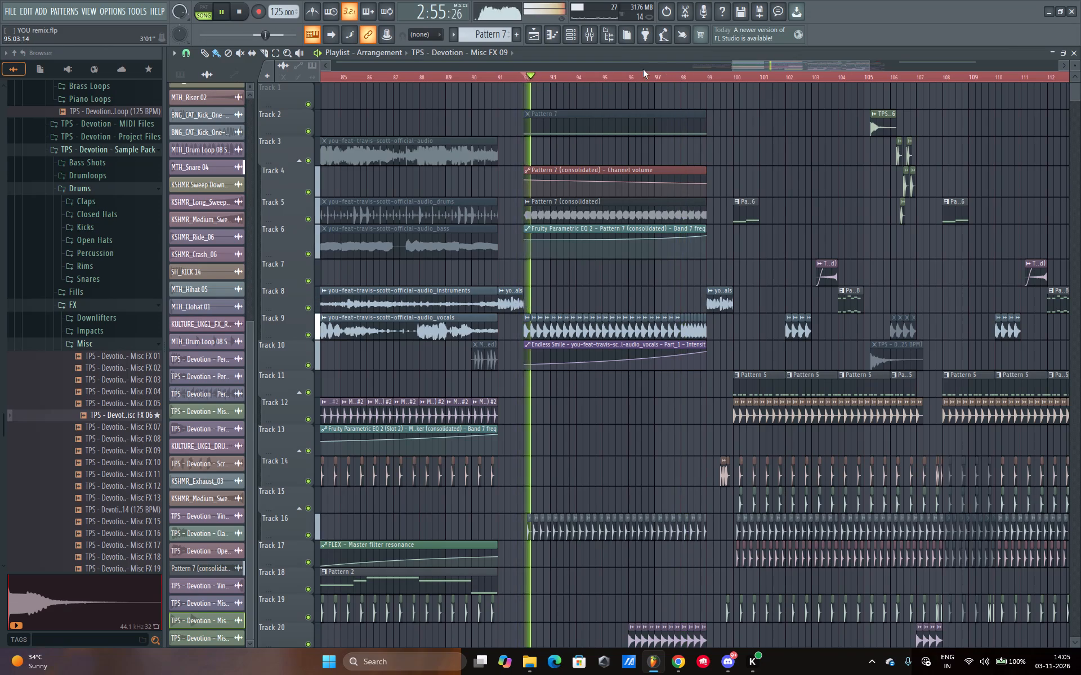
pyautogui.scroll(-7, 618, 380)
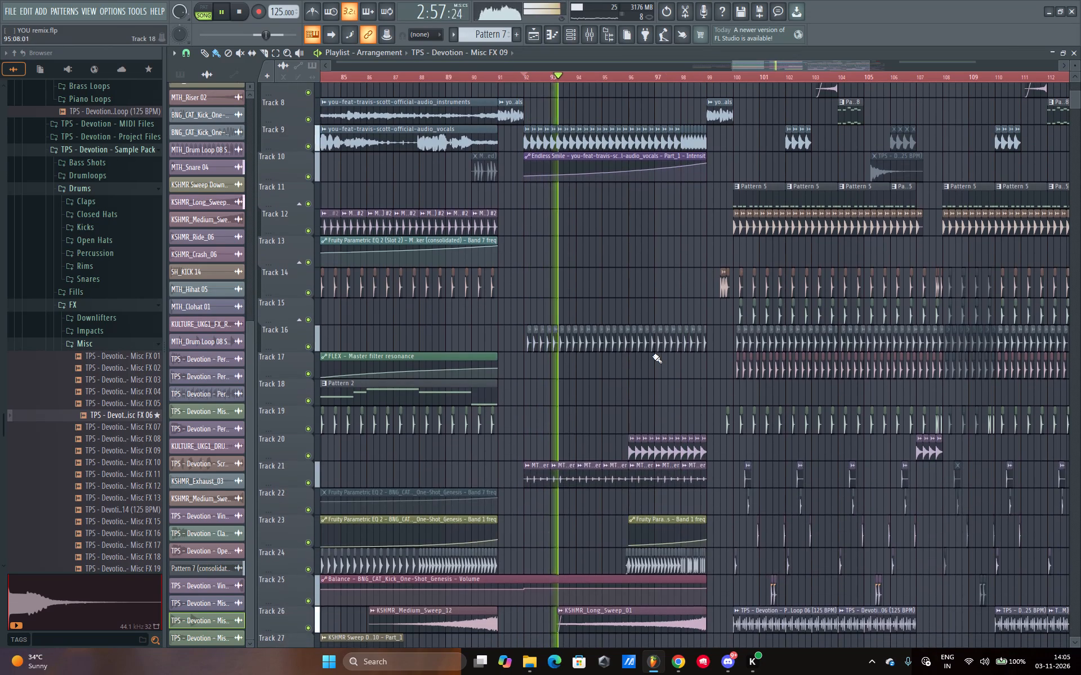
pyautogui.scroll(-4, 619, 340)
pyautogui.scroll(17, 587, 353)
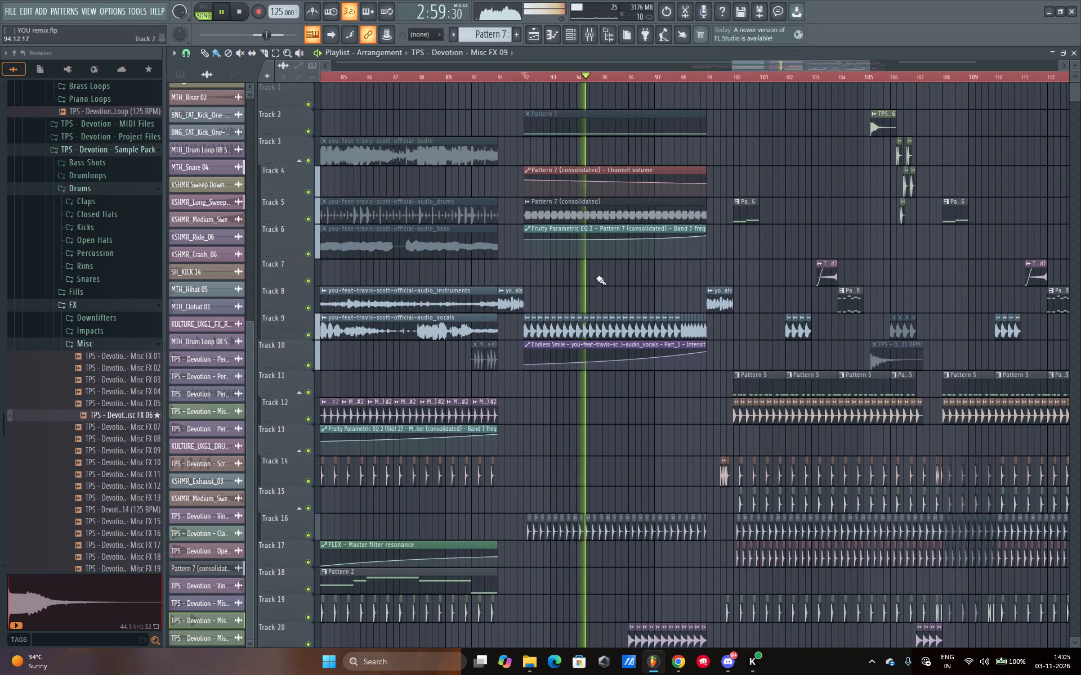
pyautogui.doubleClick(619, 218)
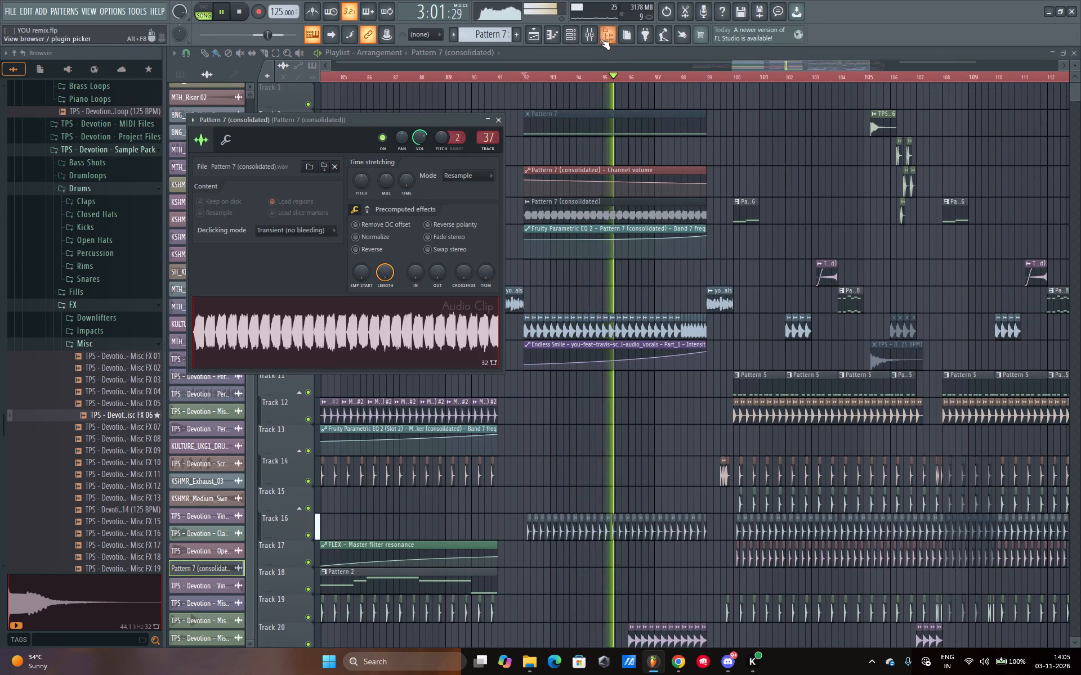
pyautogui.click(600, 39)
pyautogui.click(595, 37)
pyautogui.click(613, 35)
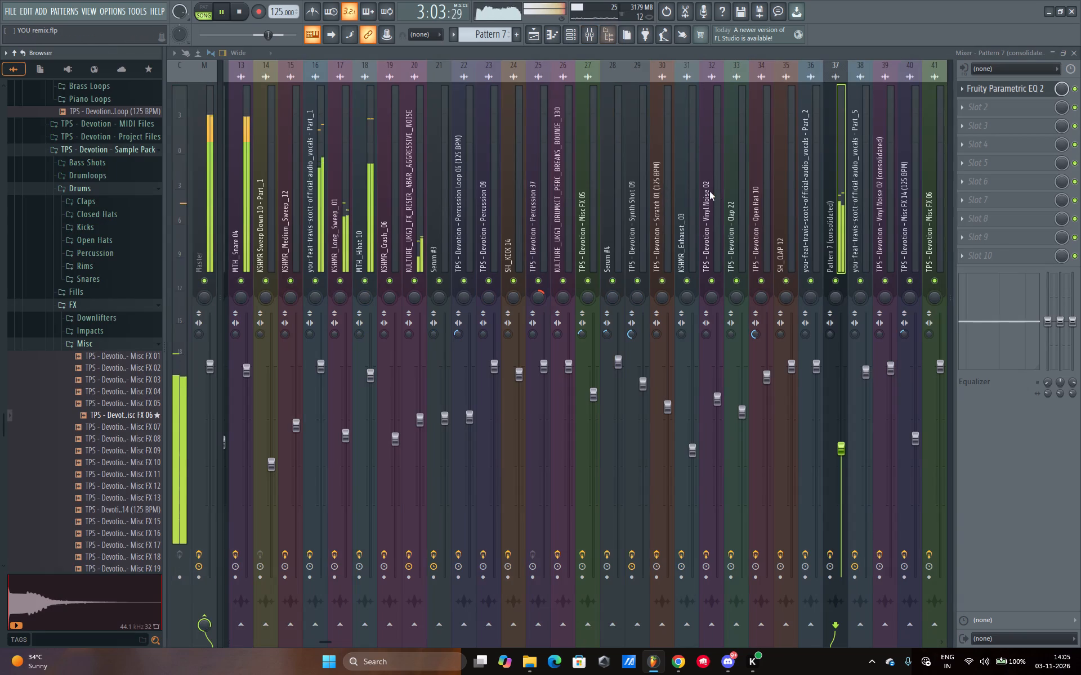
pyautogui.moveTo(832, 336); pyautogui.dragTo(836, 341)
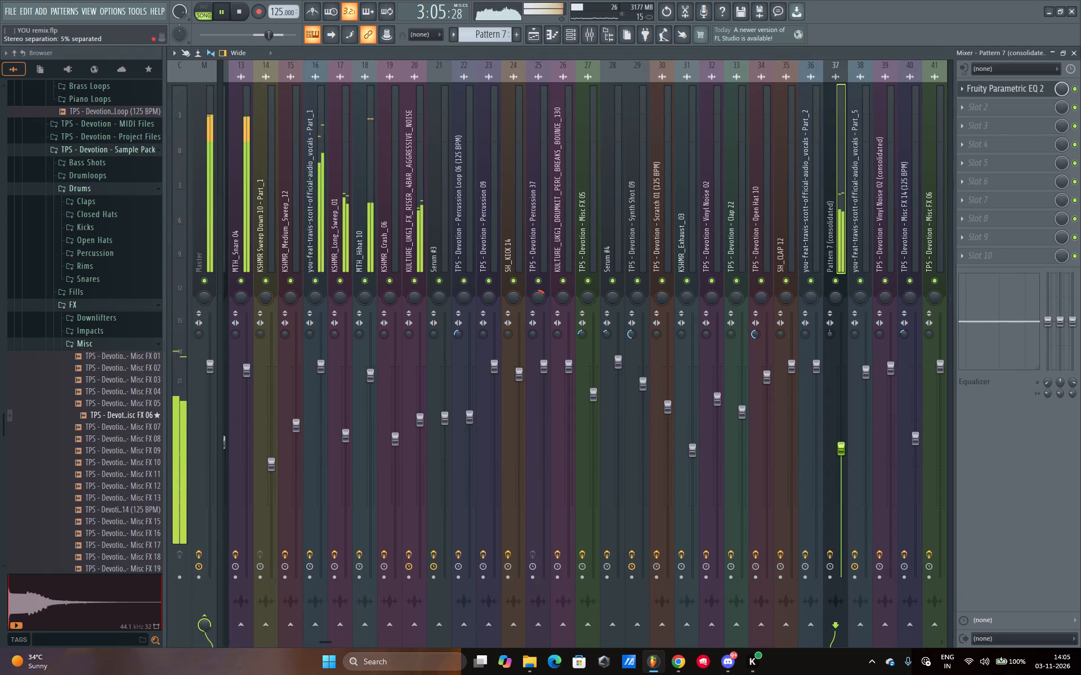
pyautogui.moveTo(836, 341); pyautogui.dragTo(842, 353)
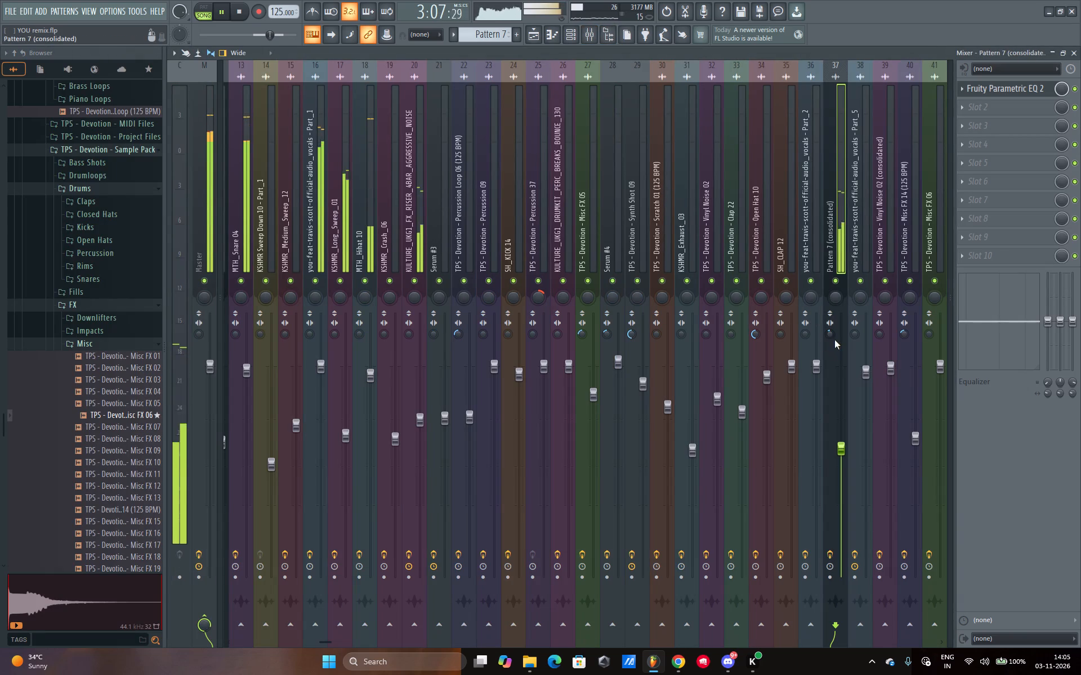
pyautogui.click(533, 39)
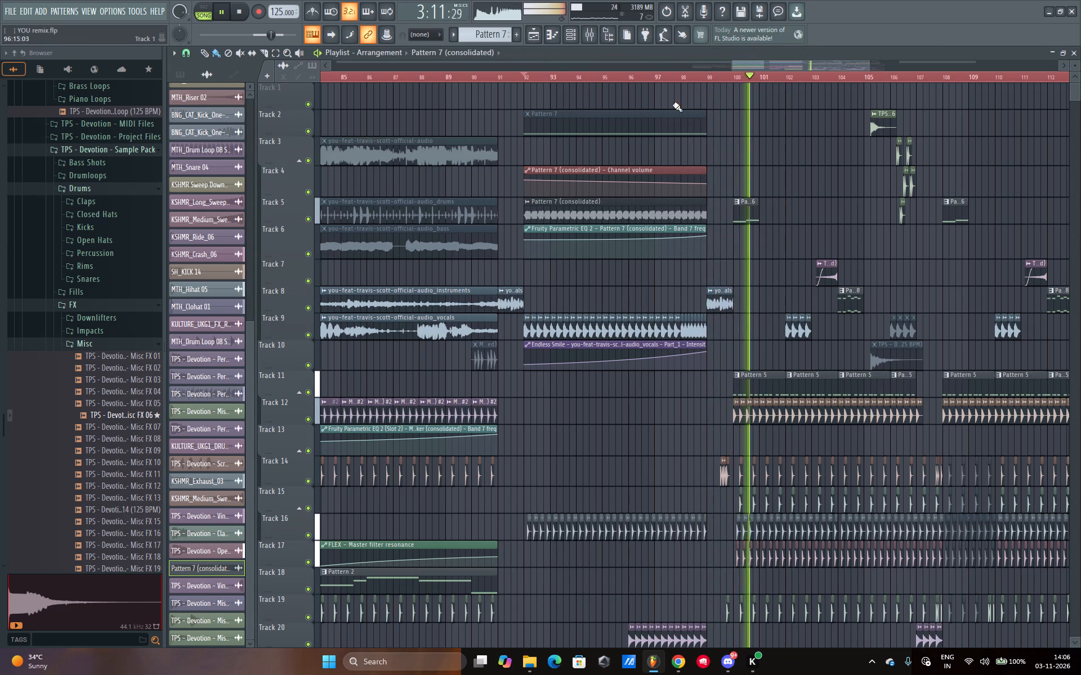
# Fine-tune the mixer volume of the vocals Part_5 track, used by the vocal chops at bar 102.
pyautogui.scroll(-4, 769, 76)
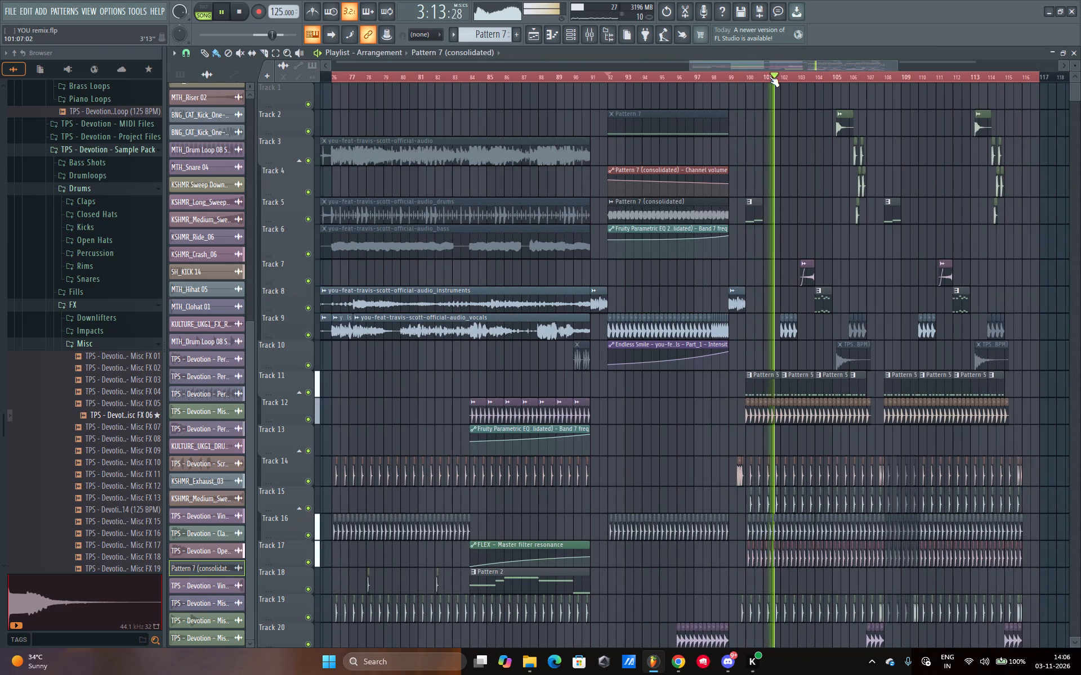
pyautogui.scroll(-2, 769, 76)
pyautogui.moveTo(798, 58); pyautogui.dragTo(839, 63)
pyautogui.moveTo(839, 64); pyautogui.dragTo(879, 67)
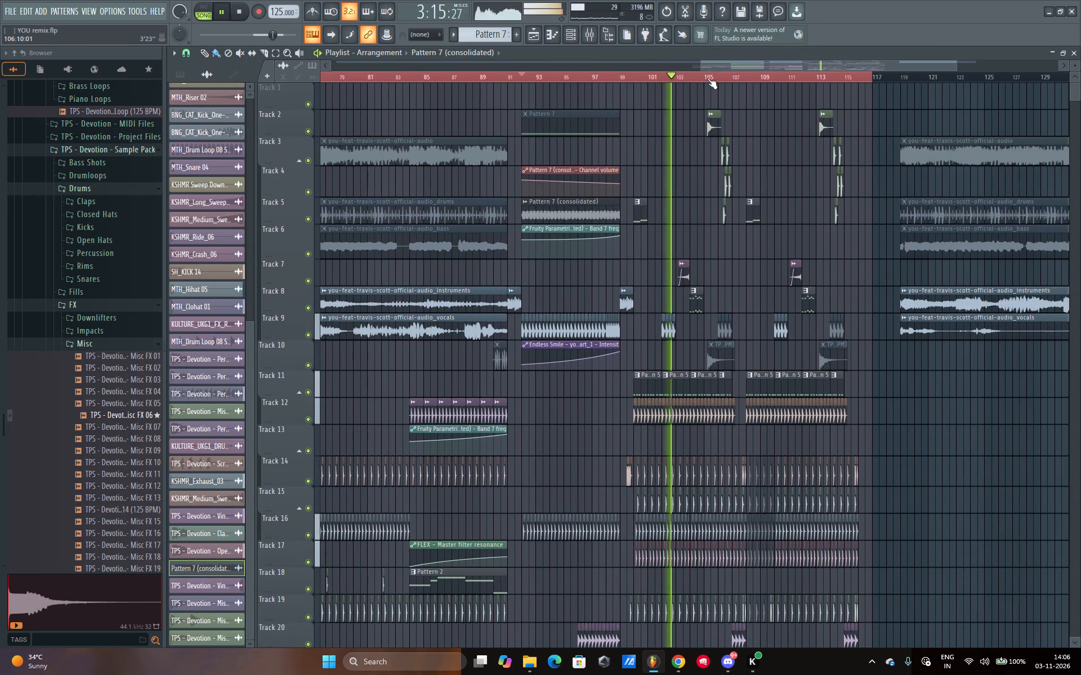
pyautogui.scroll(7, 628, 75)
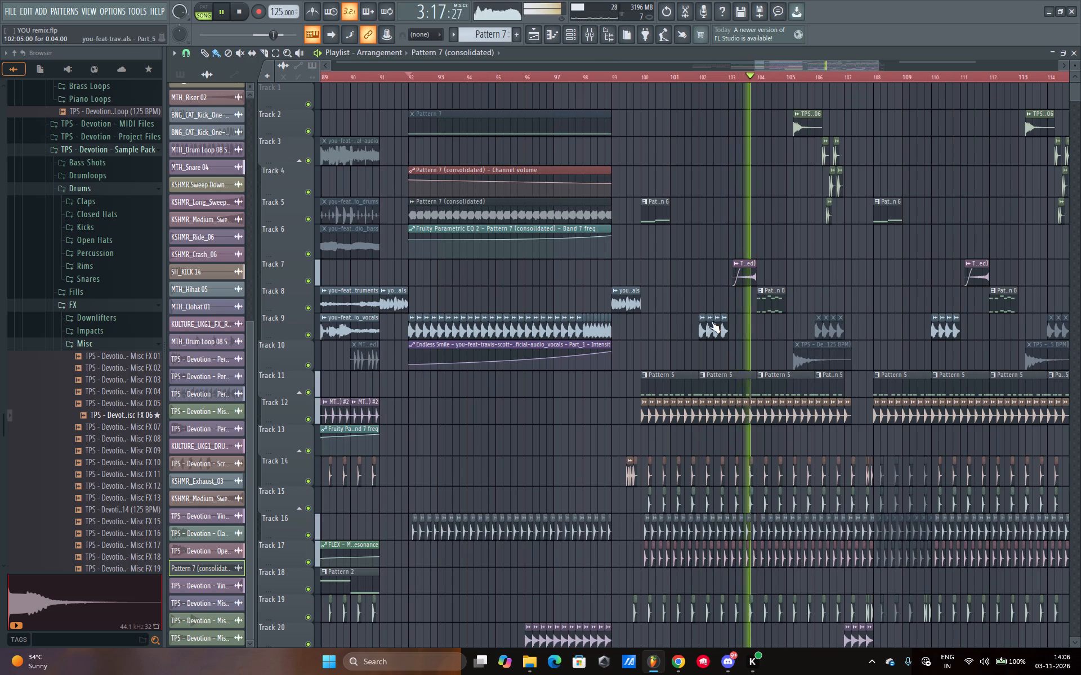
pyautogui.doubleClick(711, 321)
pyautogui.doubleClick(717, 323)
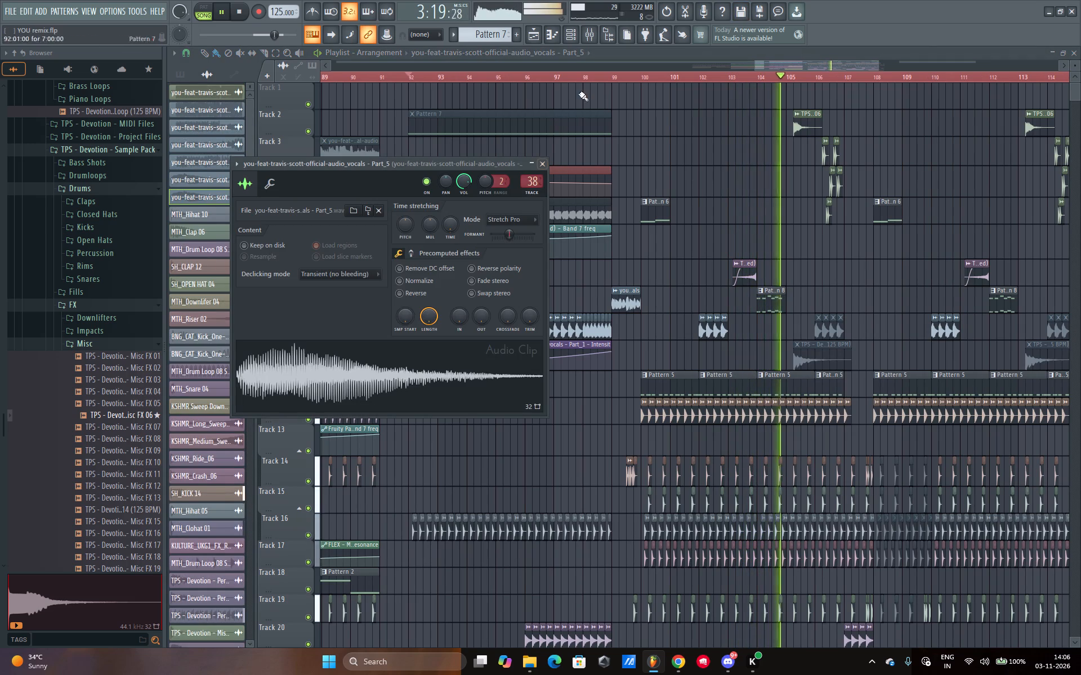
pyautogui.click(586, 30)
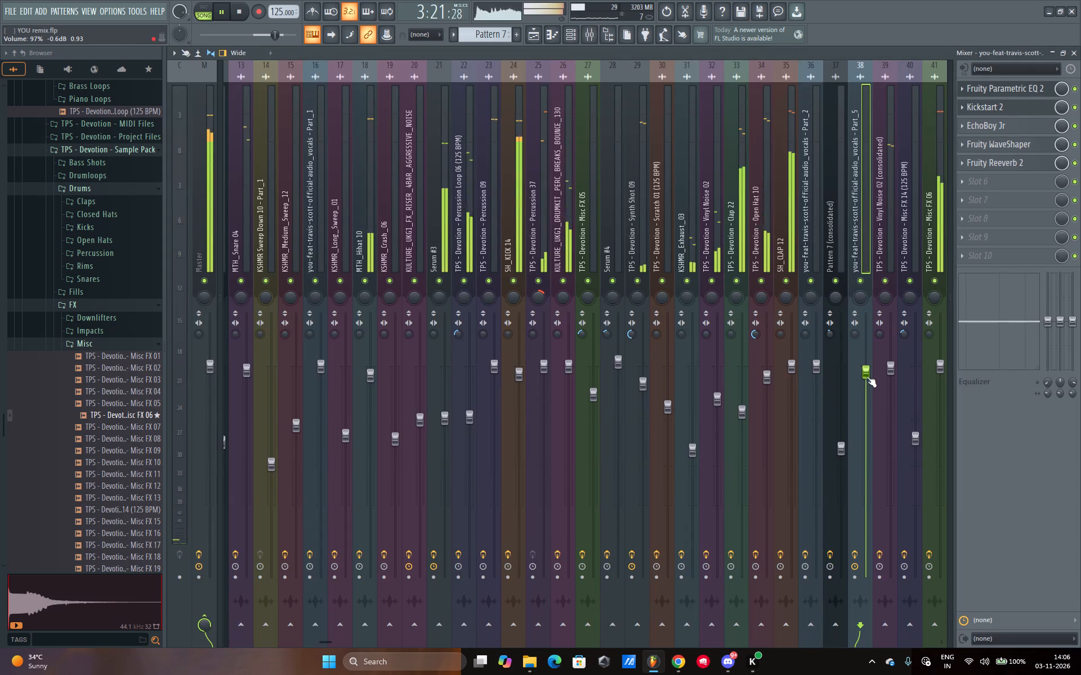
pyautogui.click(867, 376)
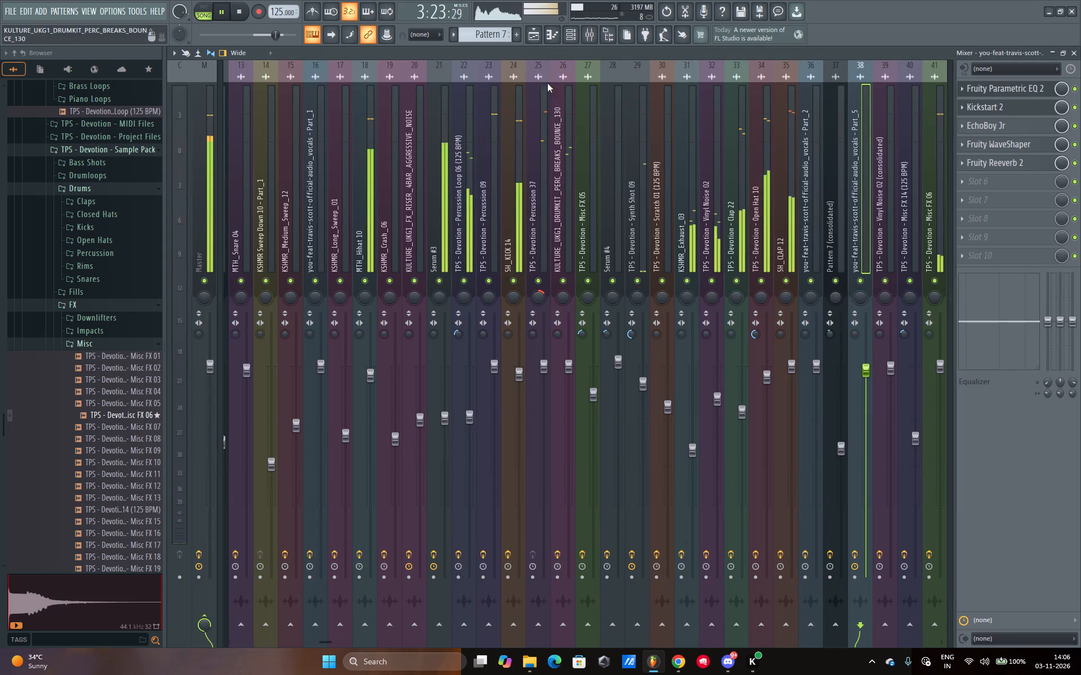
pyautogui.click(533, 39)
# Listen through the rest of the drop to its end at bar 116, then stop playback.
pyautogui.scroll(-4, 609, 78)
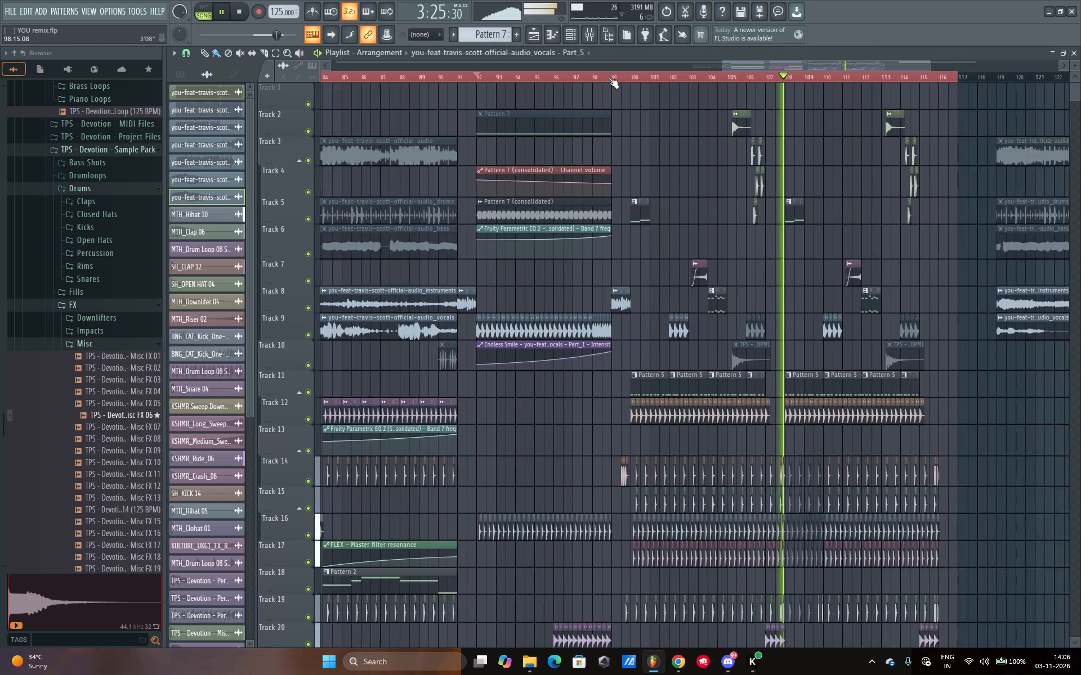
pyautogui.scroll(-8, 609, 78)
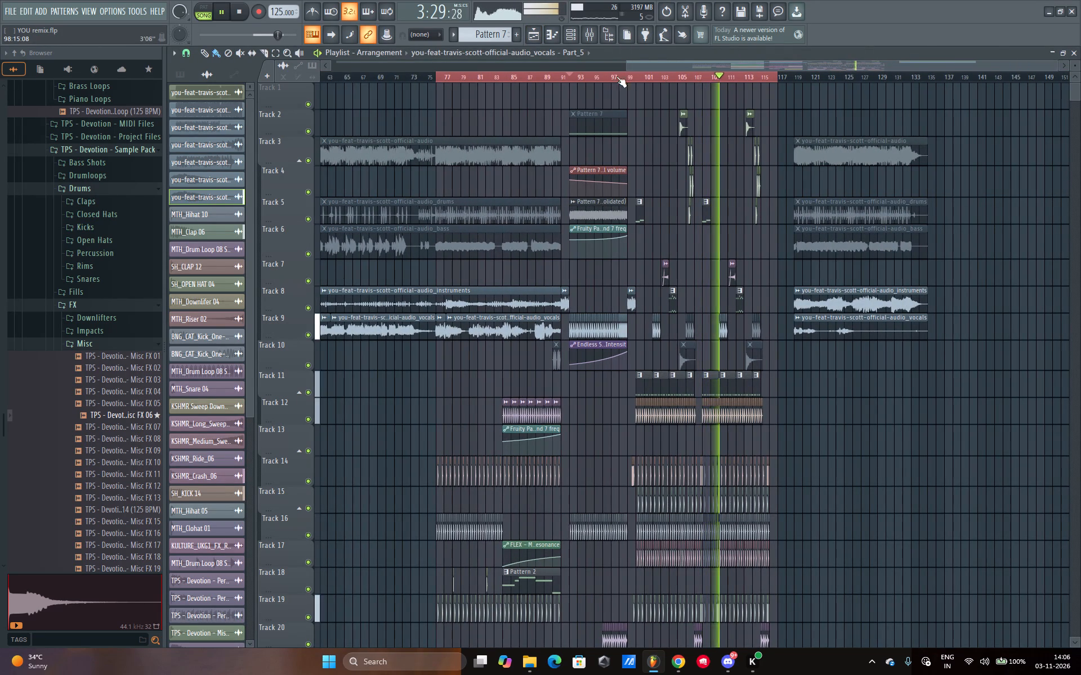
pyautogui.scroll(9, 763, 76)
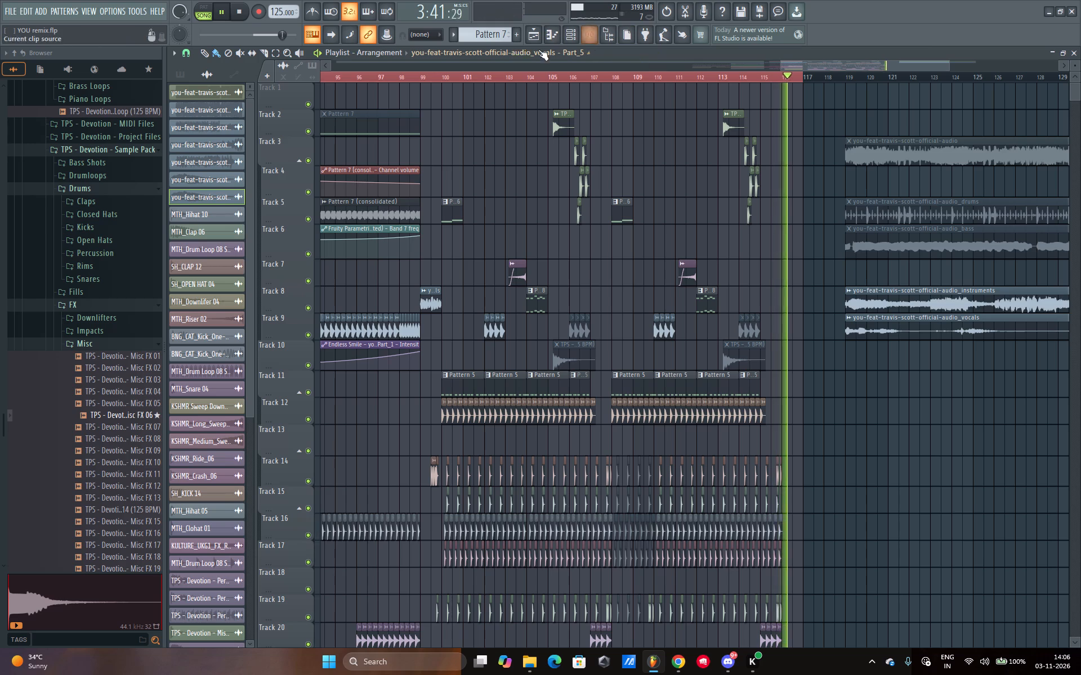
pyautogui.scroll(-6, 497, 80)
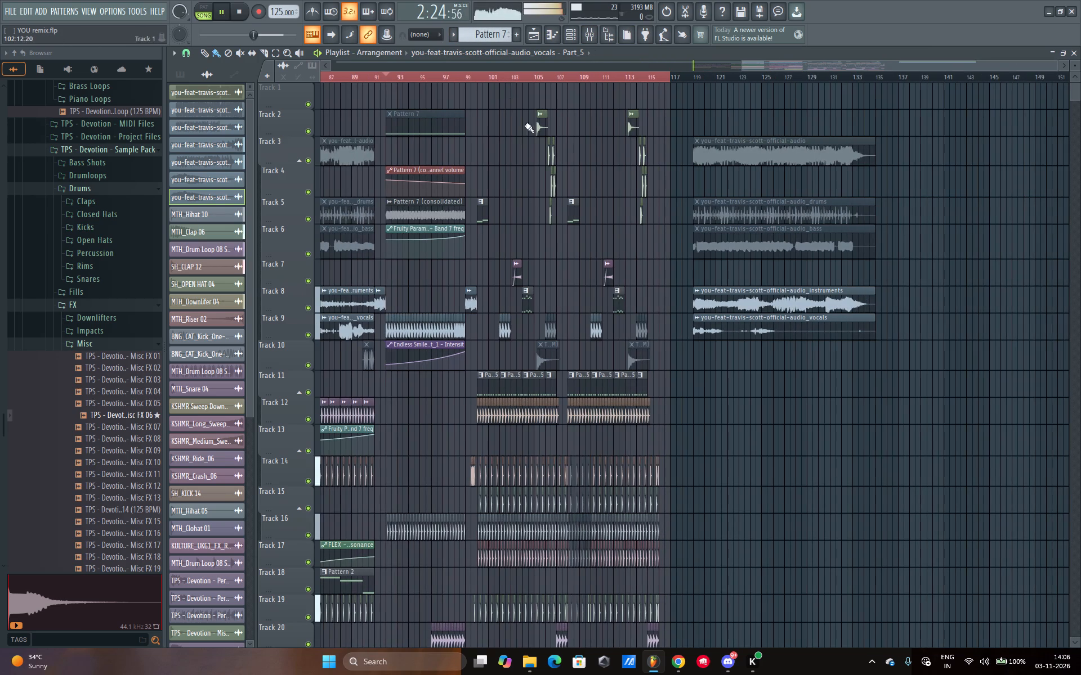
pyautogui.press('space')
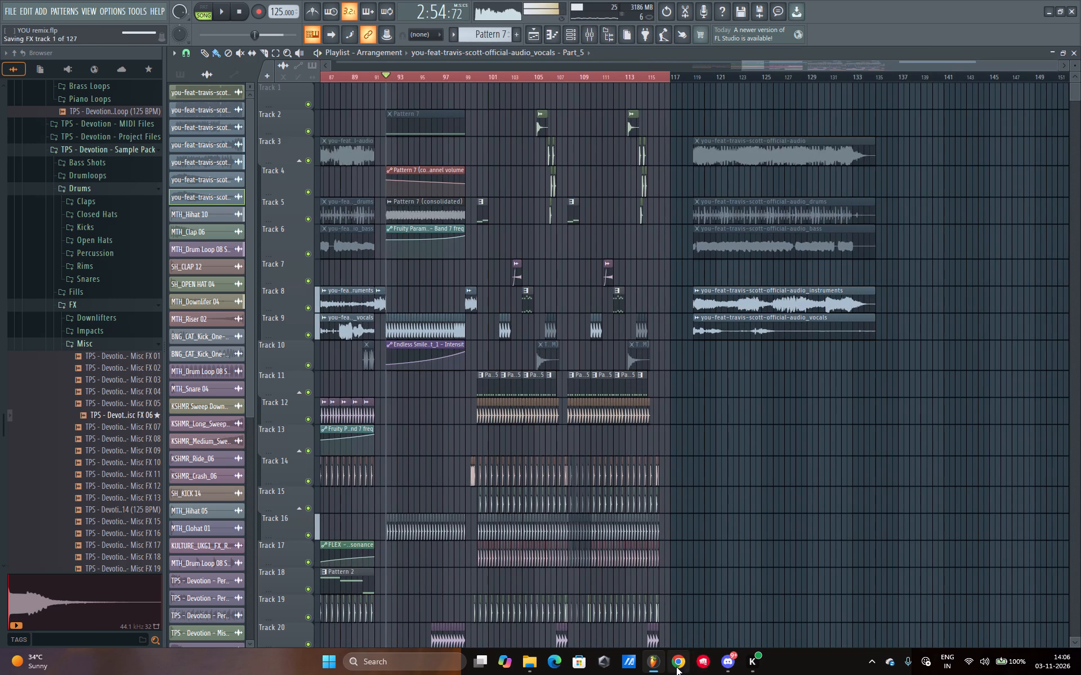
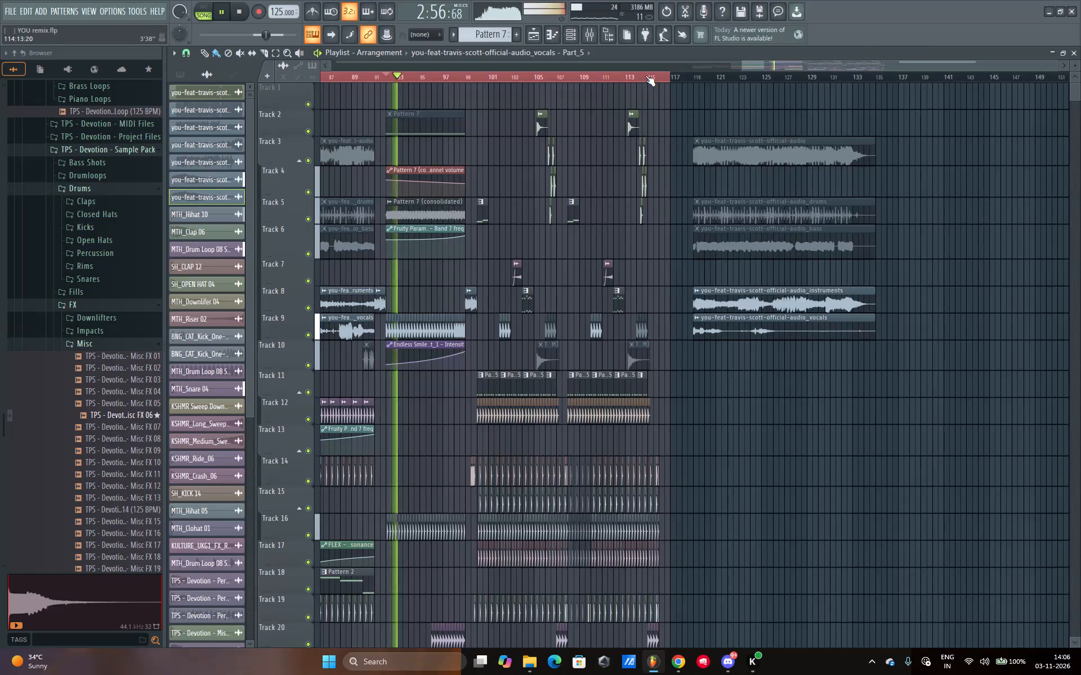
# Listen to the build-up from bar 92 while examining the arrangement's tracks above and below it.
pyautogui.scroll(-4, 645, 75)
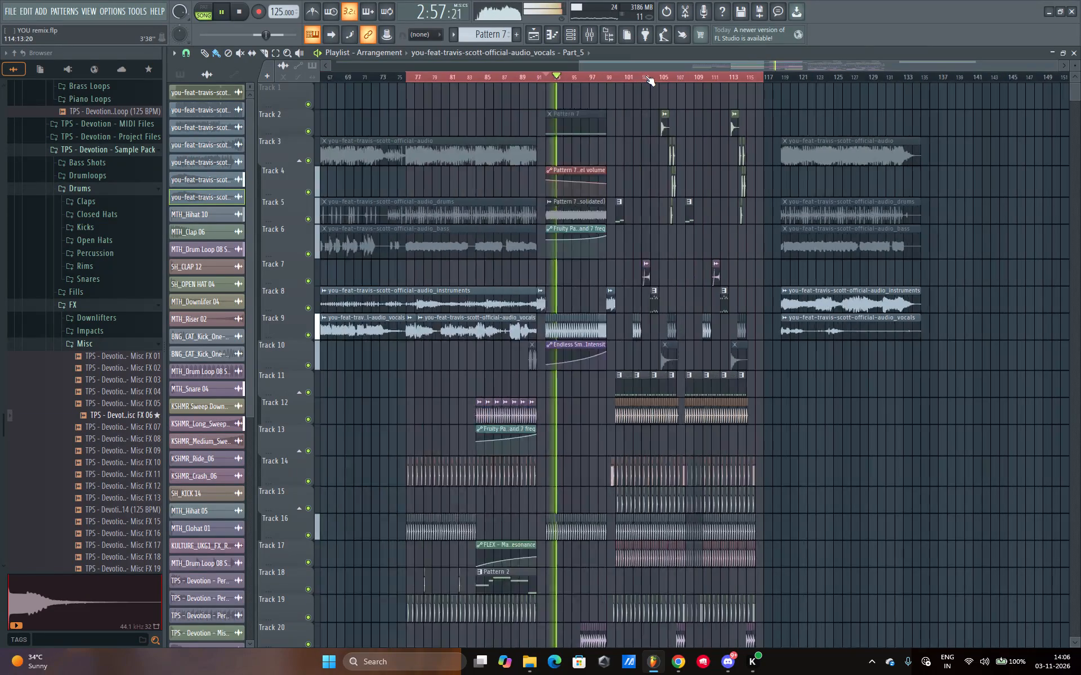
pyautogui.scroll(-6, 645, 75)
pyautogui.scroll(4, 881, 76)
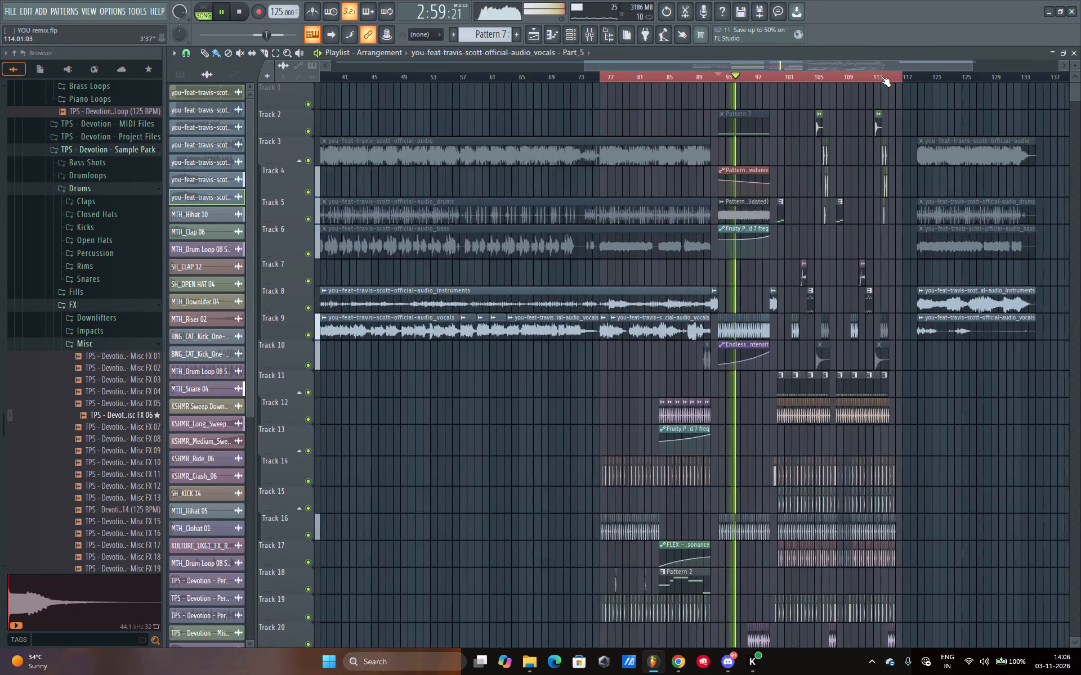
pyautogui.scroll(6, 881, 76)
pyautogui.scroll(-7, 707, 254)
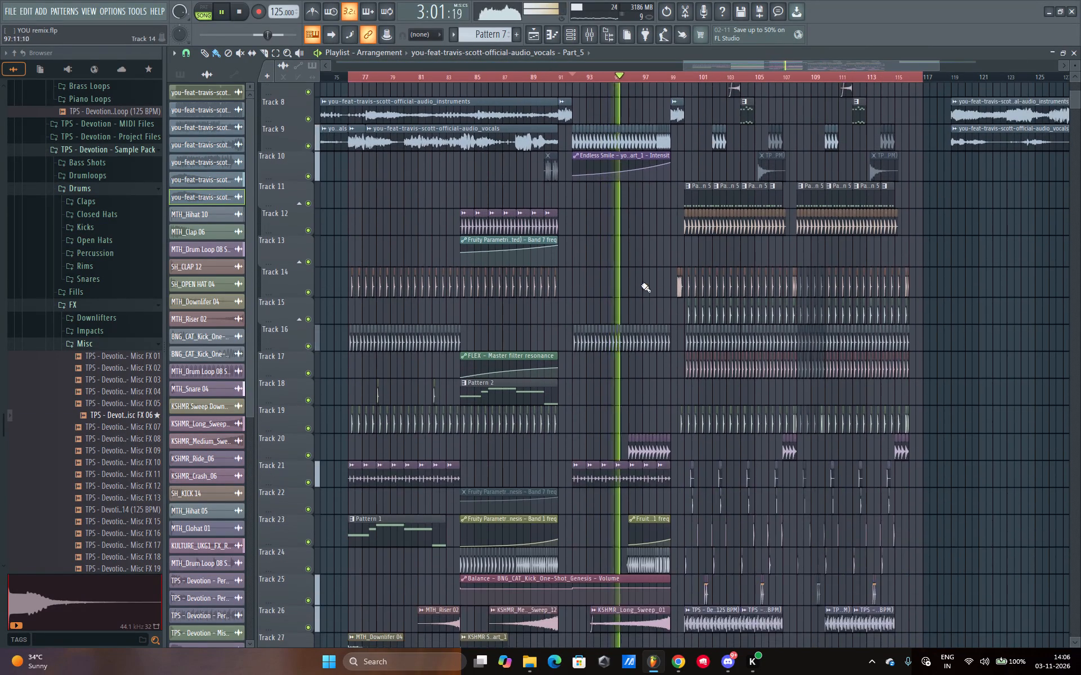
pyautogui.scroll(-7, 639, 289)
pyautogui.scroll(-14, 638, 289)
pyautogui.scroll(19, 638, 289)
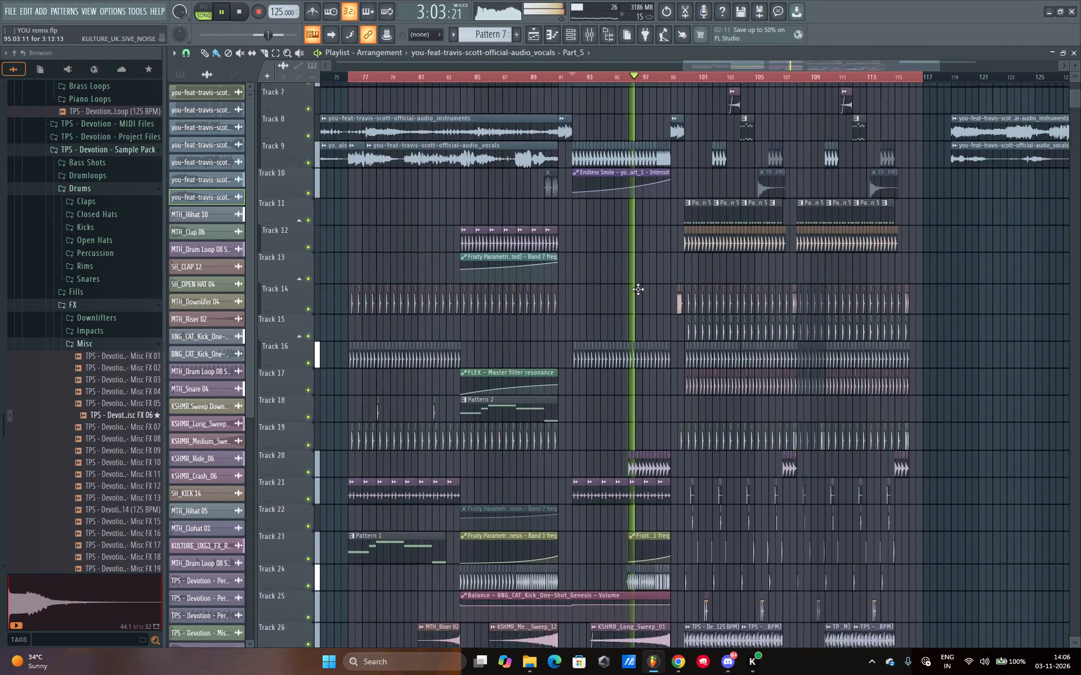
pyautogui.scroll(16, 638, 289)
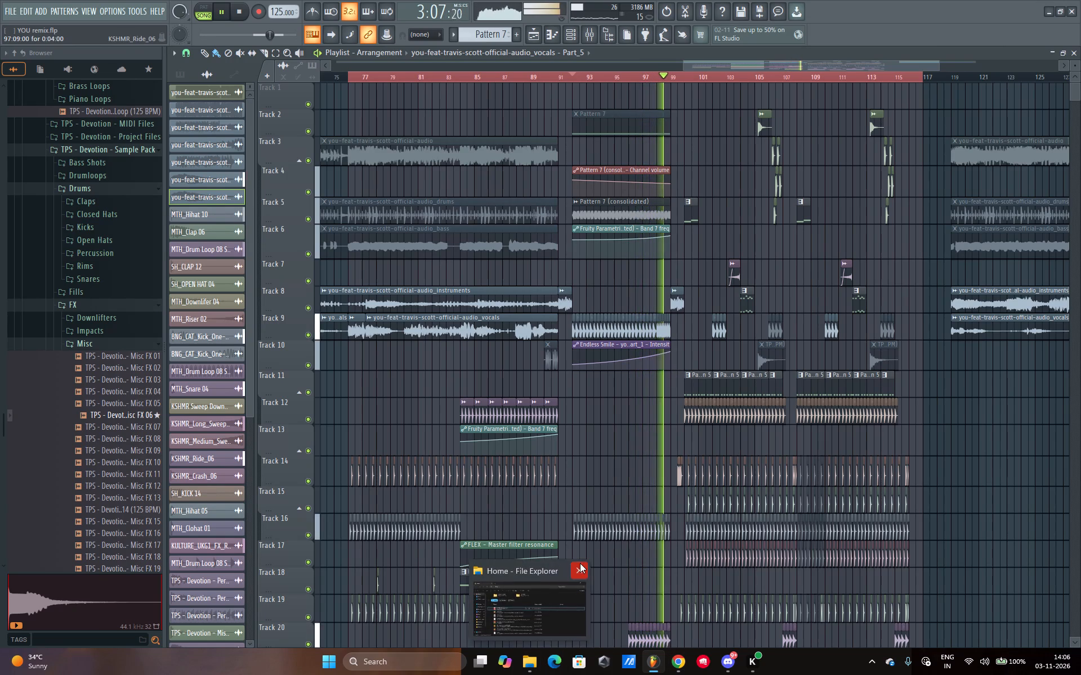
# Close the open File Explorer window.
pyautogui.click(580, 563)
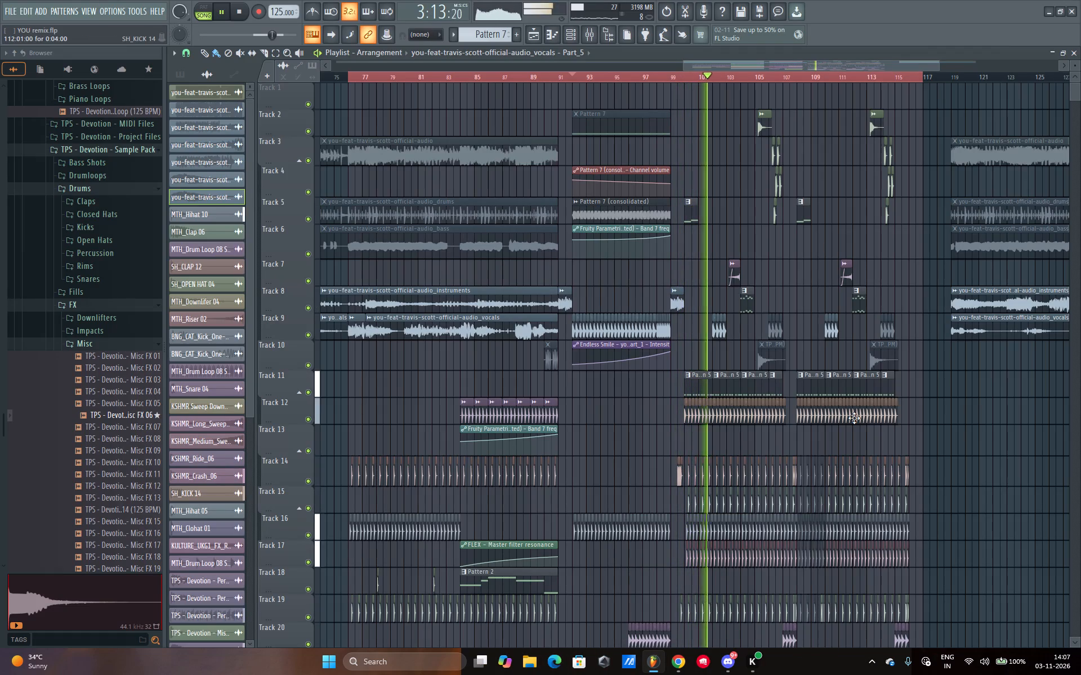
# Keep listening to the drop from about bar 101 to 106 while examining its drum, synth and FX tracks.
pyautogui.scroll(2, 825, 271)
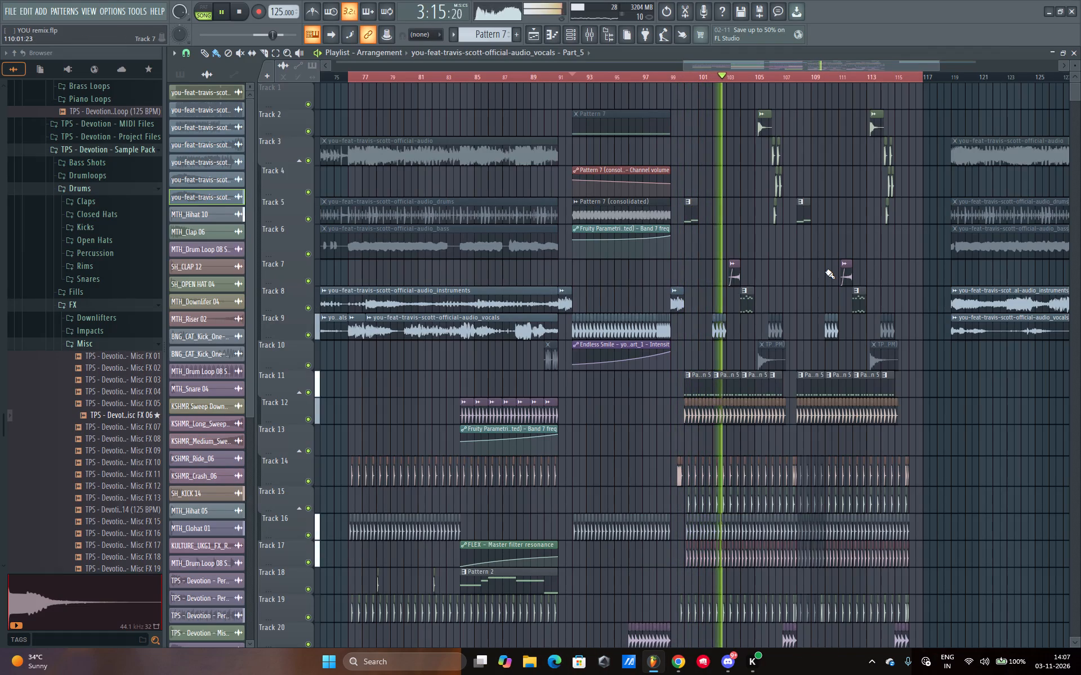
pyautogui.scroll(9, 825, 271)
pyautogui.scroll(-6, 785, 256)
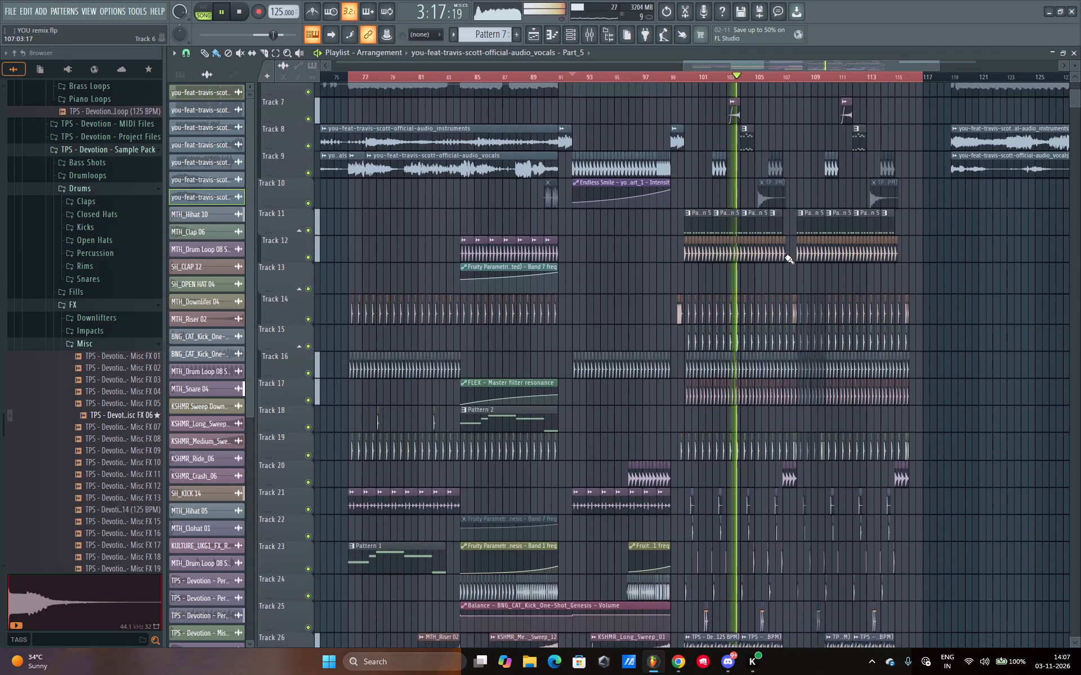
pyautogui.scroll(-6, 785, 256)
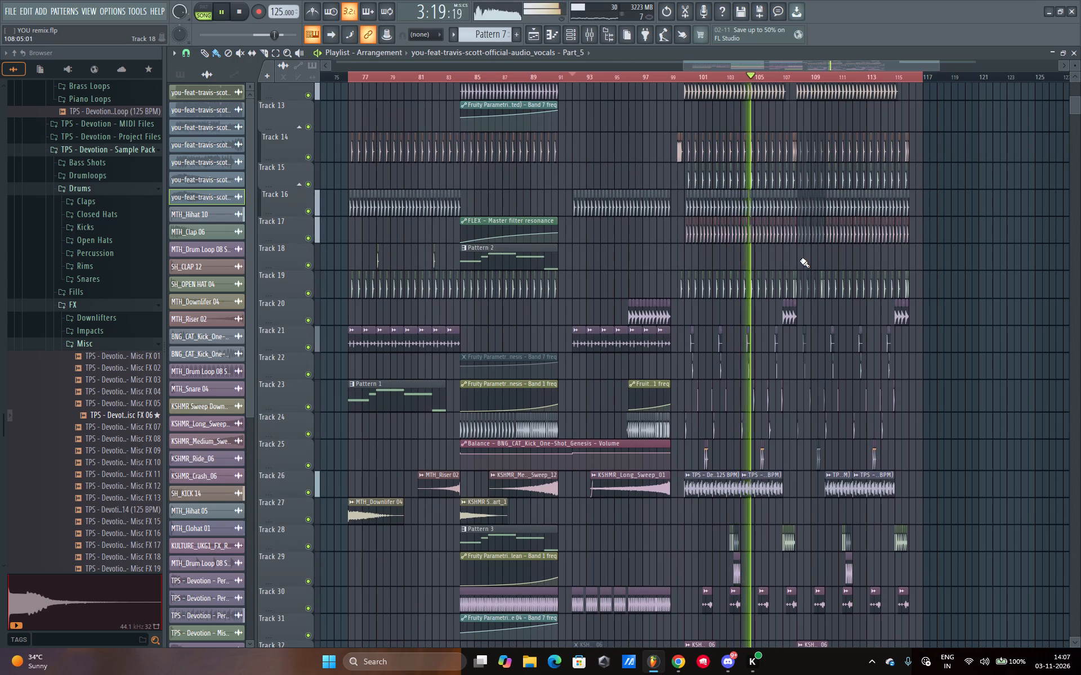
pyautogui.scroll(15, 800, 260)
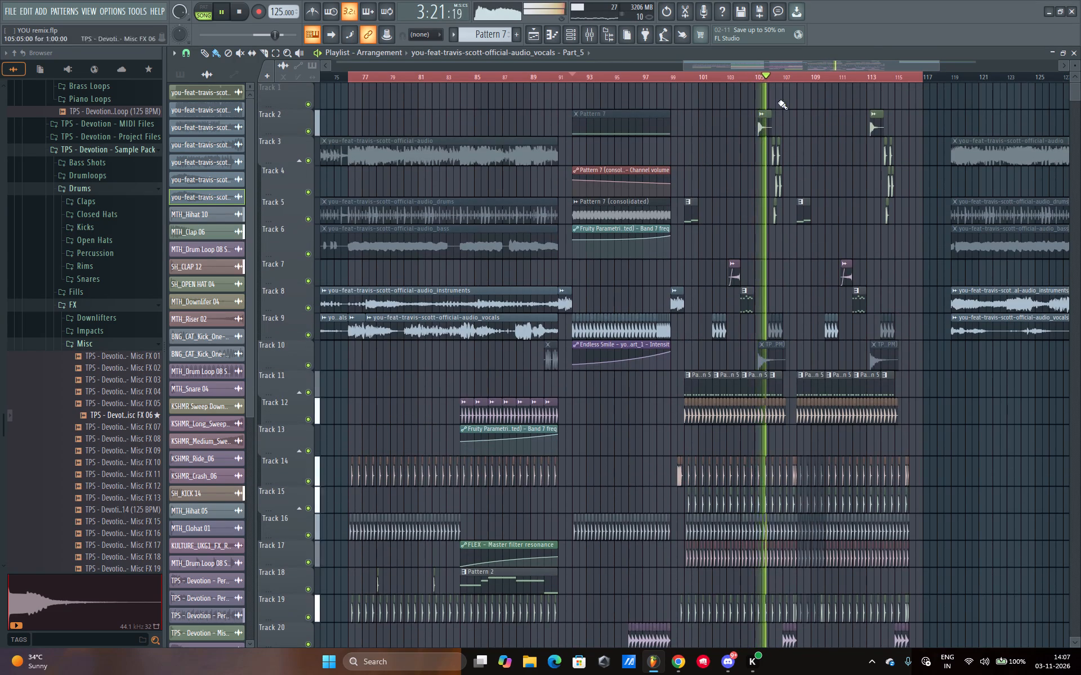
pyautogui.scroll(12, 799, 78)
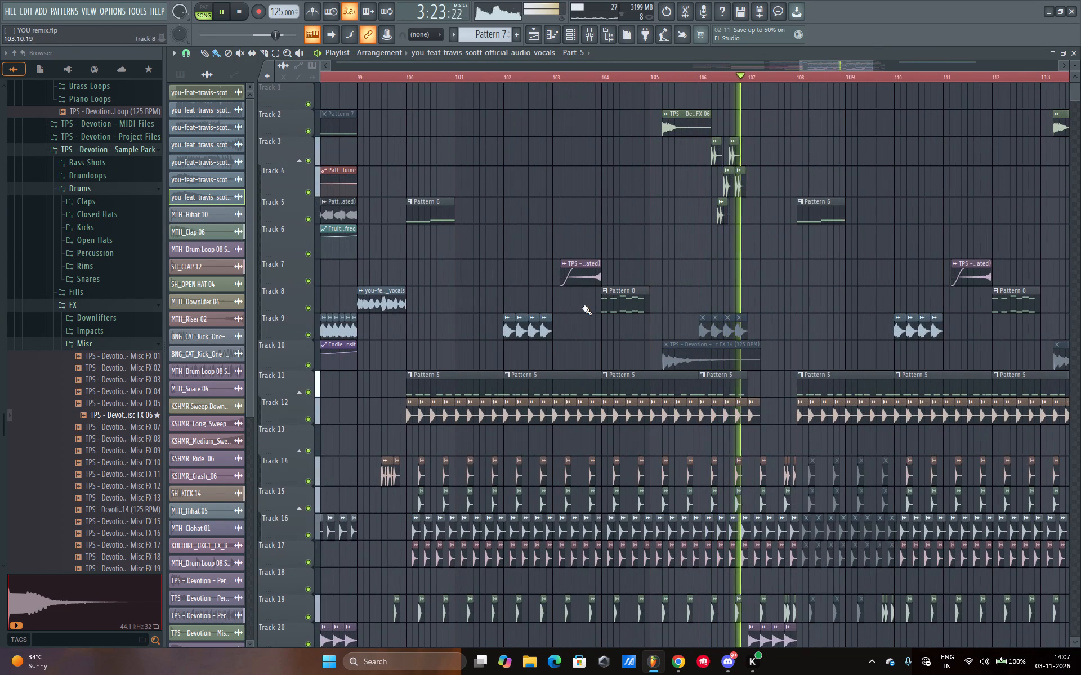
# Play Pattern 8 on its own and slightly raise the mixer volume of the TPS - Devotion - Synth Shot 09 track.
pyautogui.doubleClick(620, 306)
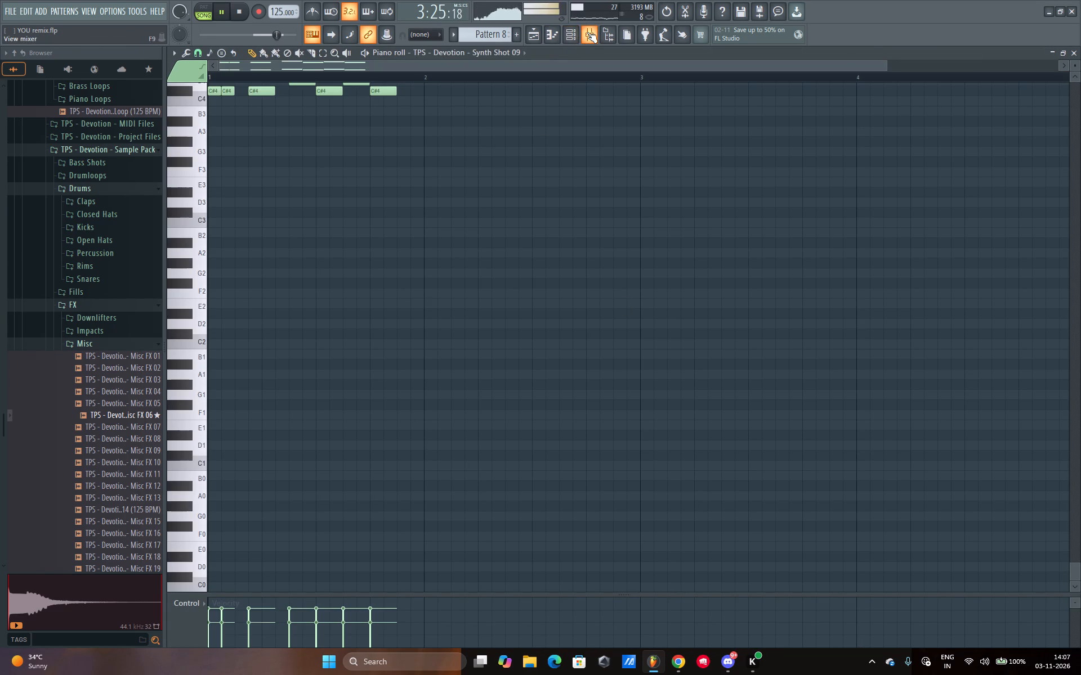
pyautogui.press('space')
pyautogui.press('space')
pyautogui.click(204, 9)
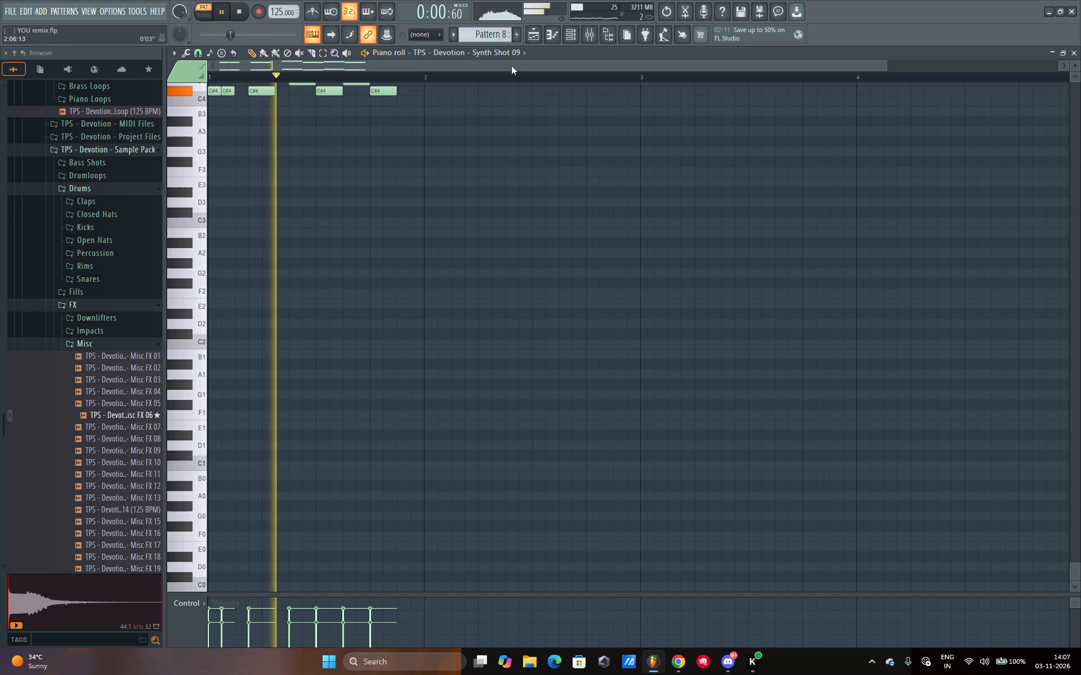
pyautogui.click(583, 37)
pyautogui.click(644, 144)
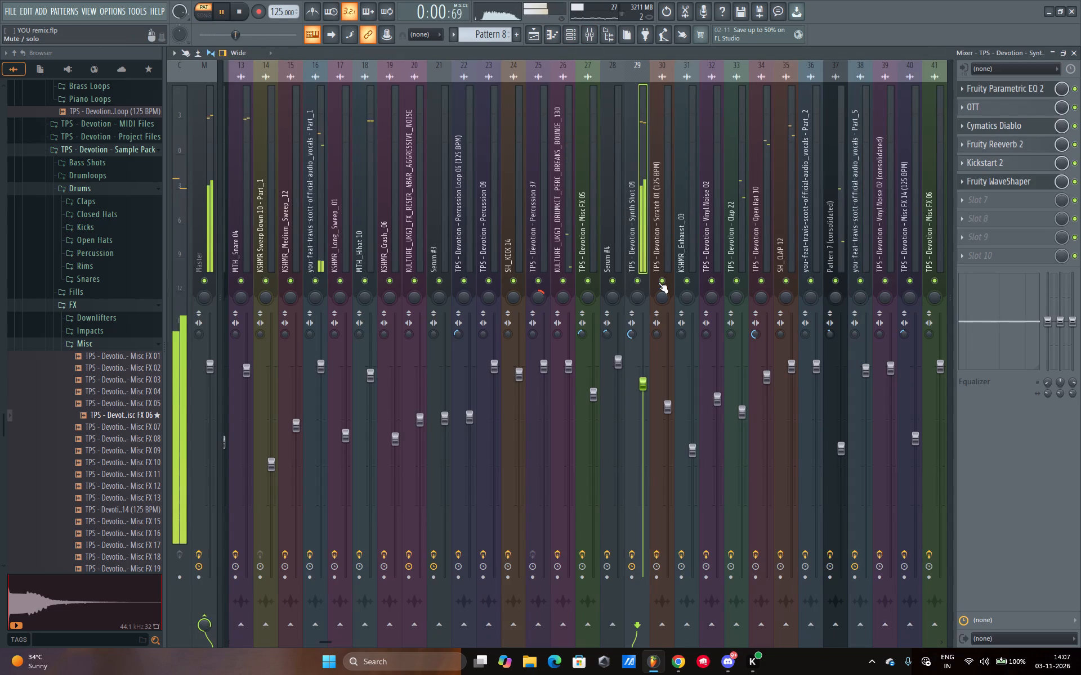
pyautogui.moveTo(640, 382); pyautogui.dragTo(641, 376)
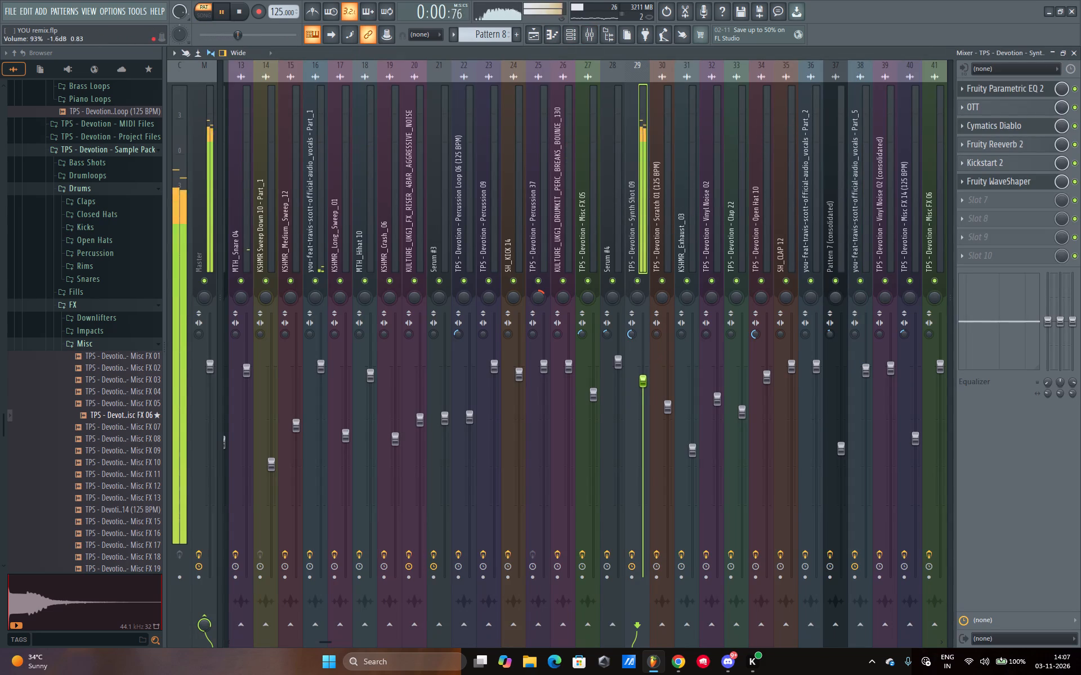
pyautogui.moveTo(641, 376); pyautogui.dragTo(642, 375)
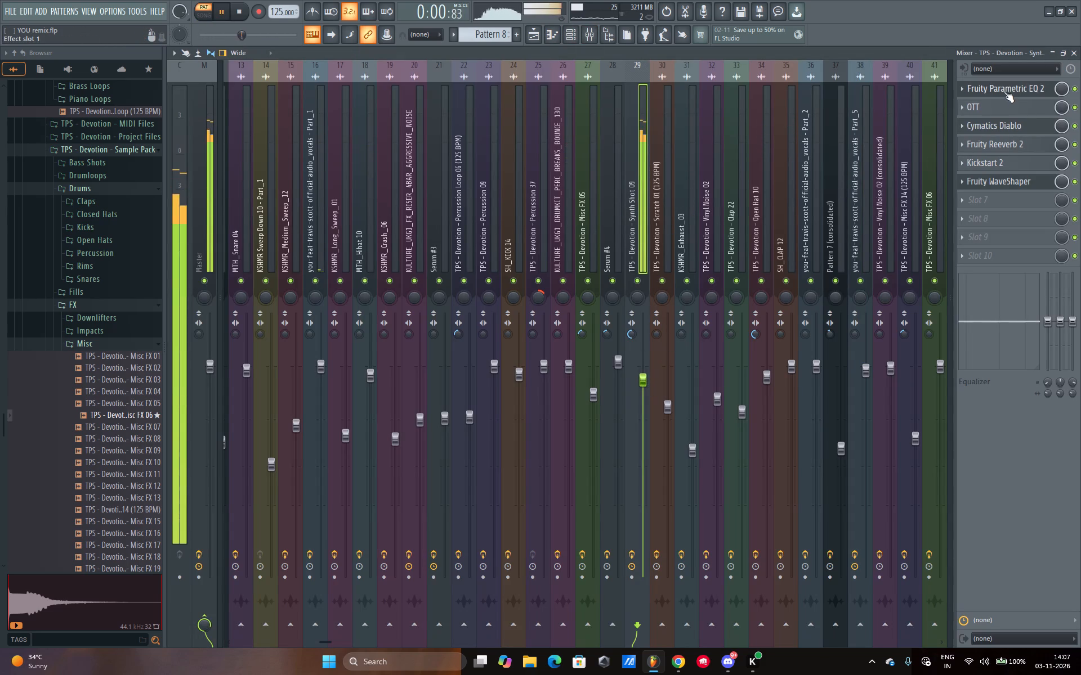
# Slightly lower the band 1 high-pass frequency in the Synth Shot 09 track's Fruity Parametric EQ 2.
pyautogui.doubleClick(1010, 86)
pyautogui.click(323, 255)
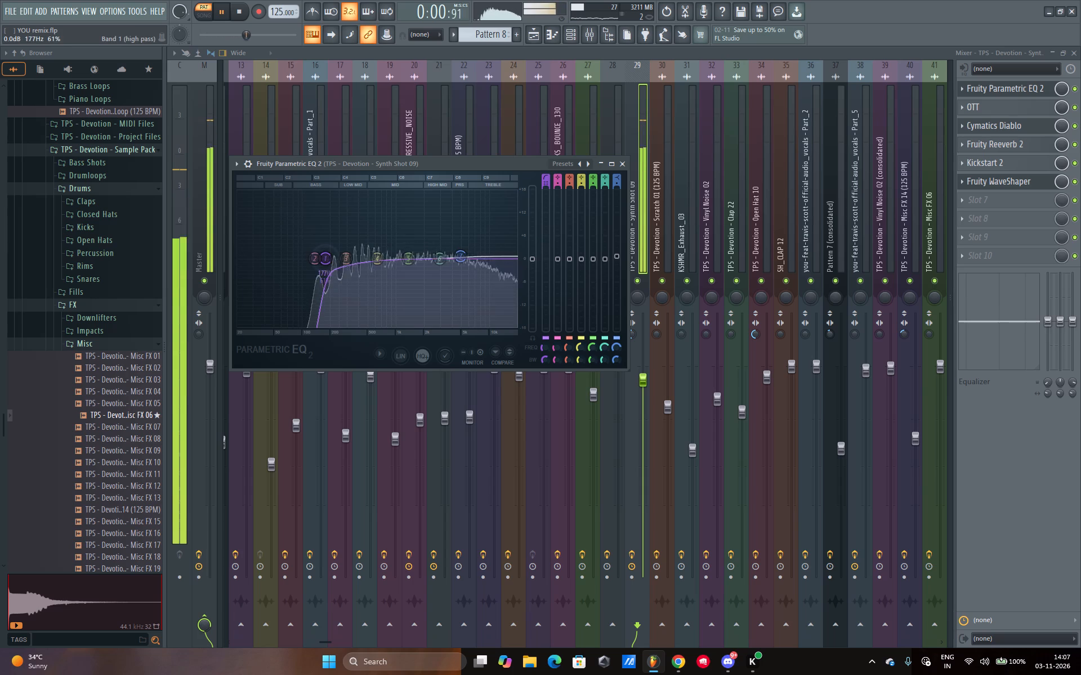
pyautogui.click(618, 164)
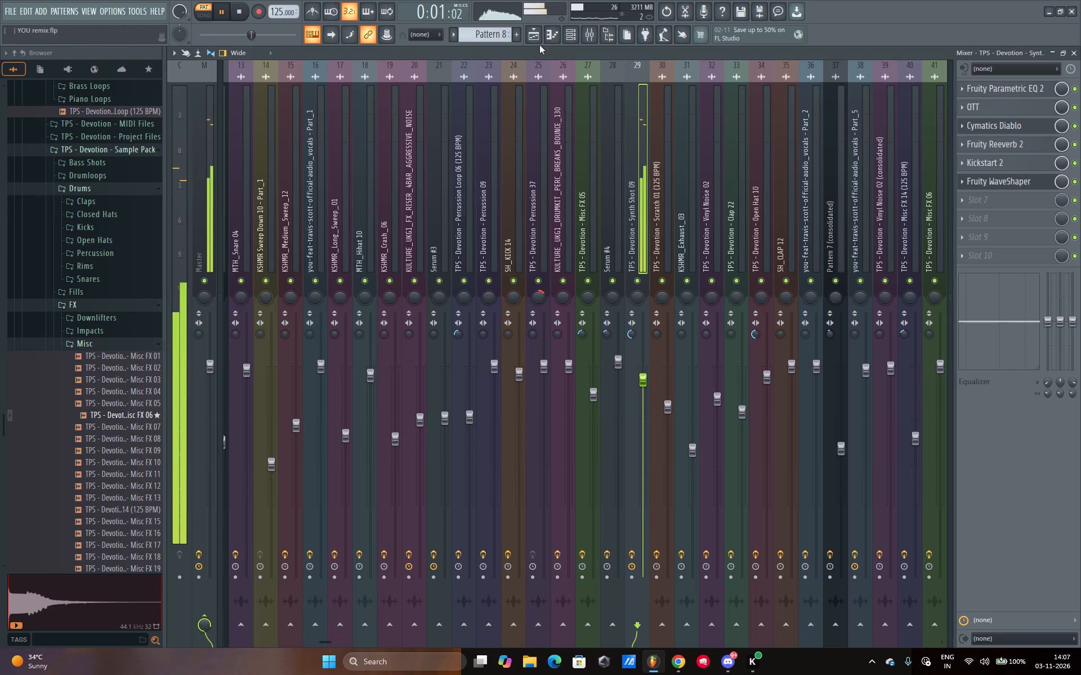
pyautogui.tripleClick(1000, 85)
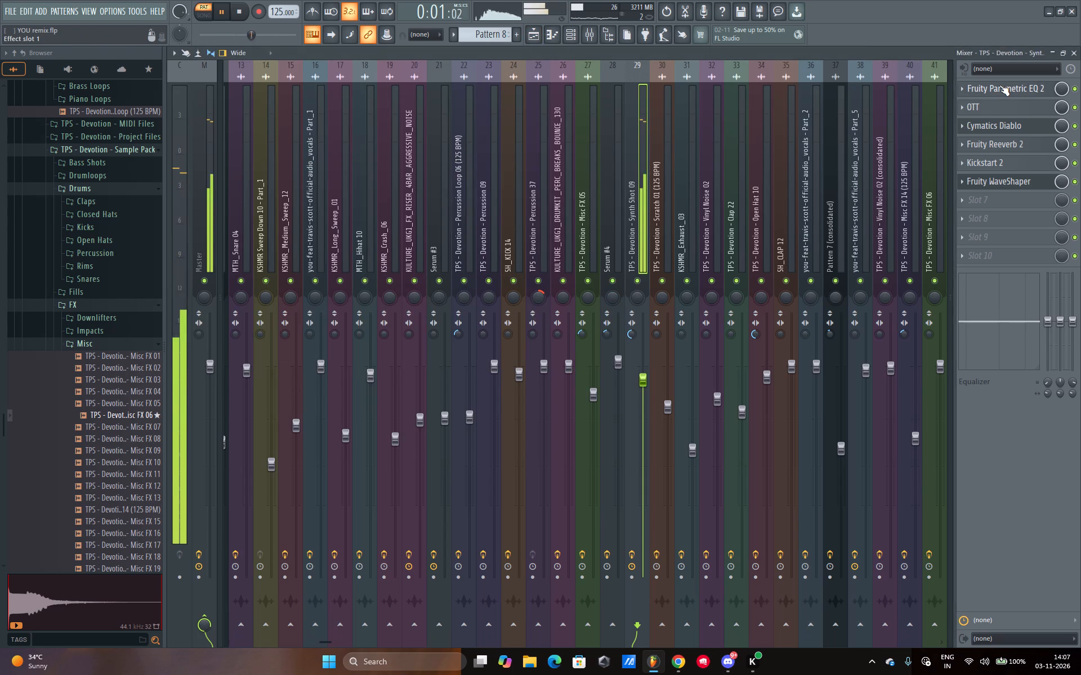
pyautogui.moveTo(329, 256); pyautogui.dragTo(320, 267)
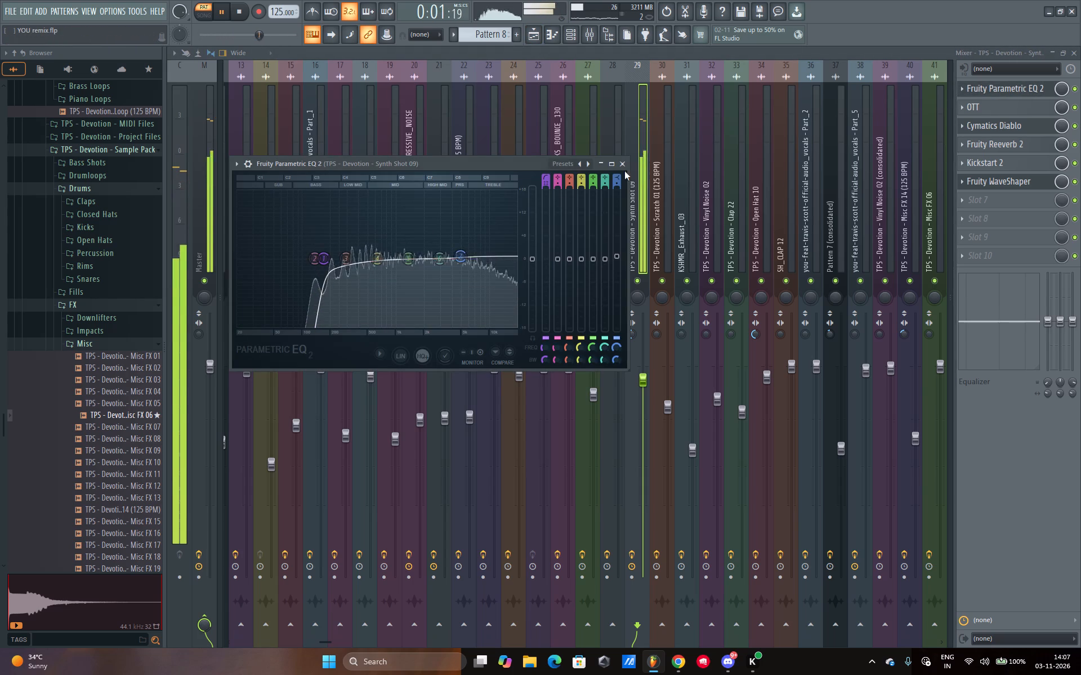
# Return to the arrangement and play the song from bar 100 to hear Pattern 8 within the drop.
pyautogui.press('space')
pyautogui.click(529, 30)
pyautogui.press('space')
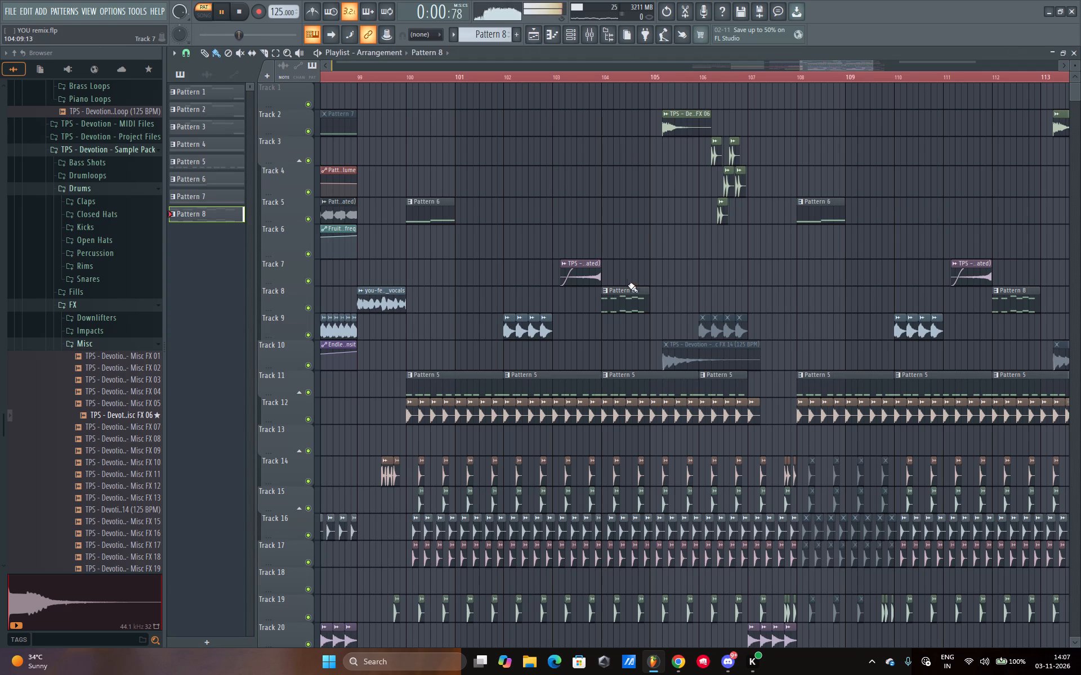
pyautogui.doubleClick(628, 306)
pyautogui.press('space')
pyautogui.click(417, 77)
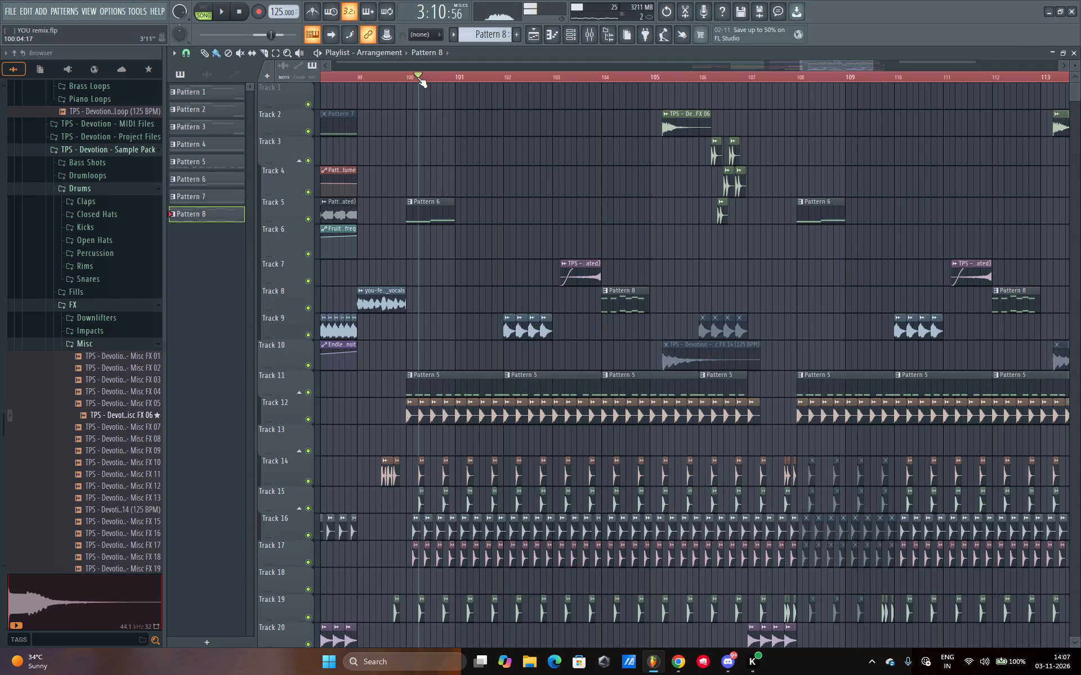
pyautogui.press('space')
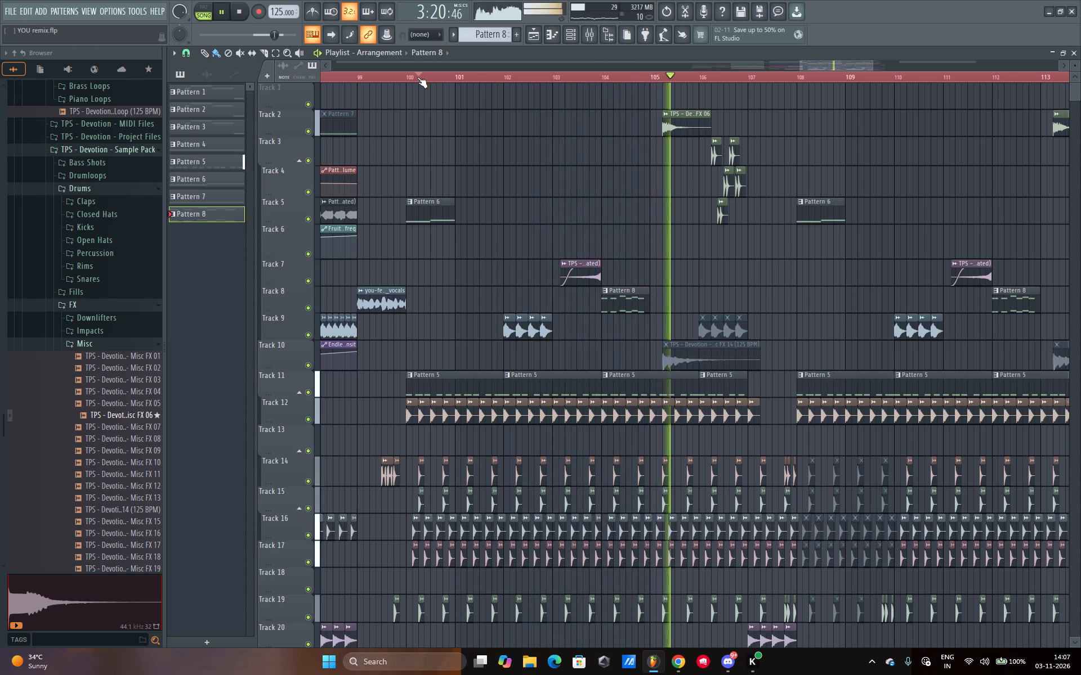
# Open Pattern 8's Synth Shot 09 notes with playback stopped and audition pitches around D#5 and from C4 to D4.
pyautogui.doubleClick(628, 293)
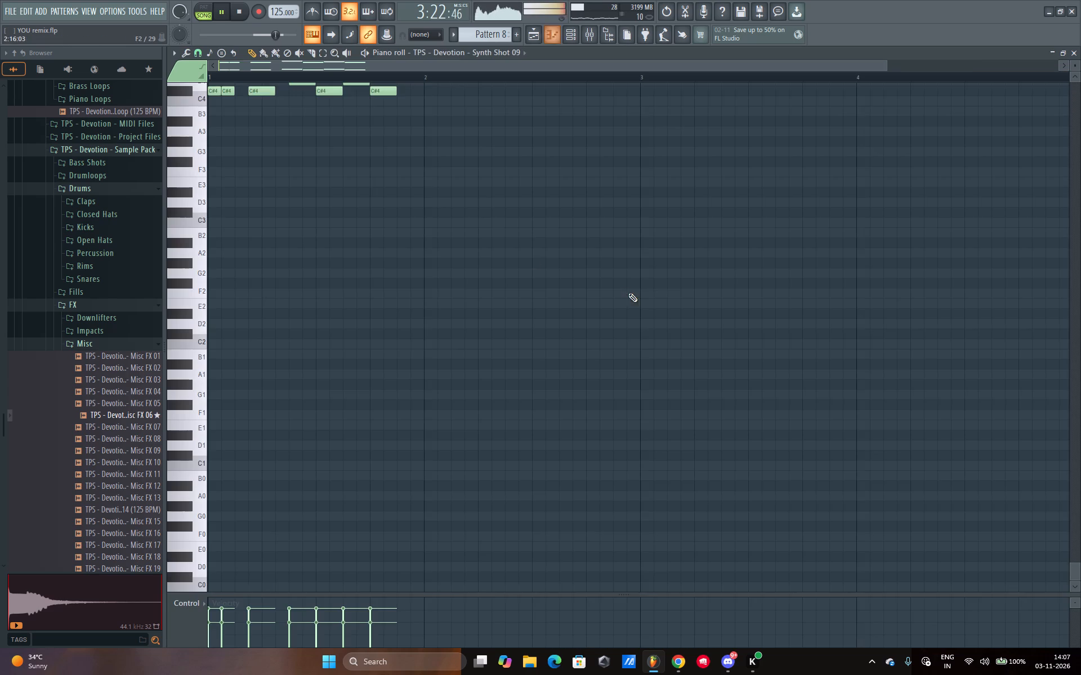
pyautogui.press('space')
pyautogui.scroll(13, 363, 192)
pyautogui.click(195, 344)
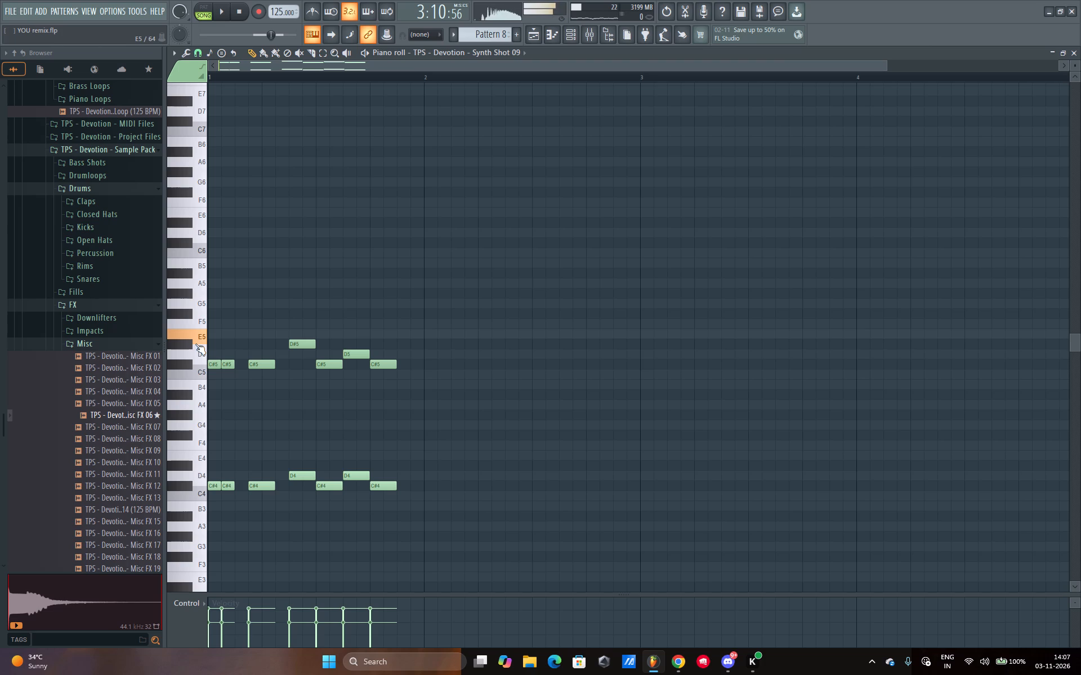
pyautogui.click(200, 349)
pyautogui.click(186, 480)
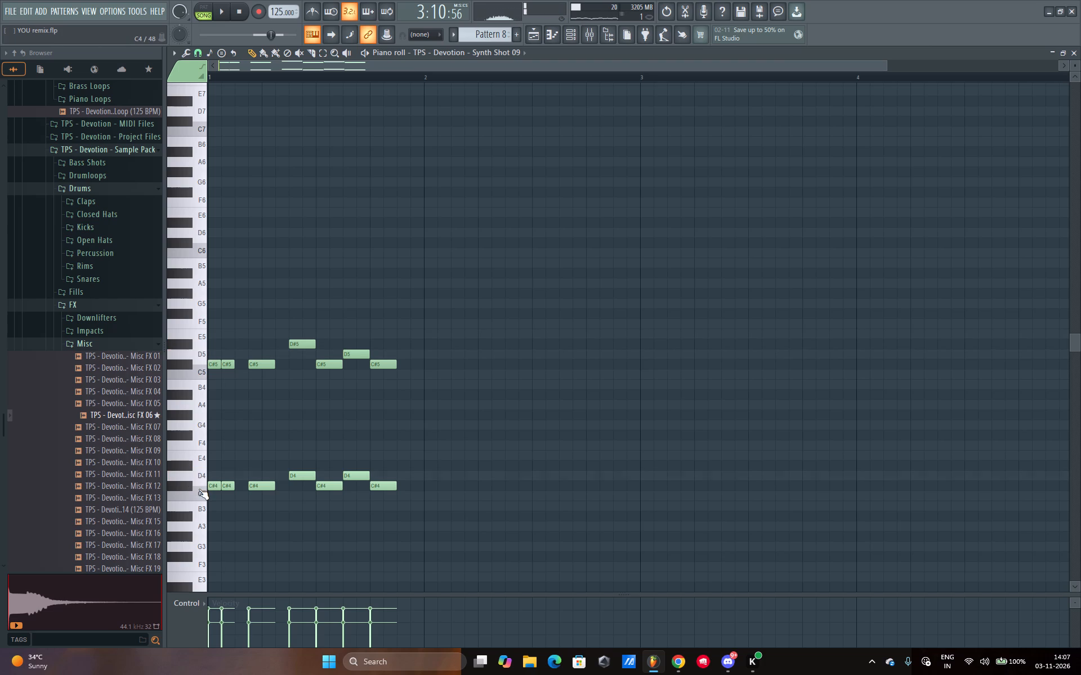
pyautogui.click(199, 489)
pyautogui.click(185, 470)
pyautogui.click(200, 480)
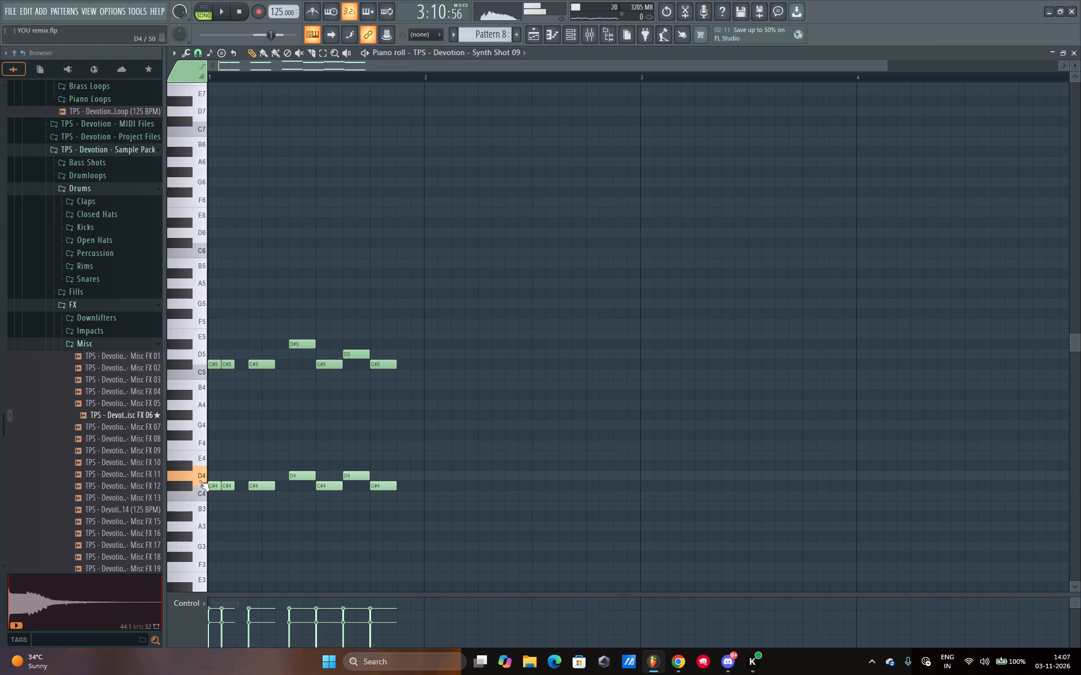
pyautogui.click(198, 484)
pyautogui.click(198, 488)
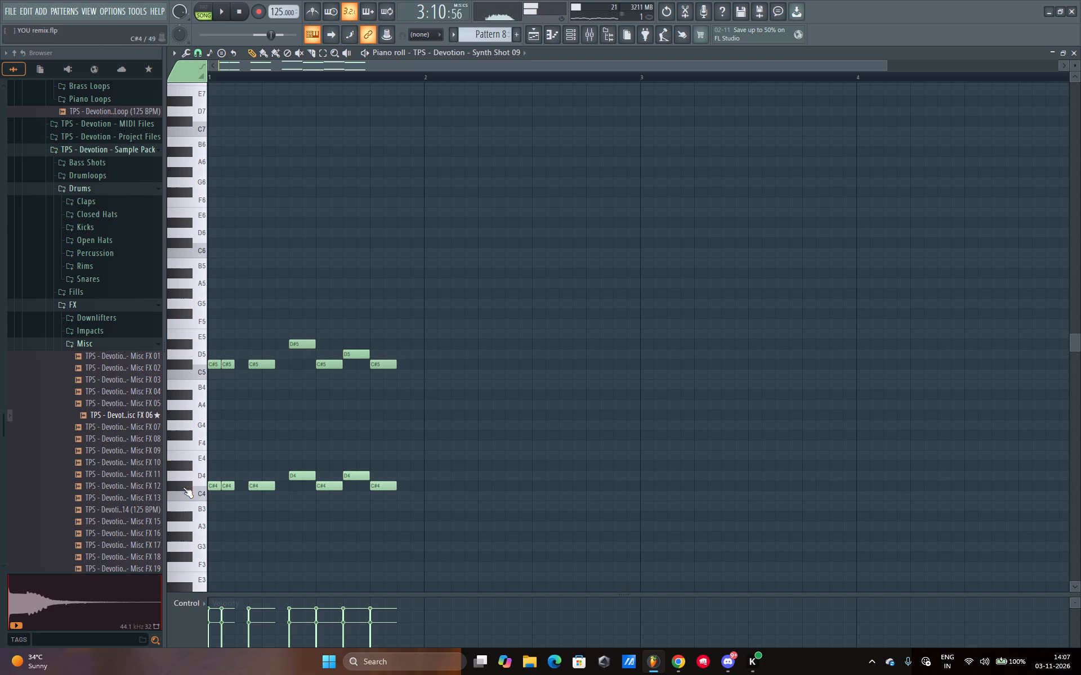
pyautogui.click(183, 487)
pyautogui.click(183, 487)
# Audition higher Synth Shot 09 pitches between D4 and G#4 to compare with Pattern 8's lower notes.
pyautogui.click(196, 449)
pyautogui.click(200, 456)
pyautogui.click(200, 470)
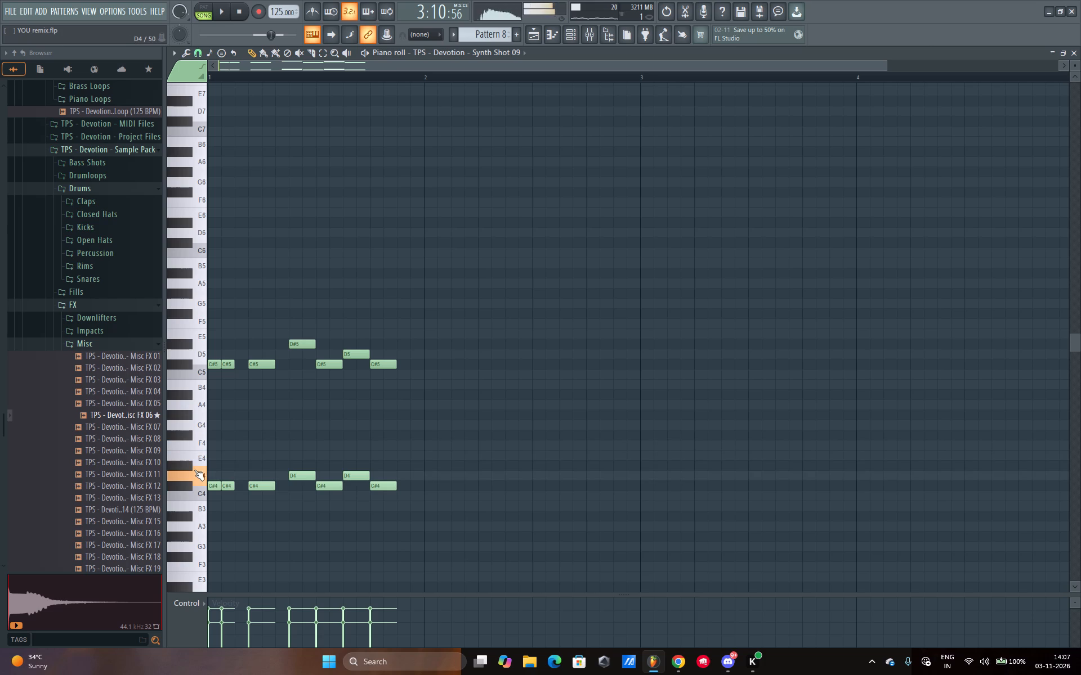
pyautogui.click(188, 469)
pyautogui.click(188, 448)
pyautogui.click(194, 428)
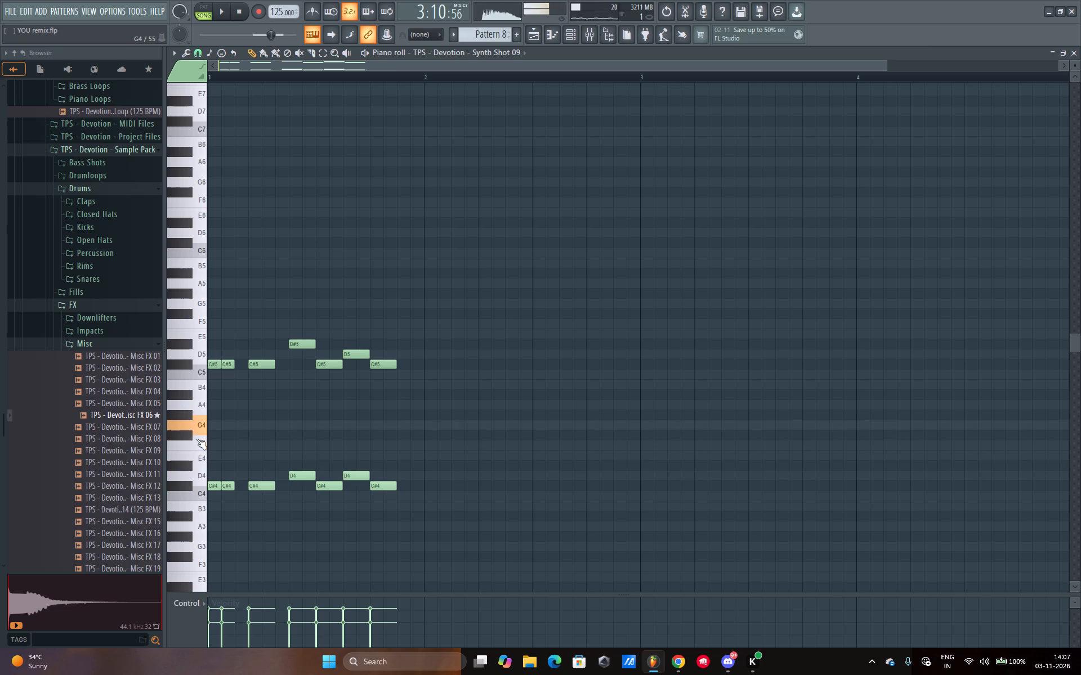
pyautogui.click(196, 440)
pyautogui.click(186, 435)
pyautogui.click(186, 435)
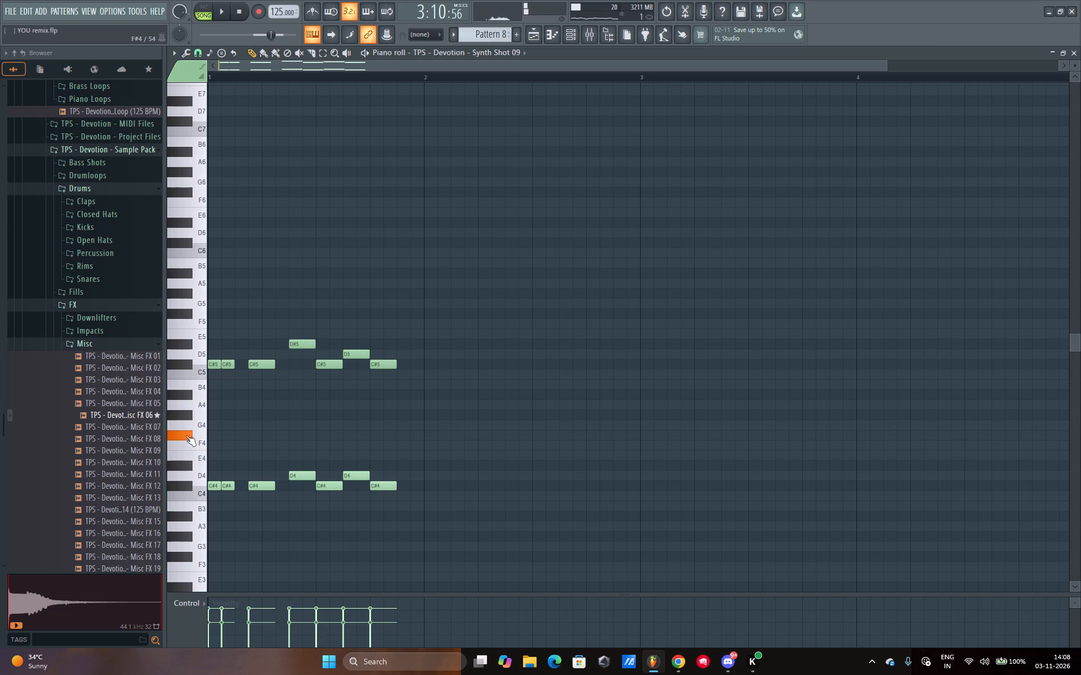
pyautogui.click(200, 428)
pyautogui.click(182, 412)
pyautogui.click(188, 415)
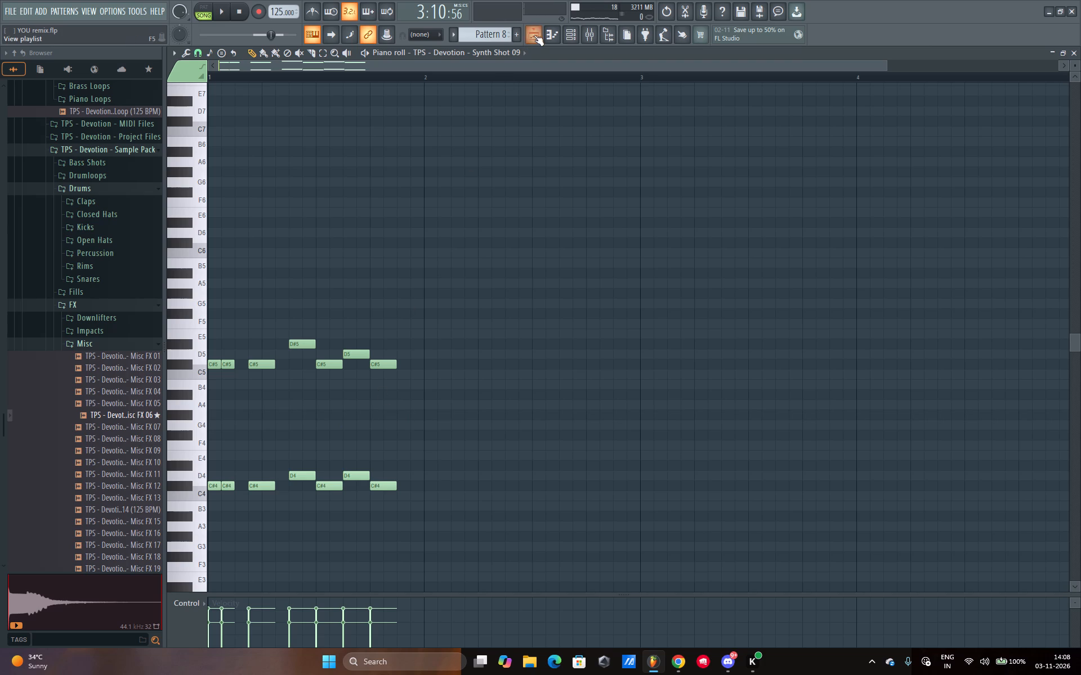
# Save the YOU remix project.
pyautogui.hotkey('ctrl', 's')
pyautogui.hotkey('ctrl', 's')
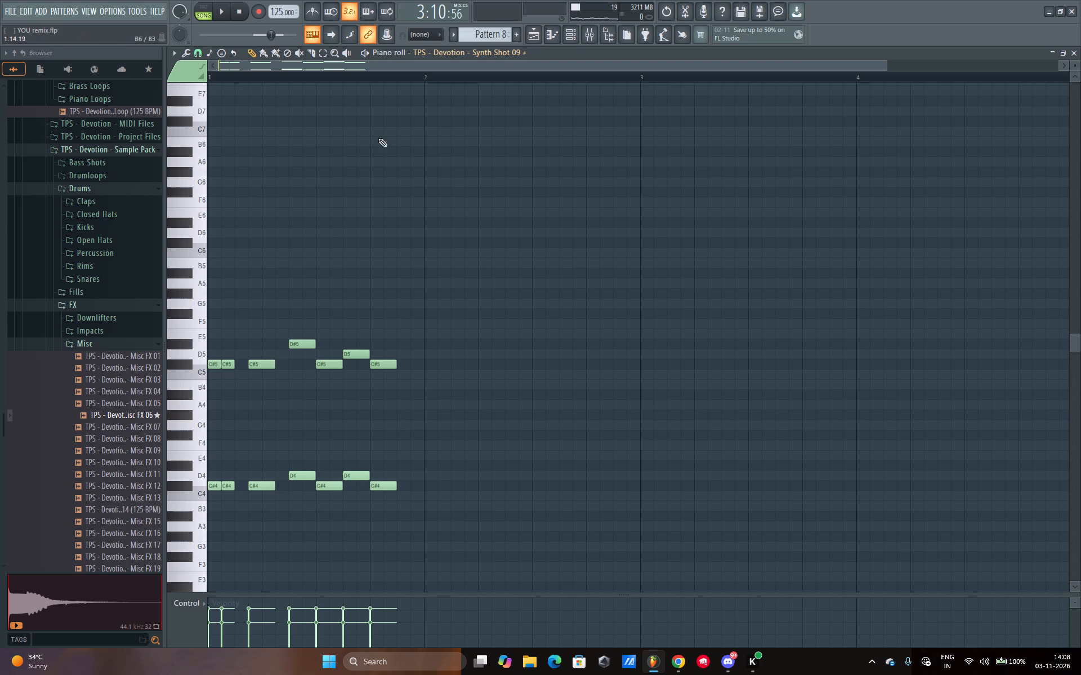
# Audition pitches around G#4 and raise the last note of Pattern 8's lower Synth Shot 09 line from C#4 to G#4.
pyautogui.scroll(12, 353, 71)
pyautogui.click(195, 402)
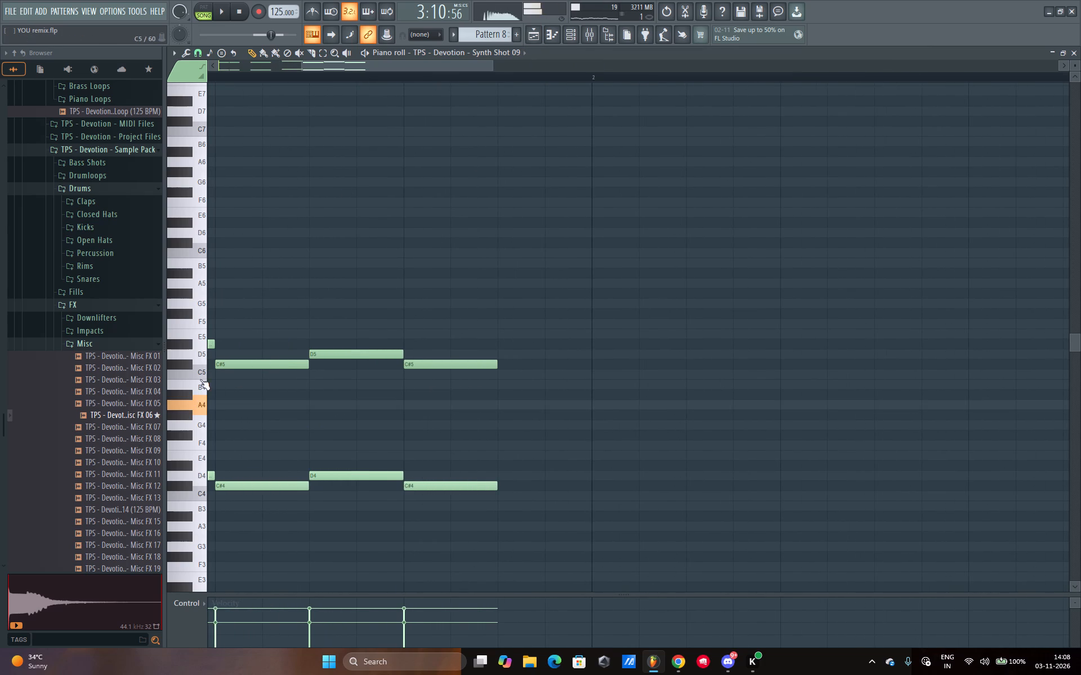
pyautogui.click(189, 418)
pyautogui.click(189, 418)
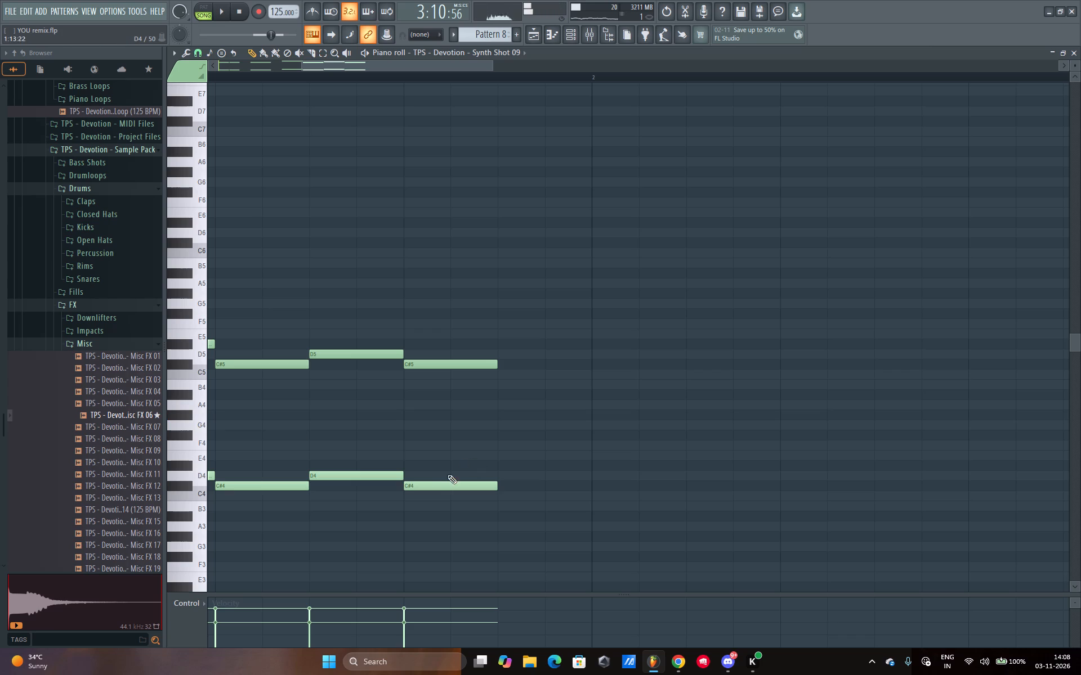
pyautogui.moveTo(432, 485); pyautogui.dragTo(431, 415)
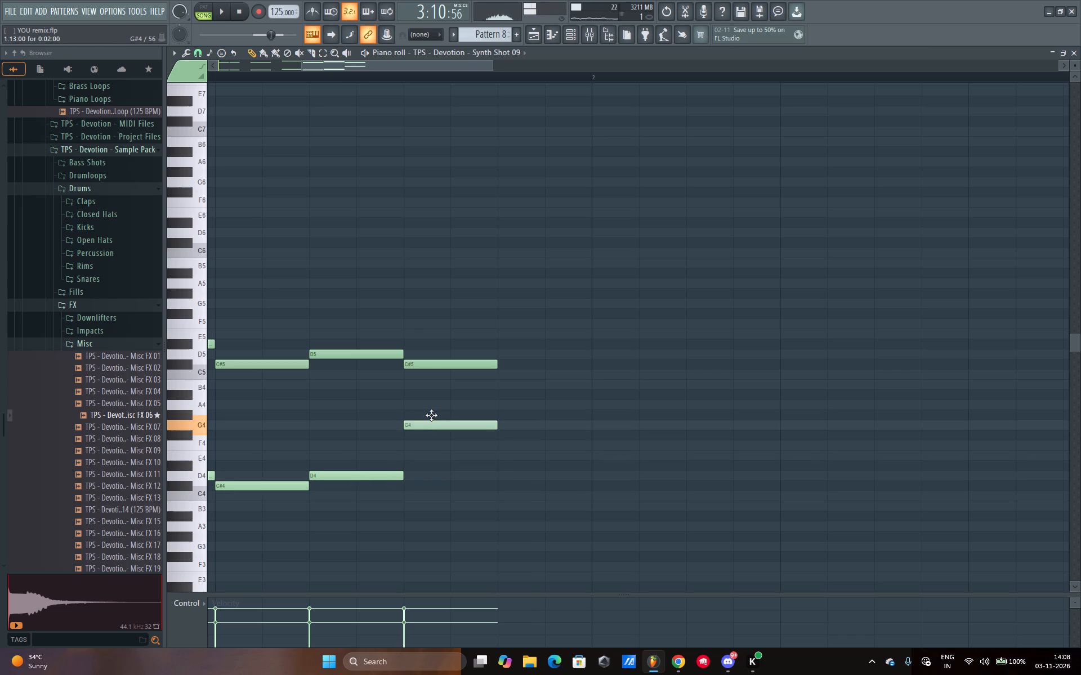
pyautogui.moveTo(431, 415); pyautogui.dragTo(431, 409)
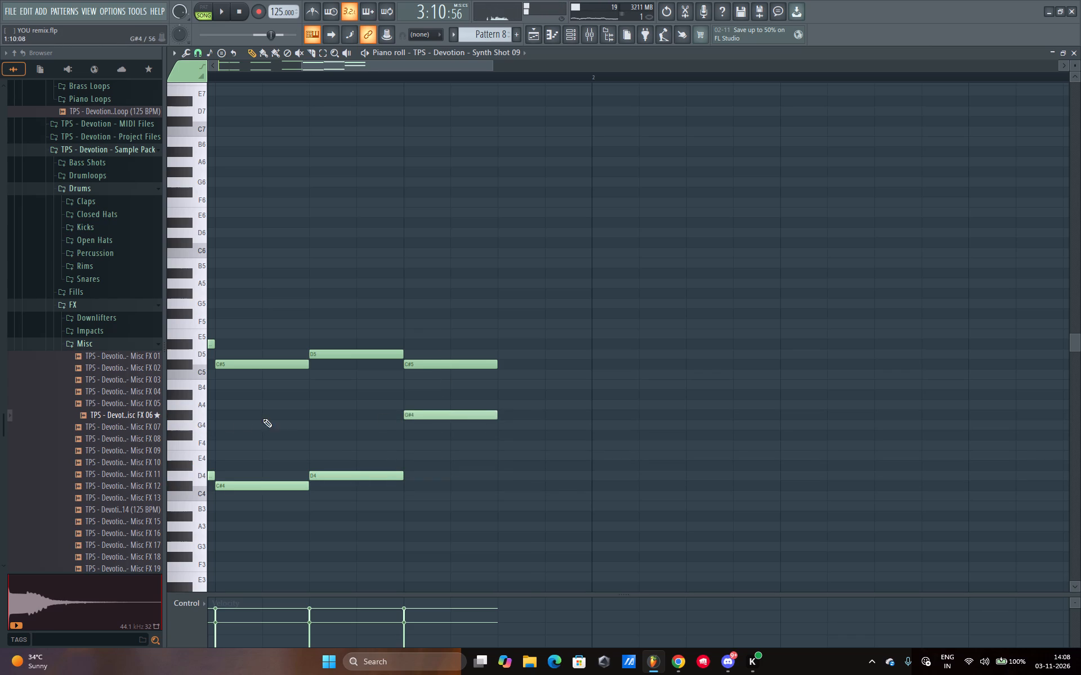
# Audition G#4 against the neighbouring G4 and A4 pitches of Synth Shot 09.
pyautogui.tripleClick(189, 419)
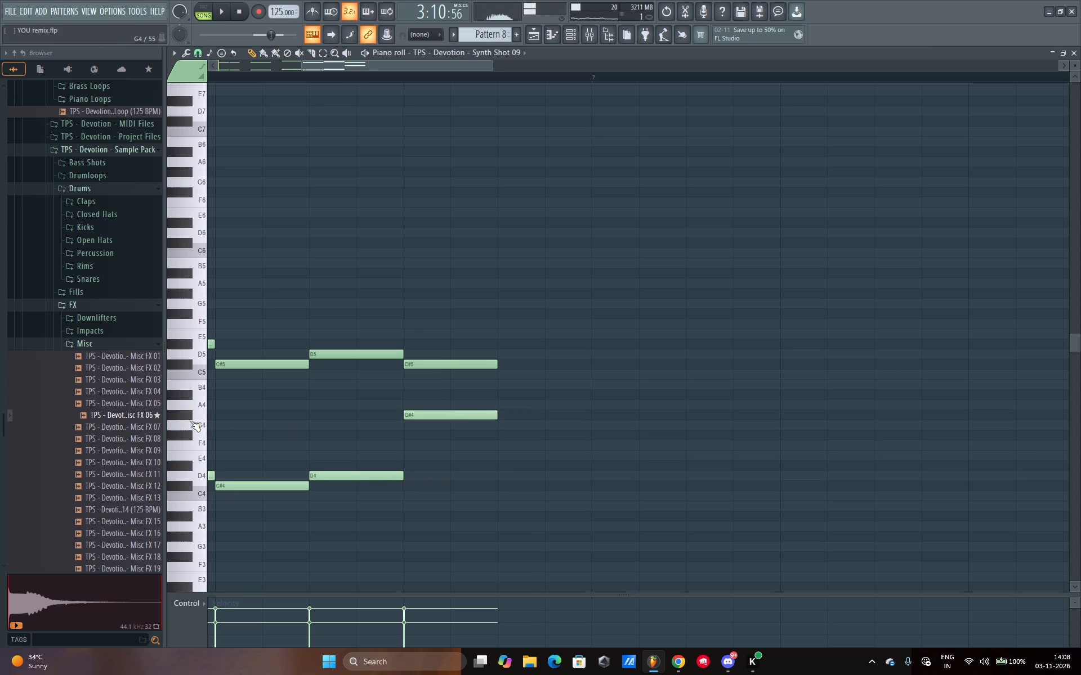
pyautogui.tripleClick(188, 416)
pyautogui.click(188, 416)
pyautogui.click(188, 416)
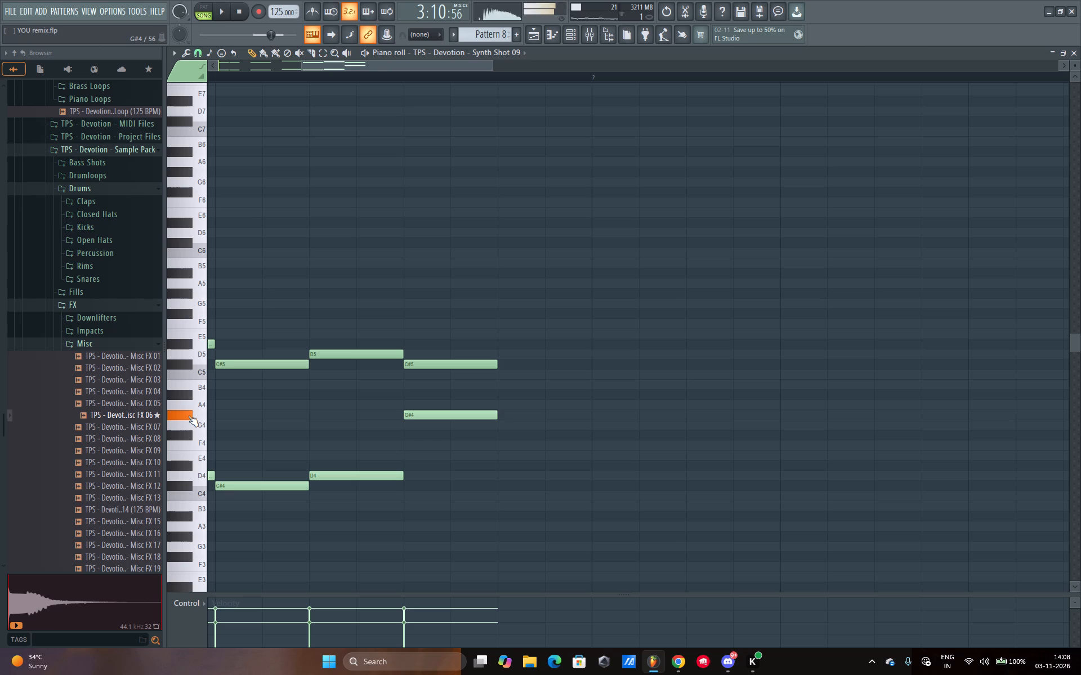
pyautogui.rightClick(184, 433)
pyautogui.click(184, 403)
pyautogui.click(191, 429)
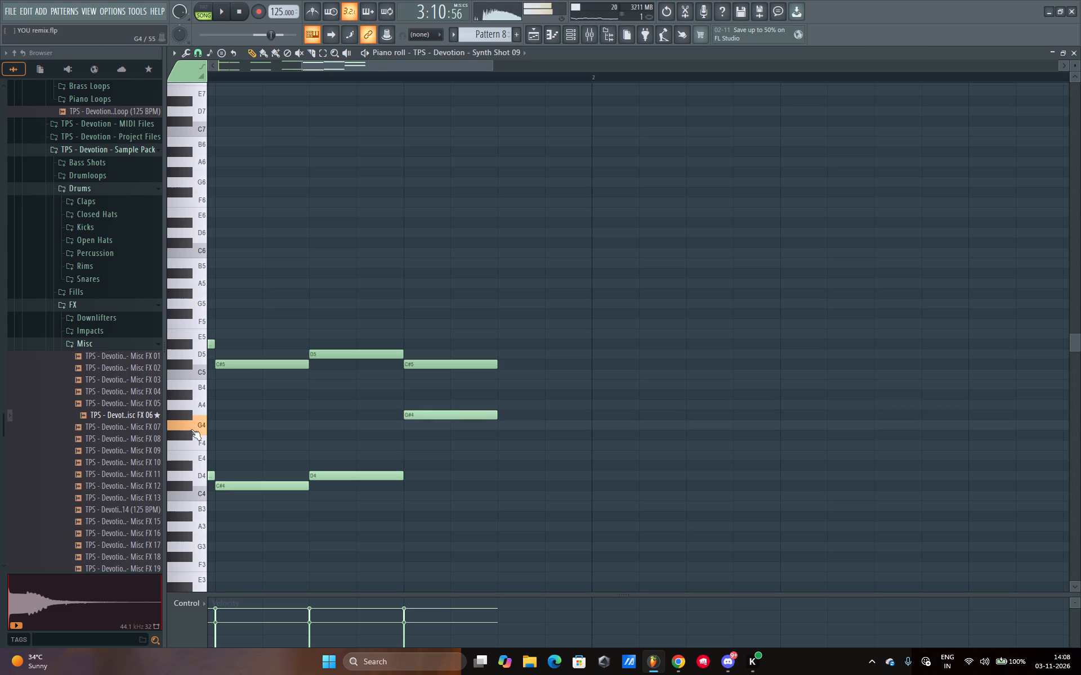
pyautogui.click(191, 429)
pyautogui.click(191, 429)
# Audition G#4 repeatedly on Synth Shot 09 to judge it as Pattern 8's closing pitch.
pyautogui.tripleClick(183, 414)
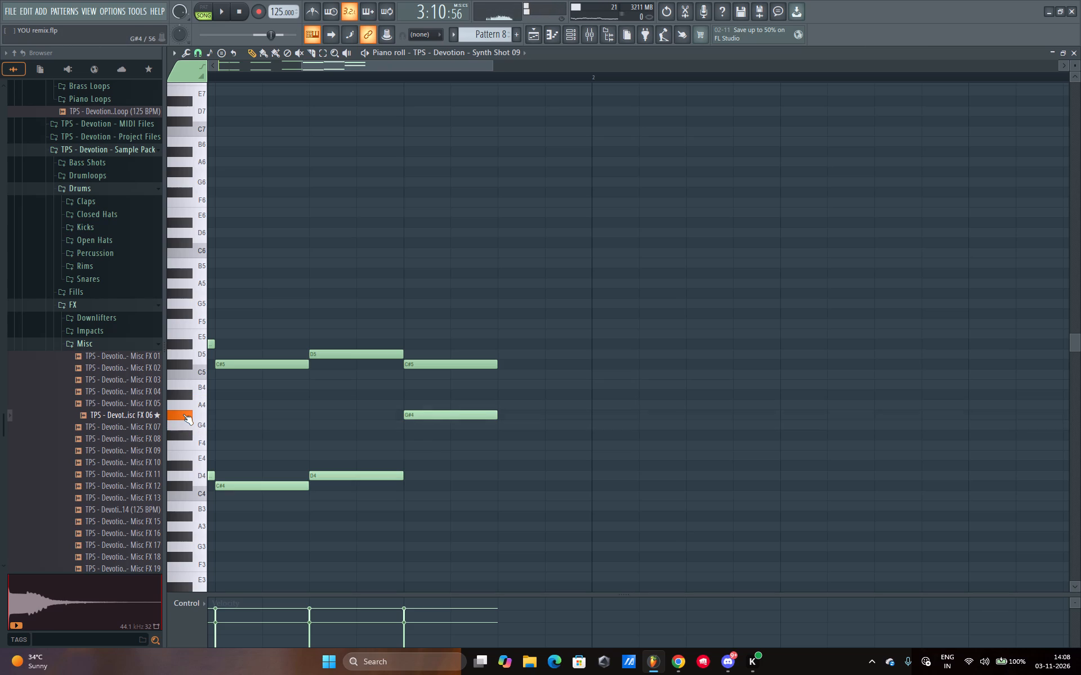
pyautogui.click(183, 414)
pyautogui.tripleClick(183, 414)
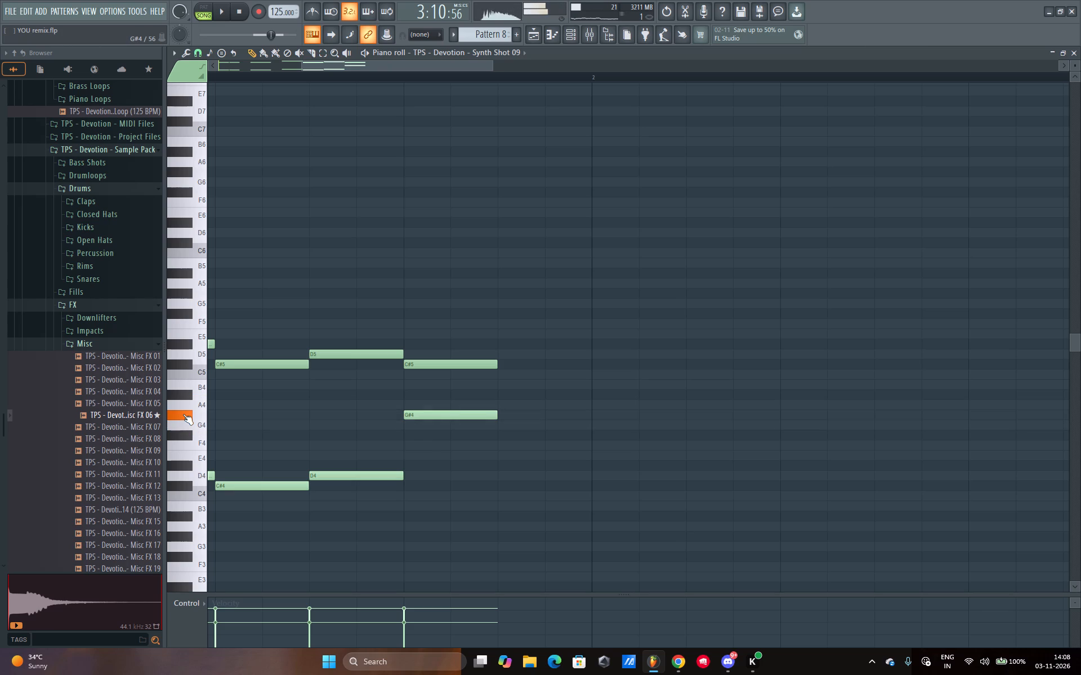
pyautogui.click(183, 414)
pyautogui.click(183, 414)
pyautogui.doubleClick(183, 414)
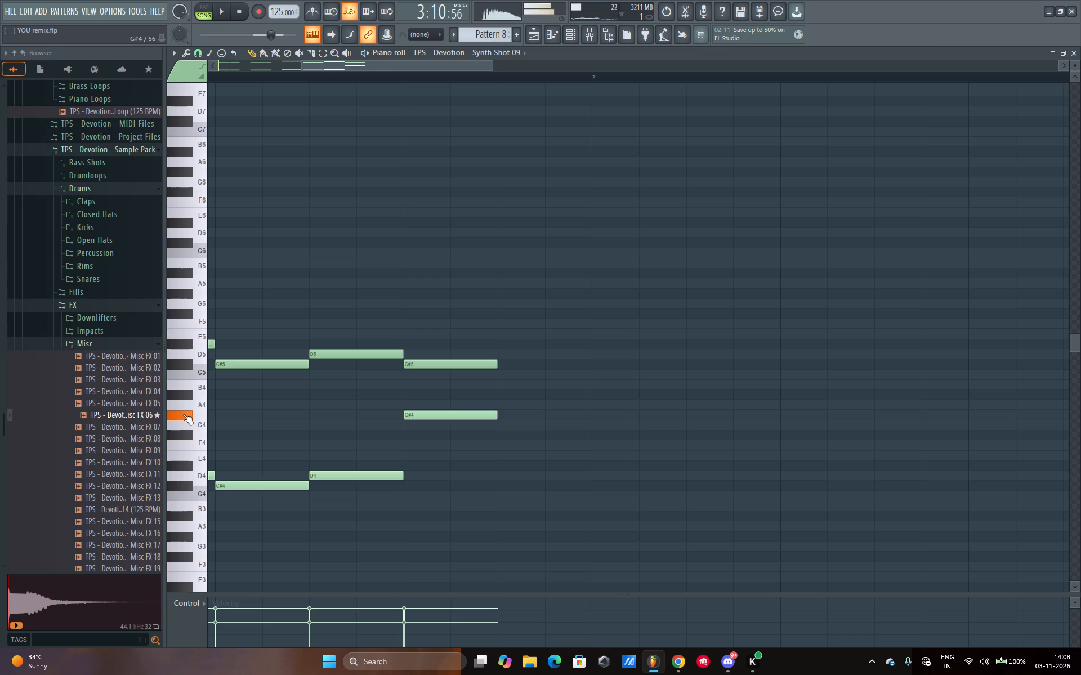
pyautogui.click(183, 414)
pyautogui.click(183, 414)
pyautogui.click(183, 414)
pyautogui.click(183, 414)
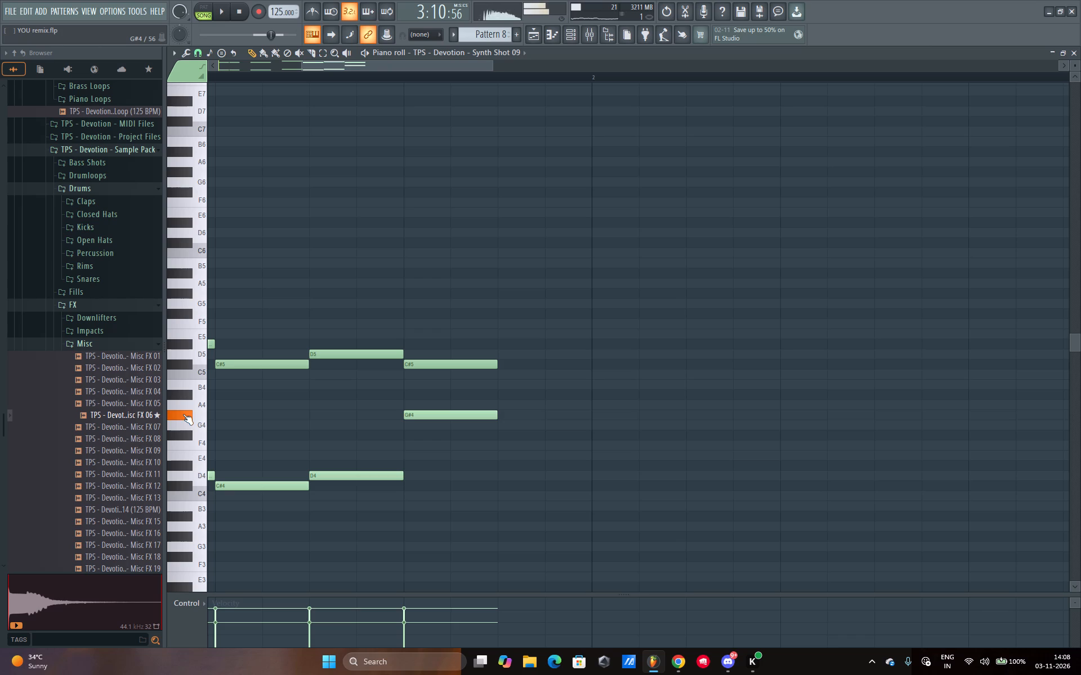
pyautogui.click(183, 414)
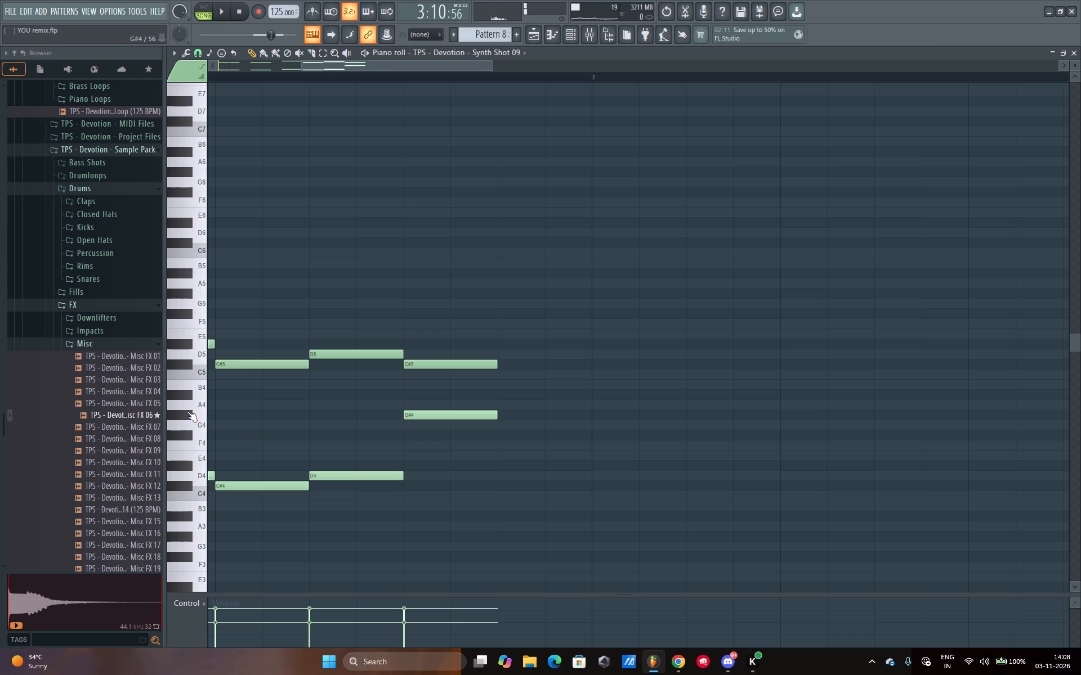
pyautogui.click(187, 411)
pyautogui.click(187, 411)
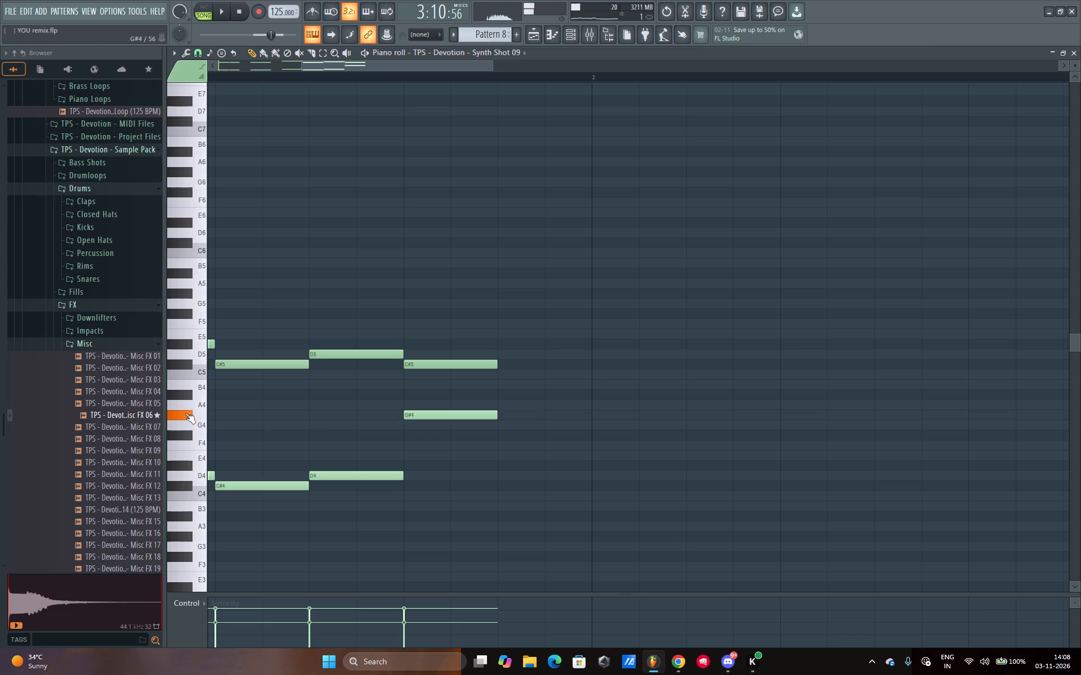
pyautogui.click(185, 413)
pyautogui.tripleClick(185, 413)
pyautogui.click(188, 413)
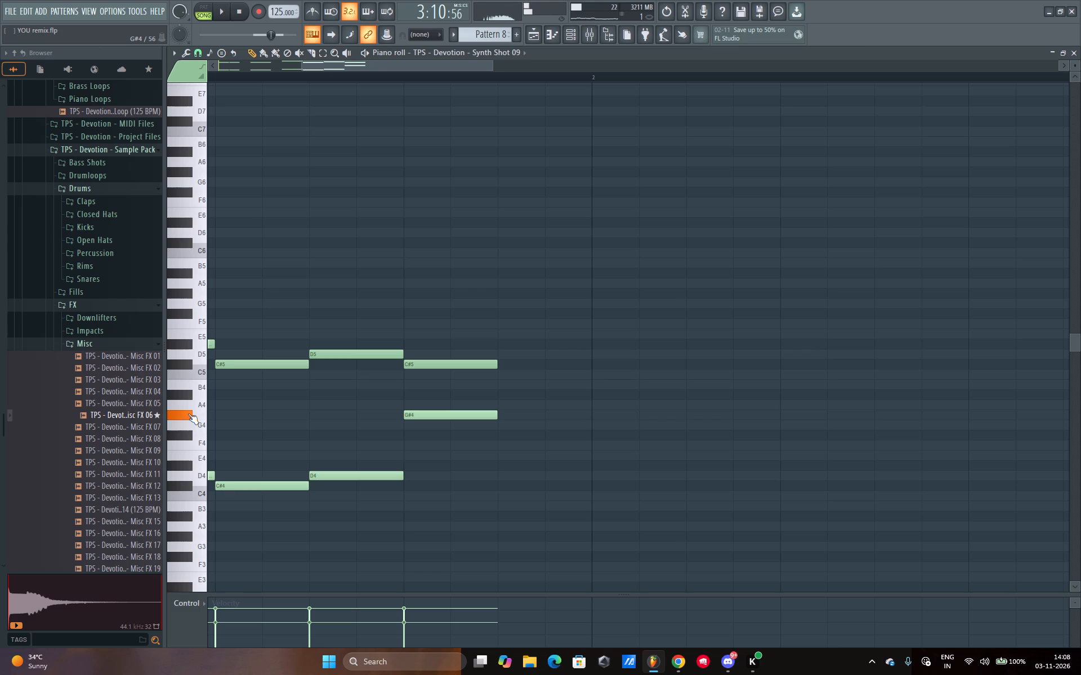
pyautogui.tripleClick(188, 413)
pyautogui.doubleClick(188, 413)
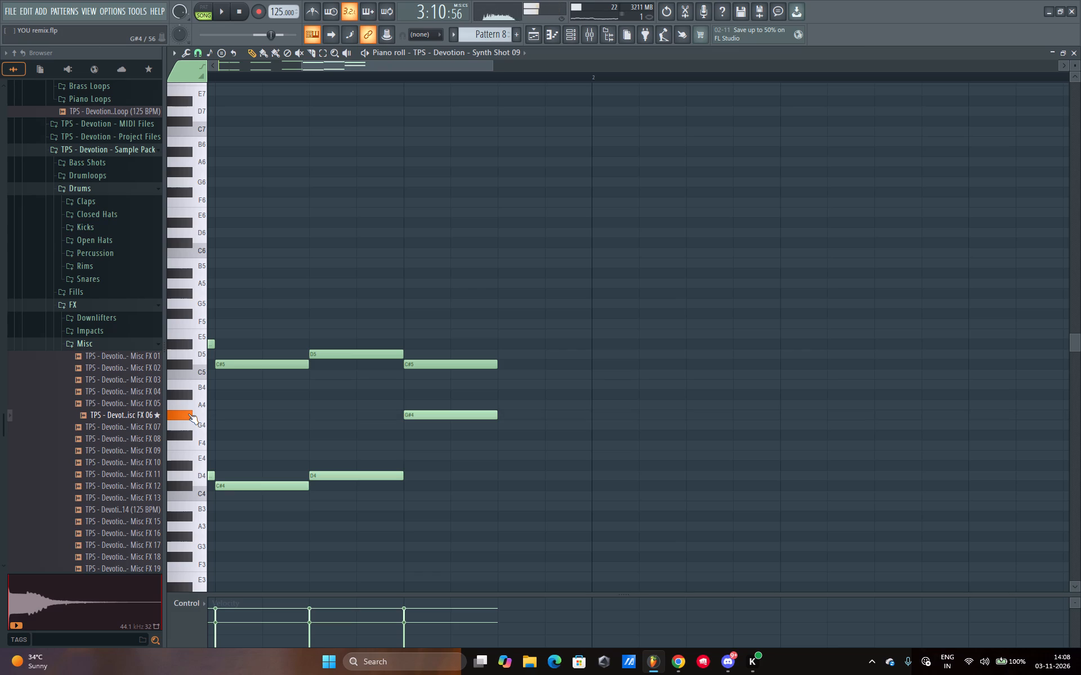
pyautogui.doubleClick(188, 413)
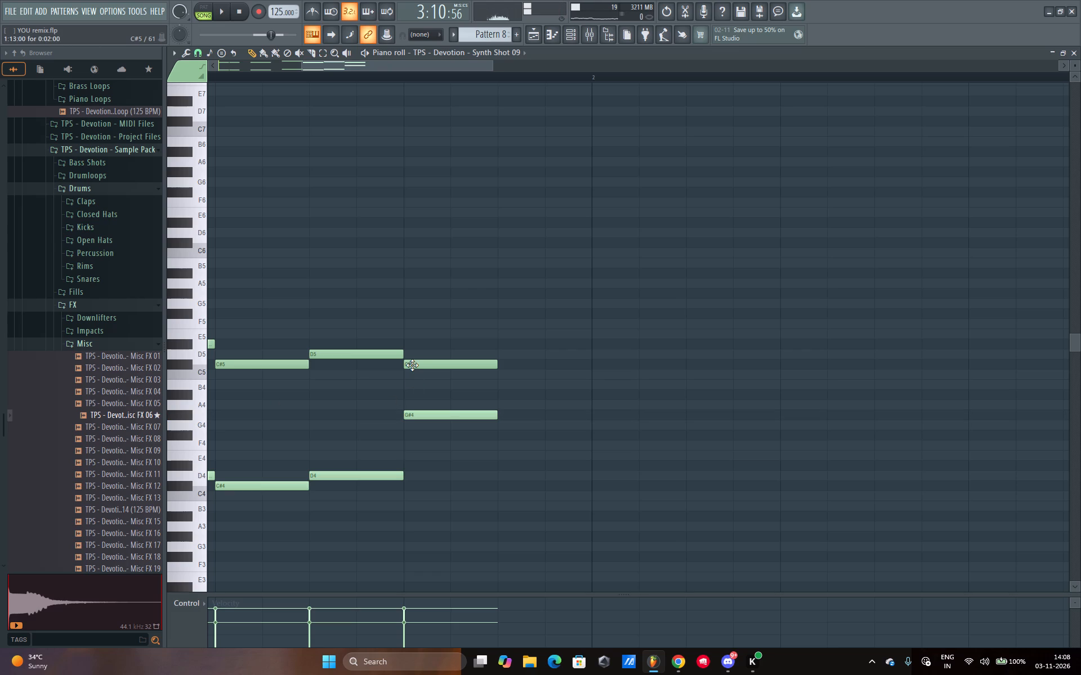
# Raise the last note of Pattern 8's upper Synth Shot 09 line to G#5.
pyautogui.moveTo(412, 365); pyautogui.dragTo(418, 298)
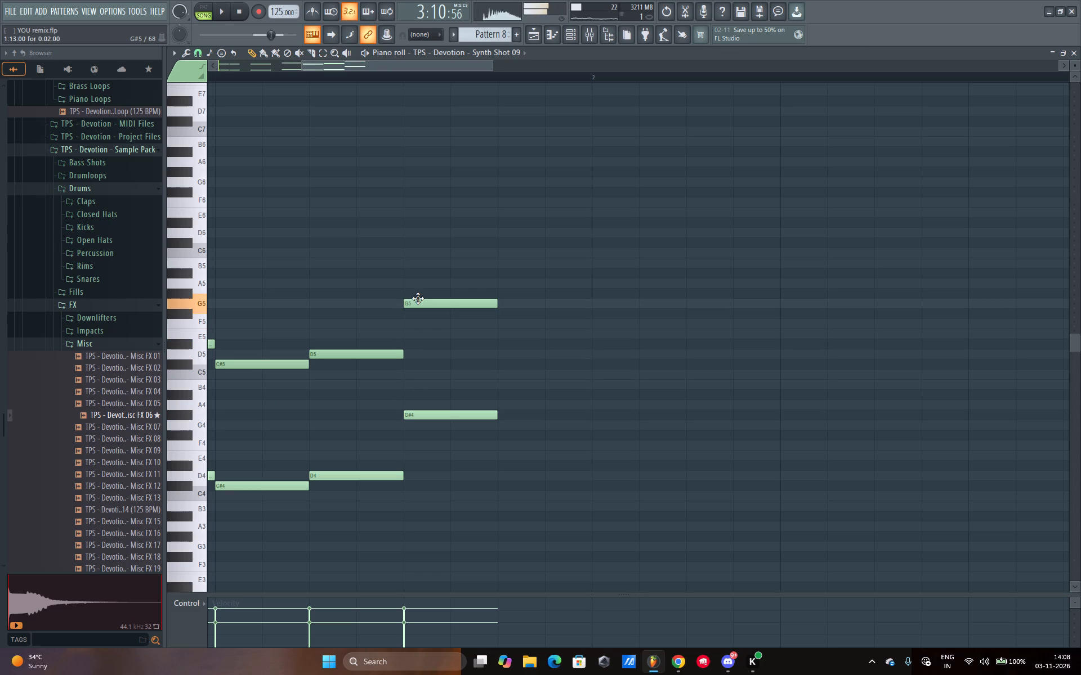
pyautogui.moveTo(418, 298); pyautogui.dragTo(418, 289)
# Play Pattern 8 on its own in pattern mode to hear the edited Synth Shot 09 melody.
pyautogui.press('space')
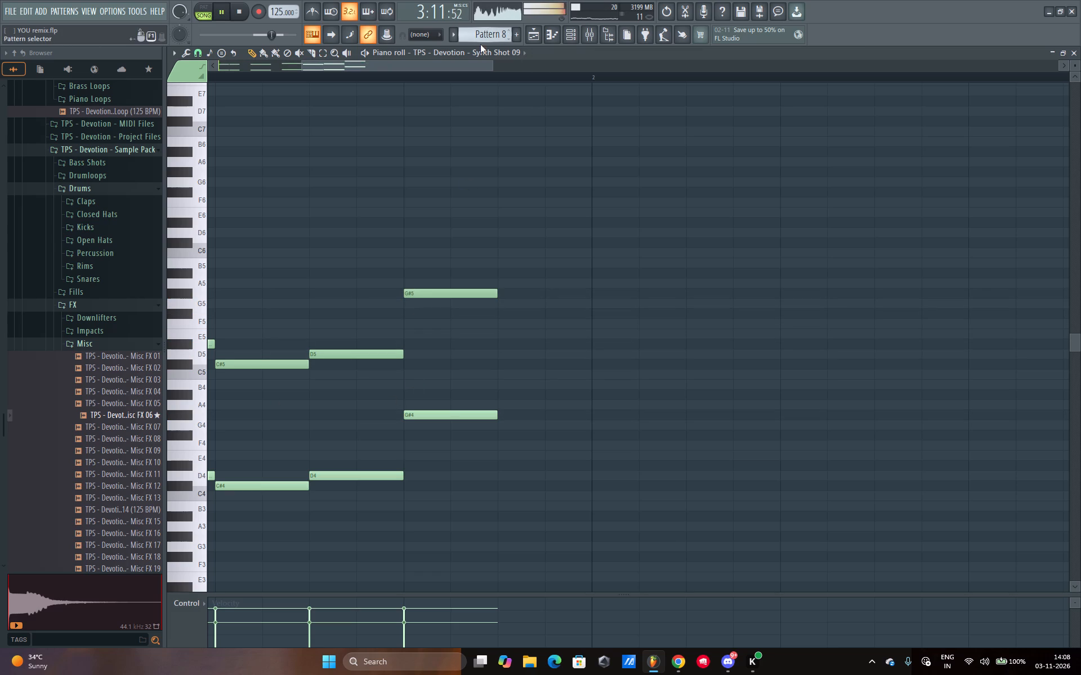
pyautogui.click(196, 11)
pyautogui.scroll(-6, 459, 79)
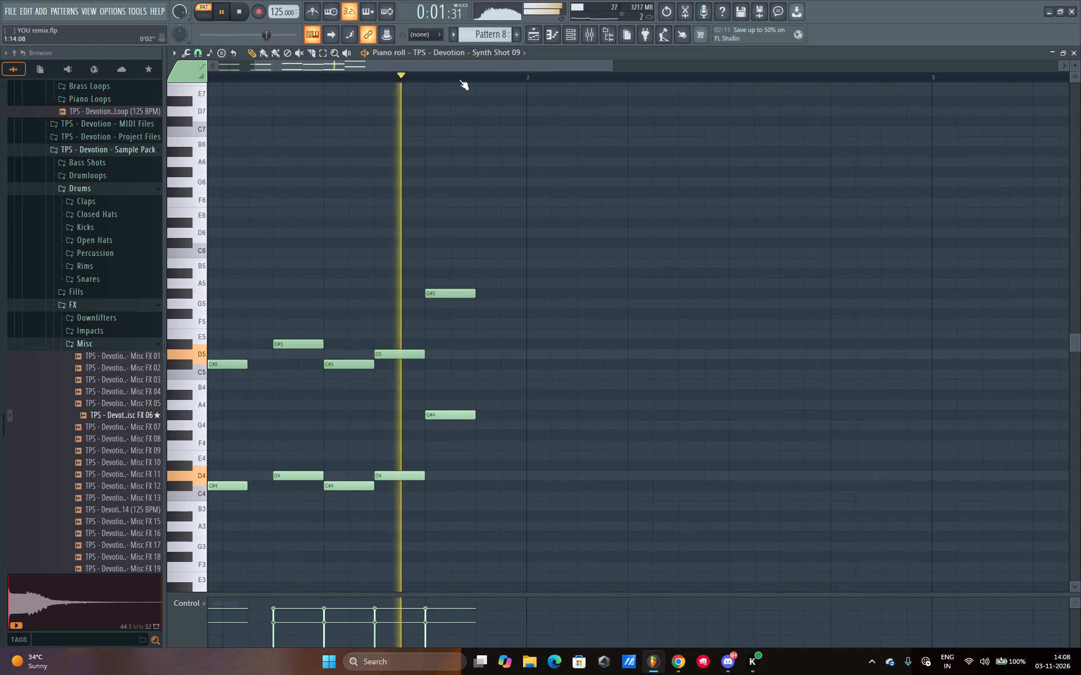
# Return to the arrangement and play the song from about bar 101 to hear Pattern 8 and the following fills within the drop.
pyautogui.click(539, 33)
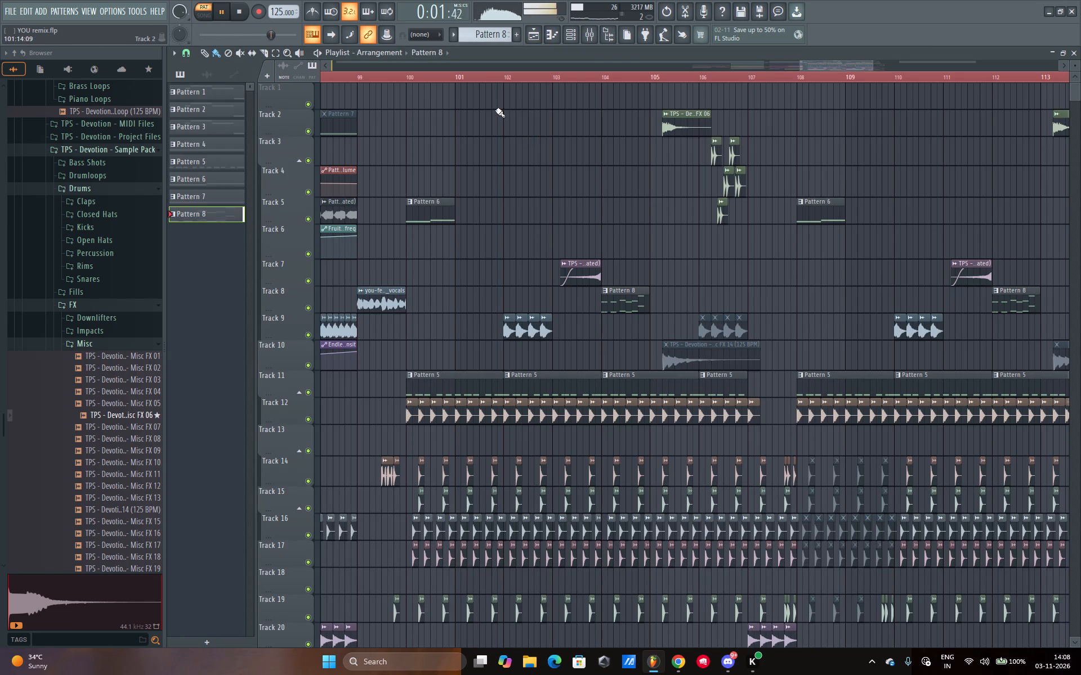
pyautogui.click(453, 79)
pyautogui.scroll(6, 474, 80)
pyautogui.scroll(-7, 513, 253)
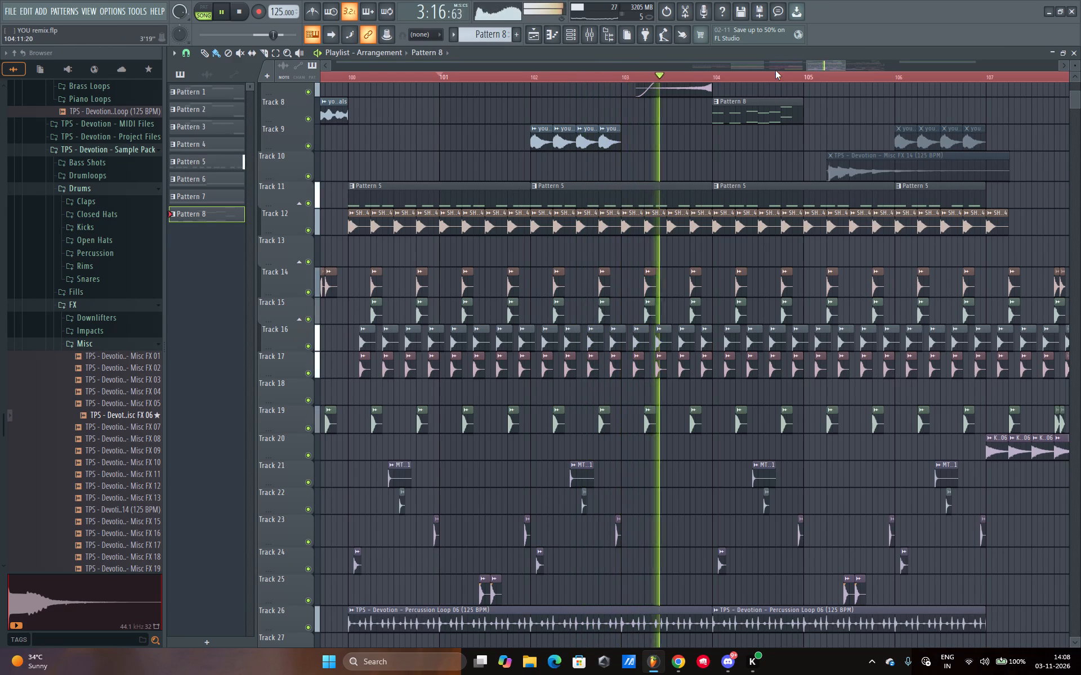
pyautogui.scroll(6, 782, 78)
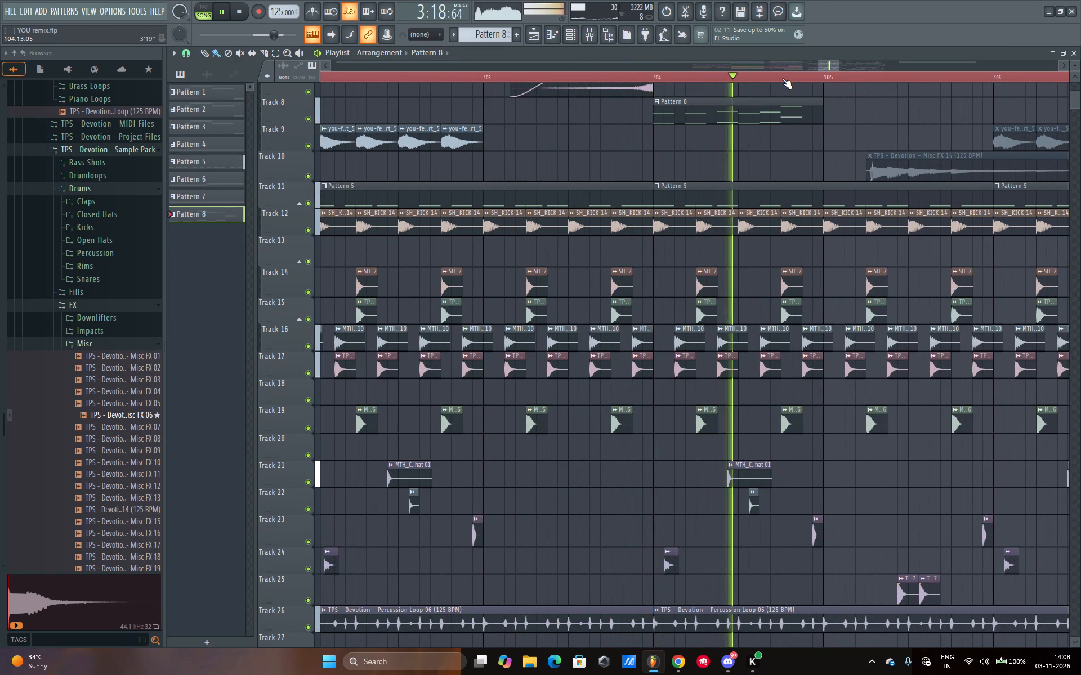
pyautogui.scroll(-9, 782, 78)
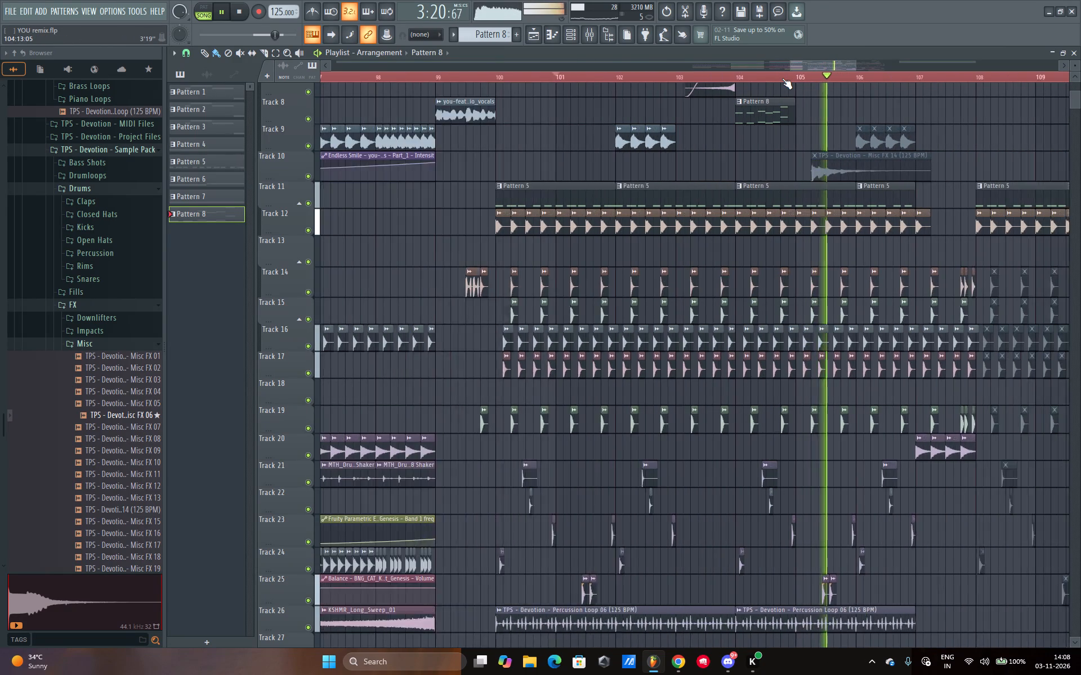
pyautogui.scroll(-15, 782, 78)
pyautogui.scroll(14, 825, 74)
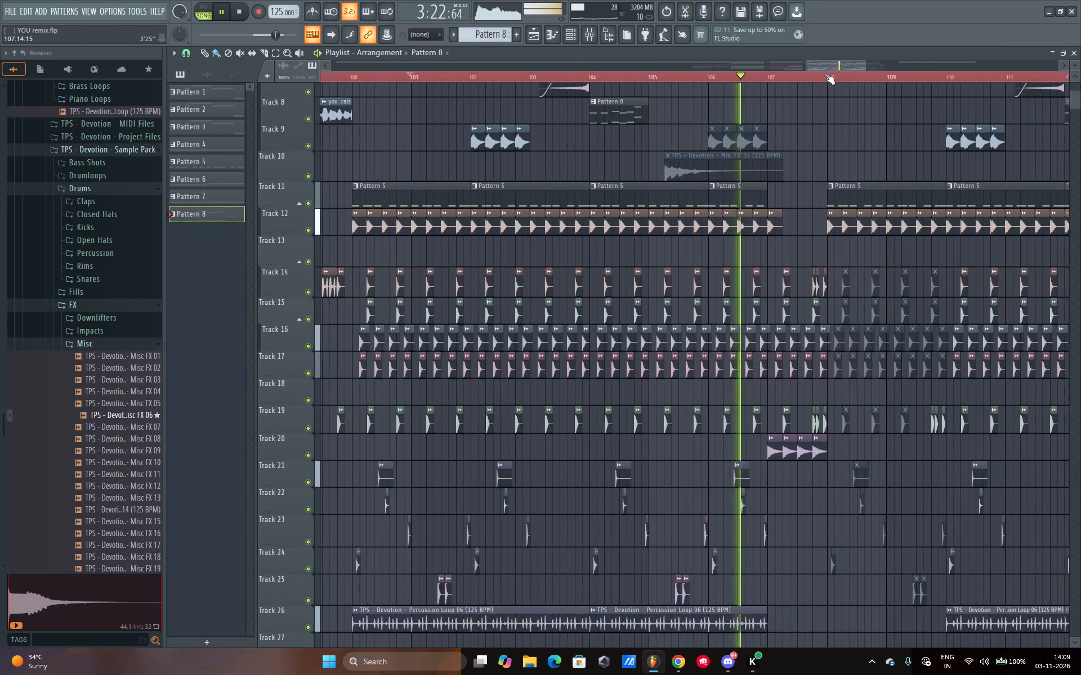
pyautogui.scroll(4, 827, 78)
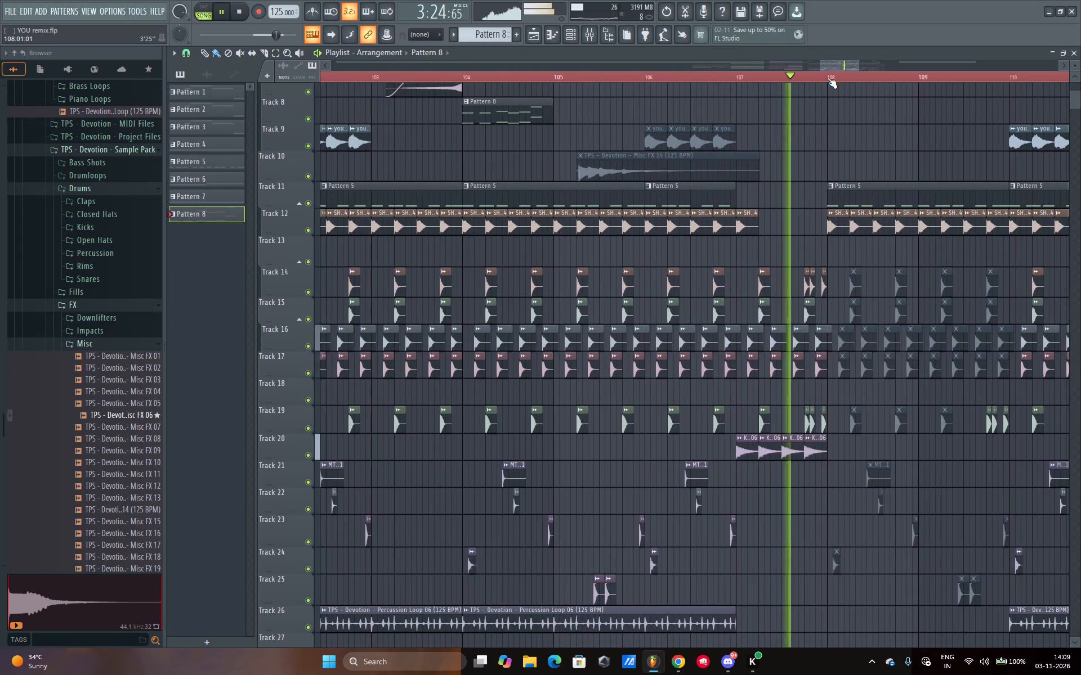
pyautogui.scroll(18, 785, 178)
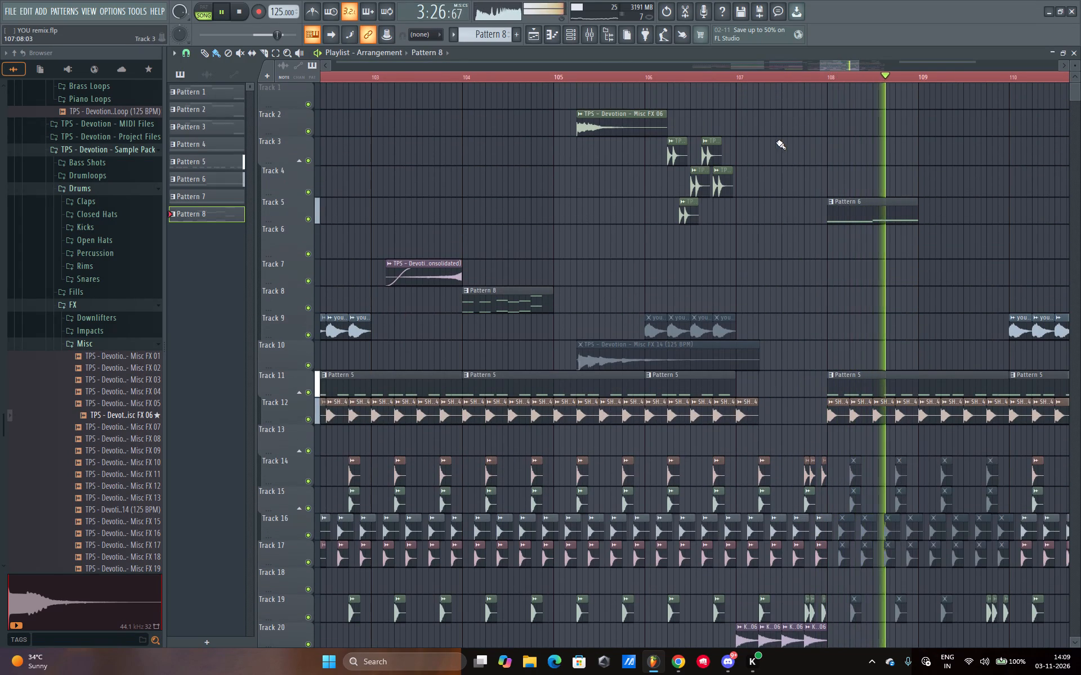
# Replay the drop from about bar 105 to hear the Misc FX 06 clip and the fills after it.
pyautogui.click(568, 77)
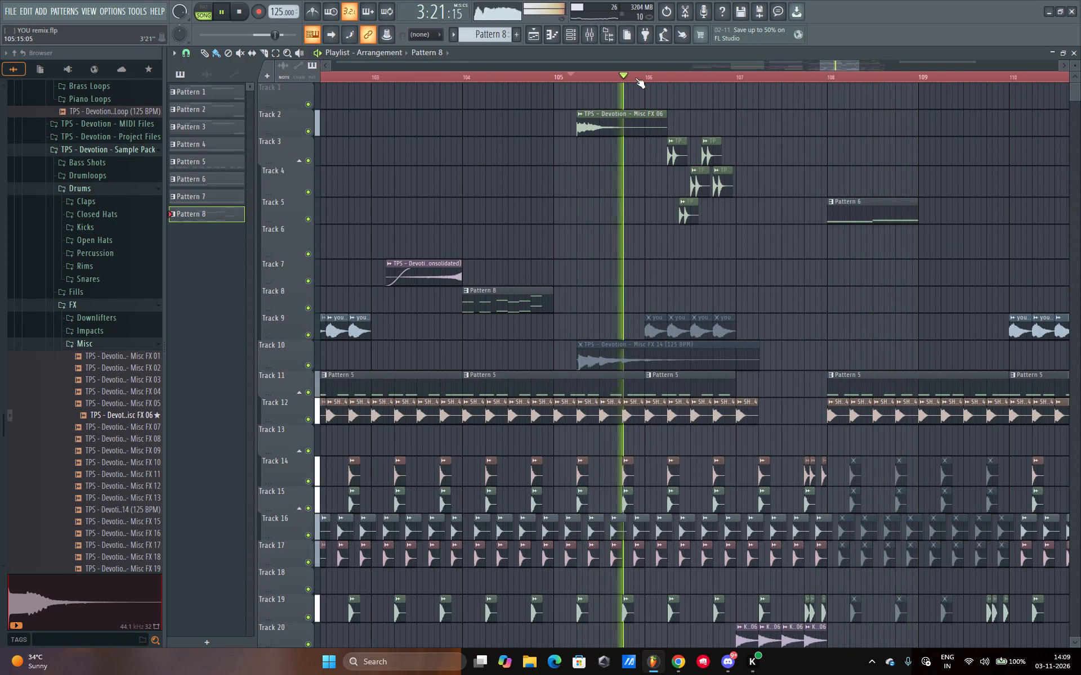
pyautogui.scroll(-17, 635, 78)
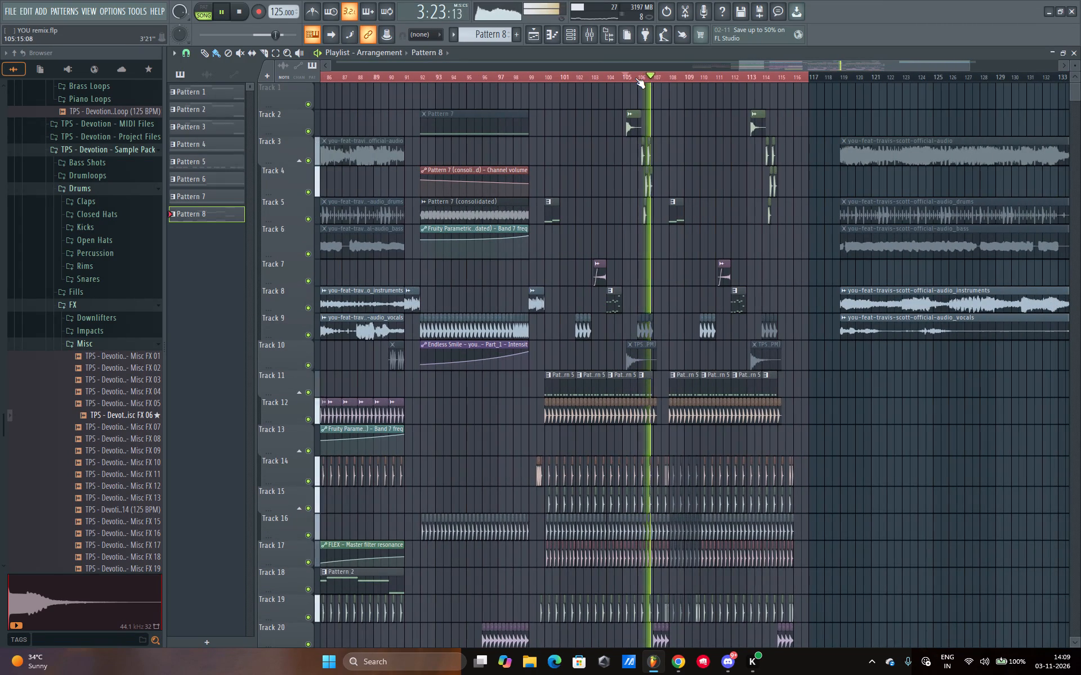
# Replay the song from about bar 91 to hear the build-up and the start of the drop.
pyautogui.click(494, 75)
pyautogui.scroll(6, 494, 75)
pyautogui.scroll(-4, 494, 75)
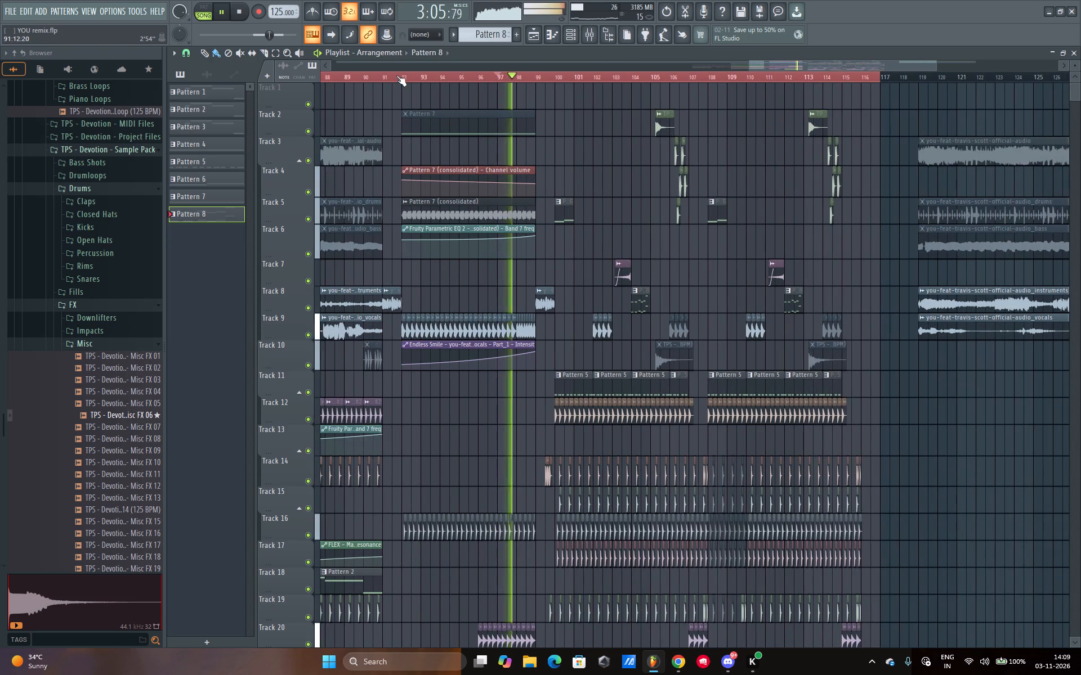
pyautogui.click(396, 75)
pyautogui.scroll(6, 392, 83)
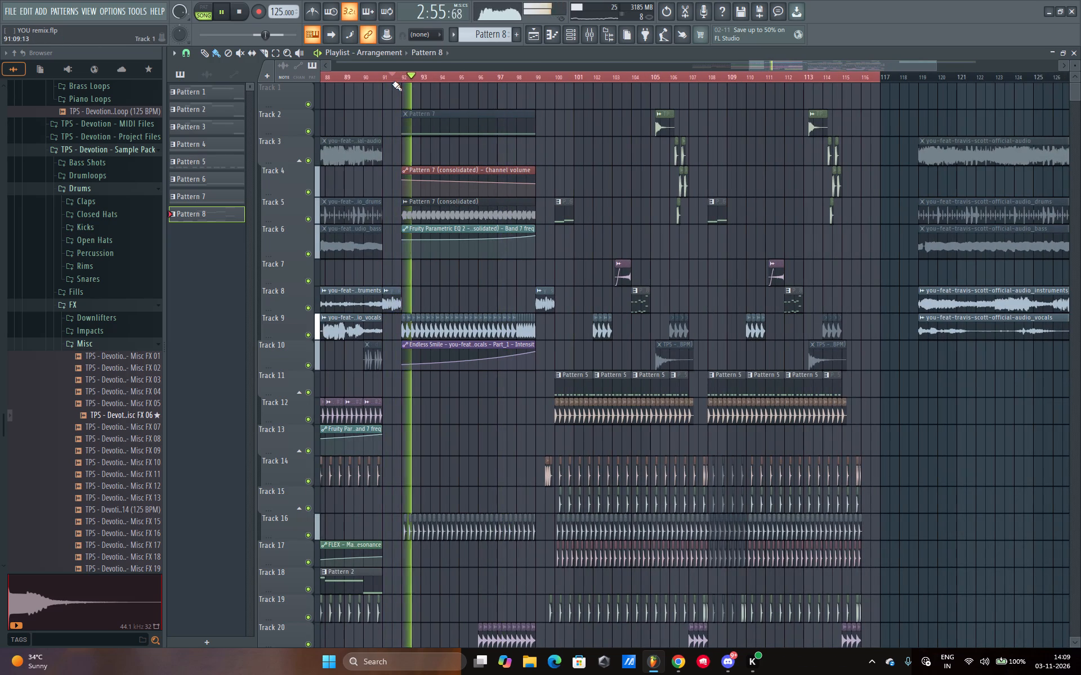
pyautogui.scroll(11, 399, 80)
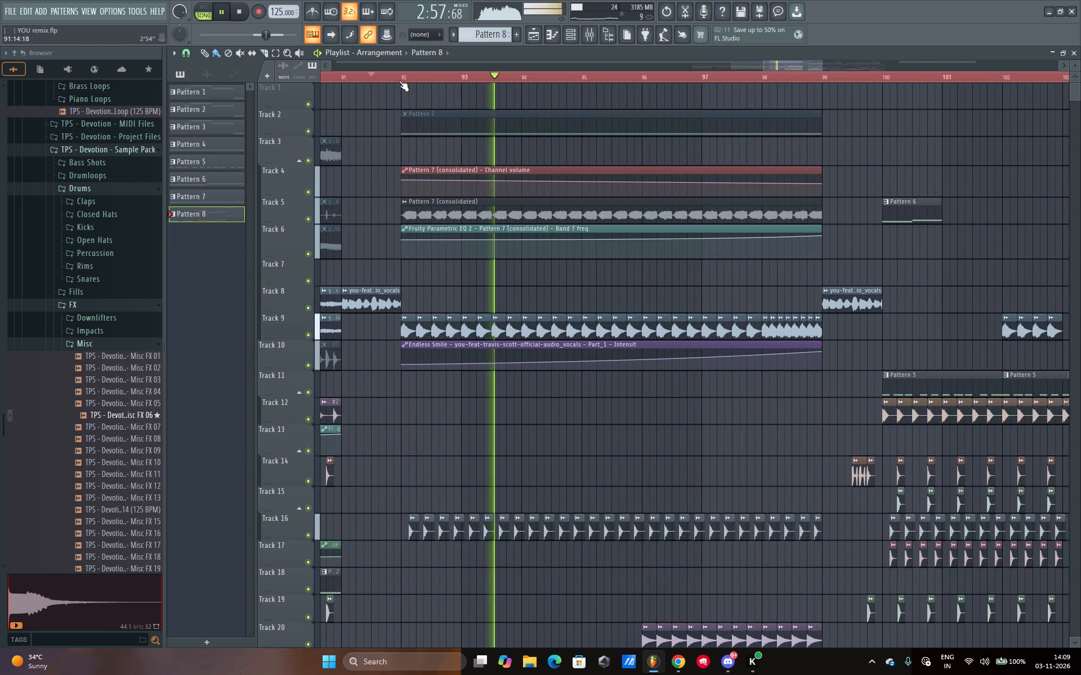
pyautogui.scroll(-6, 399, 80)
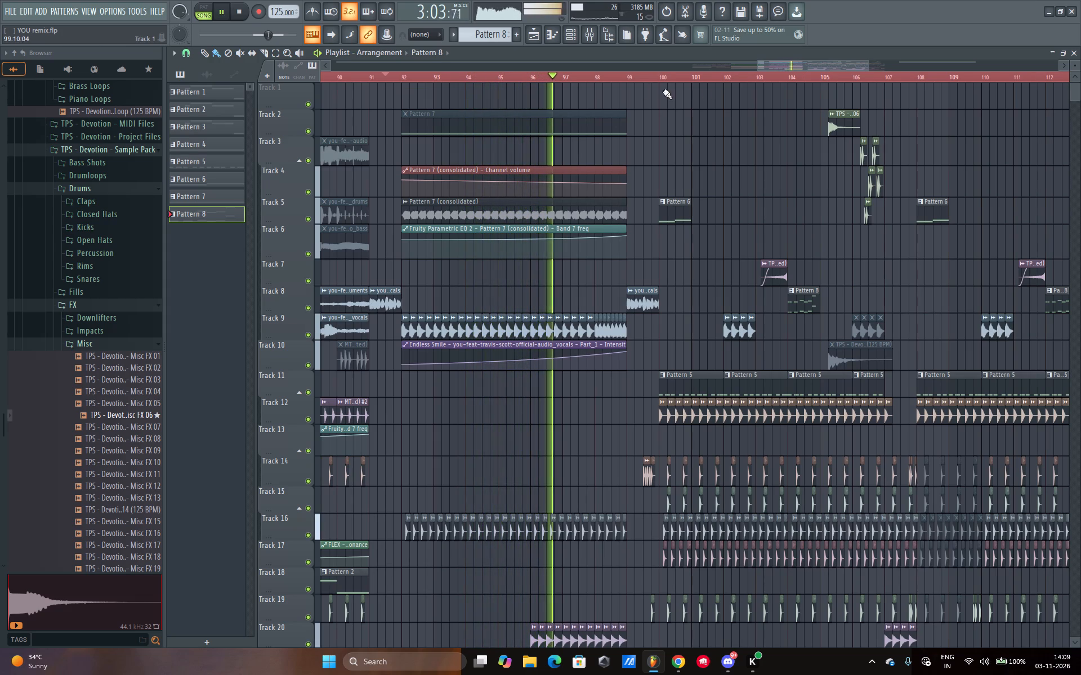
pyautogui.scroll(-17, 671, 79)
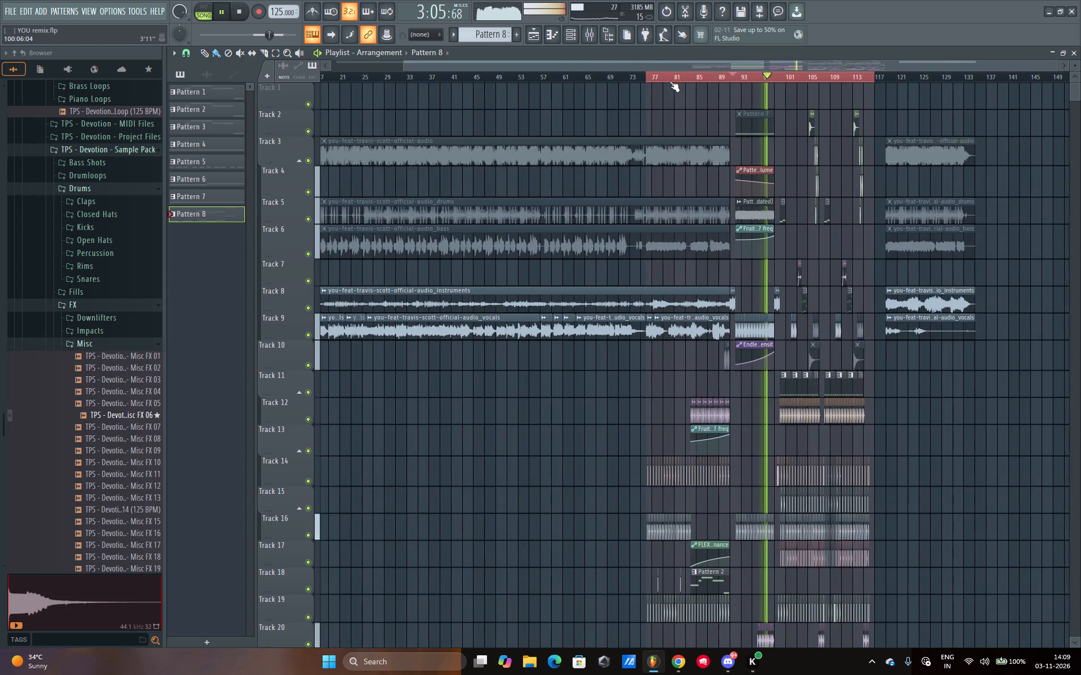
pyautogui.scroll(-8, 917, 196)
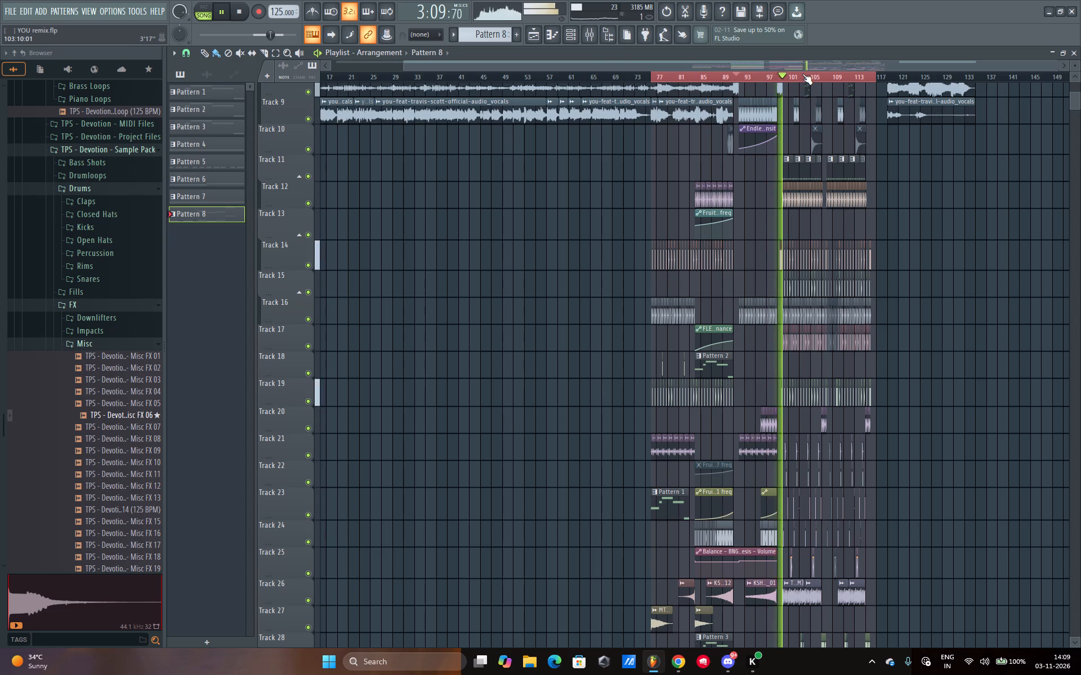
pyautogui.scroll(8, 802, 74)
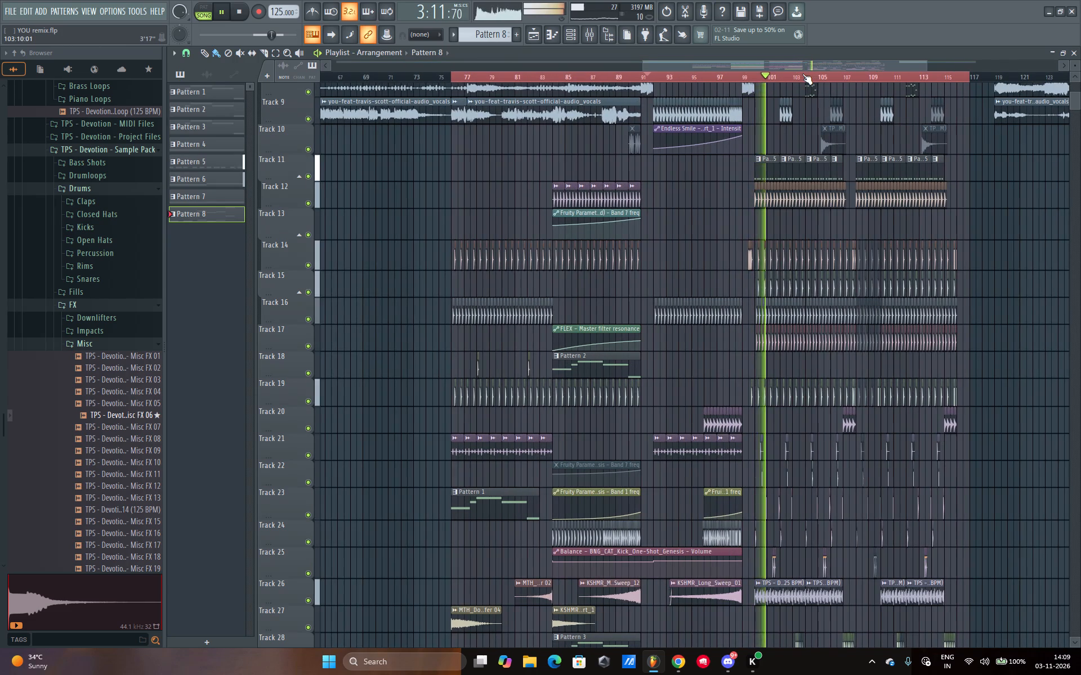
pyautogui.scroll(12, 774, 134)
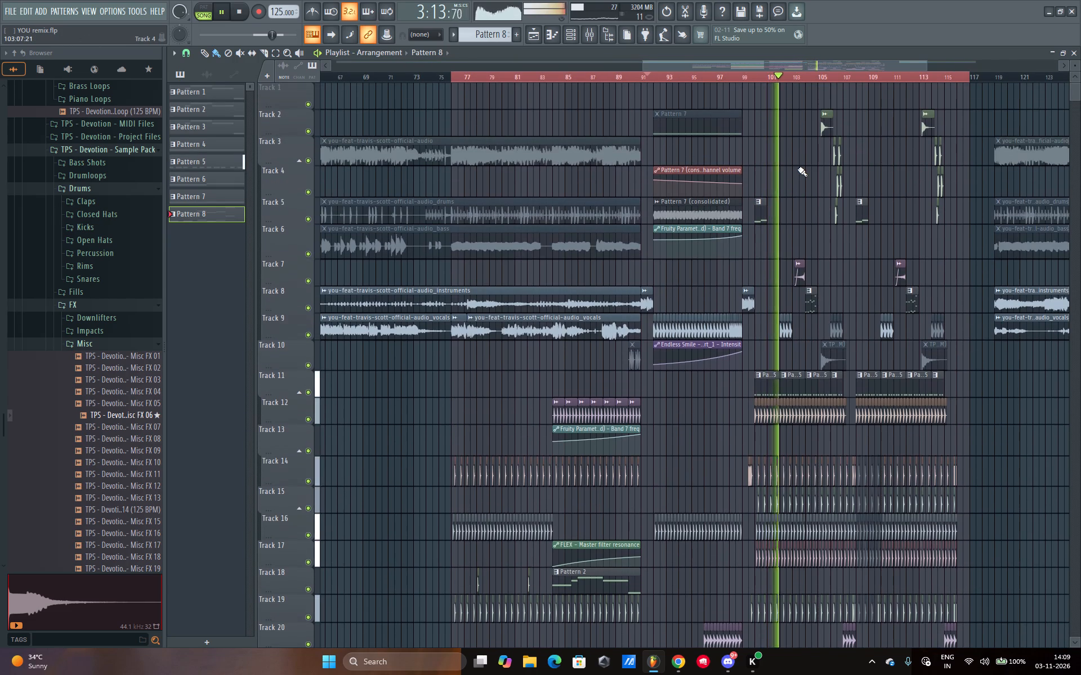
# Slightly raise the mixer level of the vocals Part_5 chops that play around bar 102, then return to the arrangement.
pyautogui.scroll(12, 813, 72)
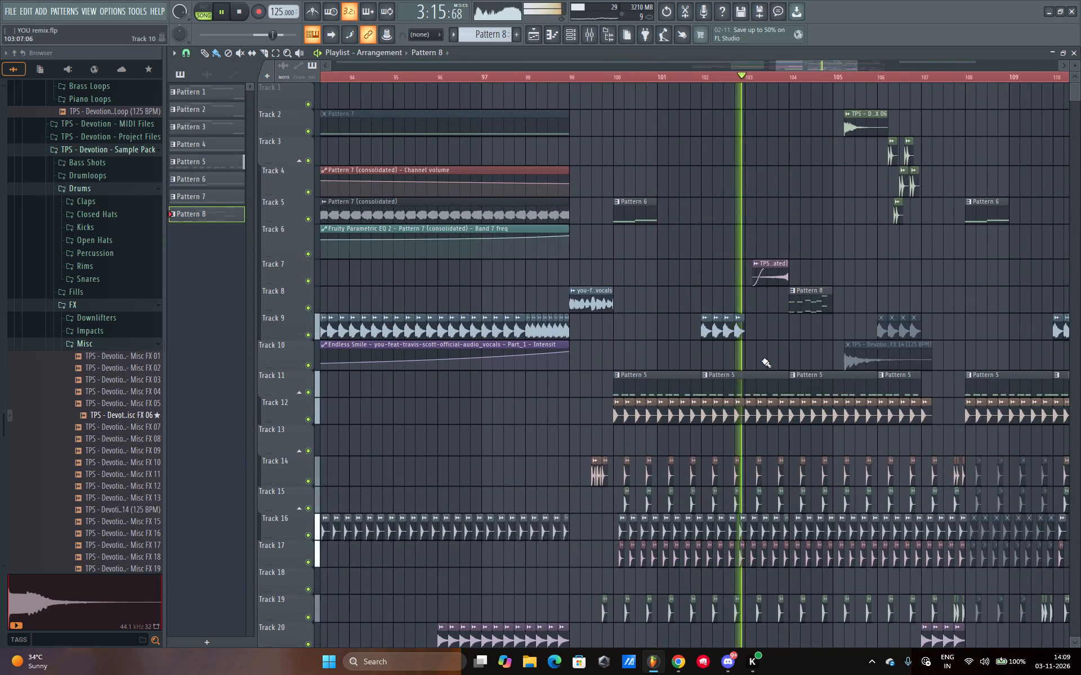
pyautogui.doubleClick(730, 319)
pyautogui.doubleClick(730, 328)
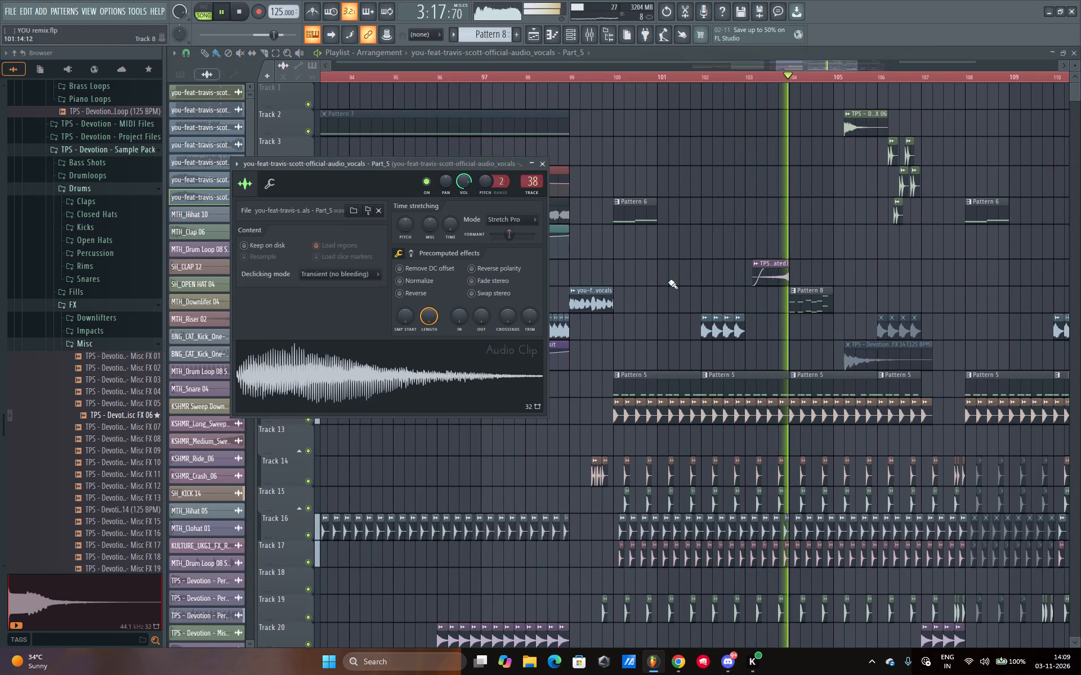
pyautogui.click(586, 40)
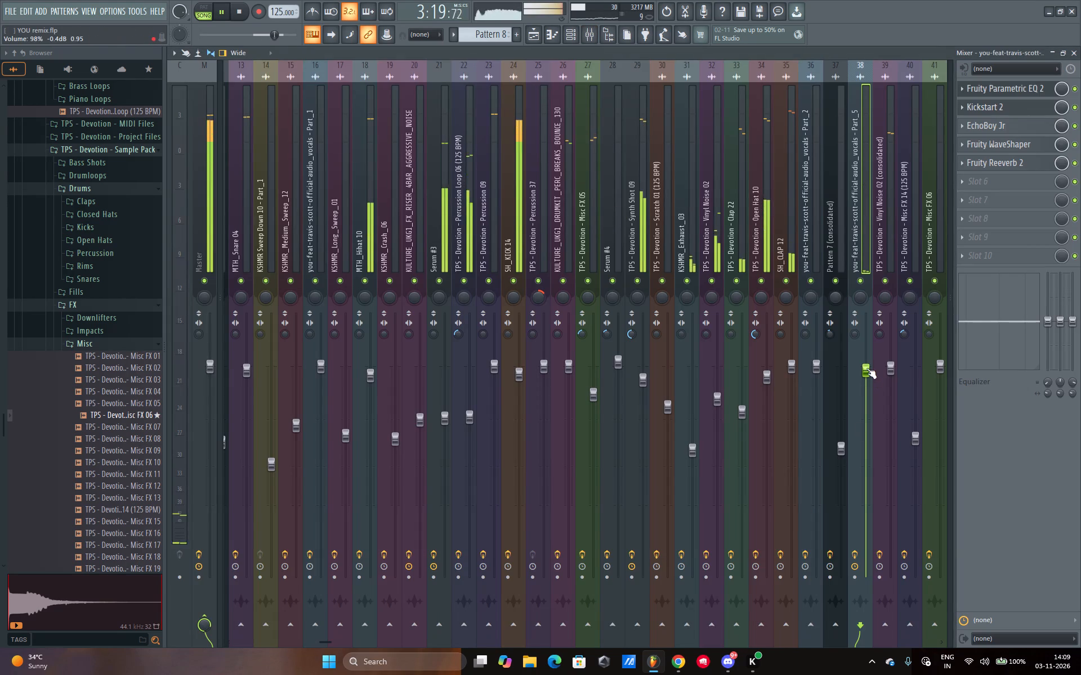
pyautogui.moveTo(866, 368); pyautogui.dragTo(865, 357)
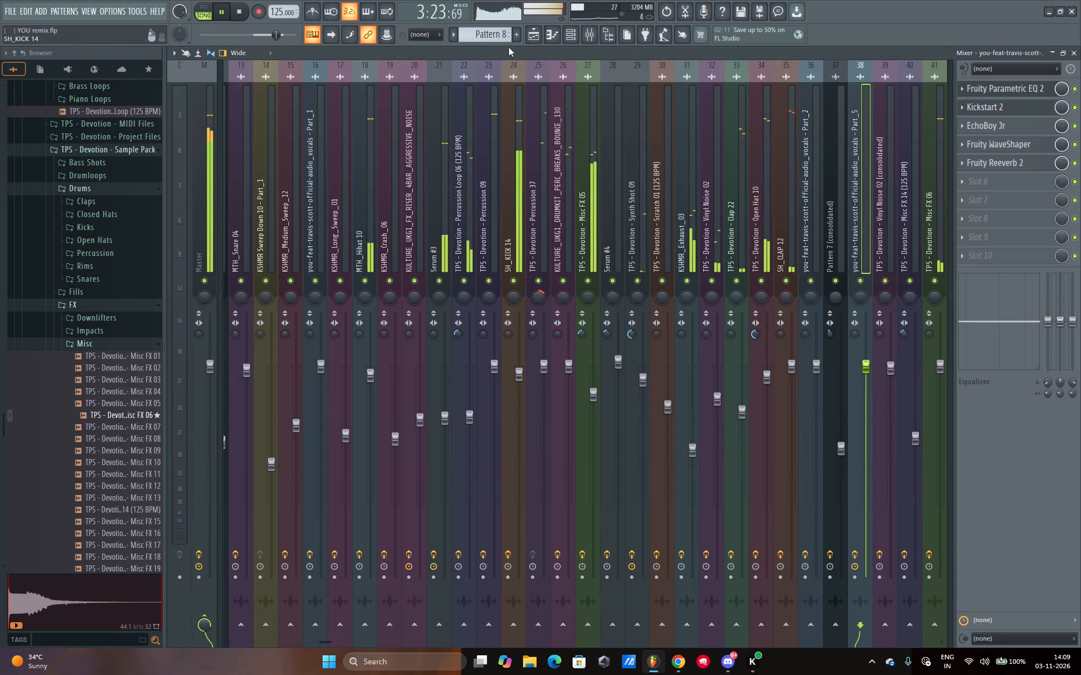
pyautogui.click(537, 35)
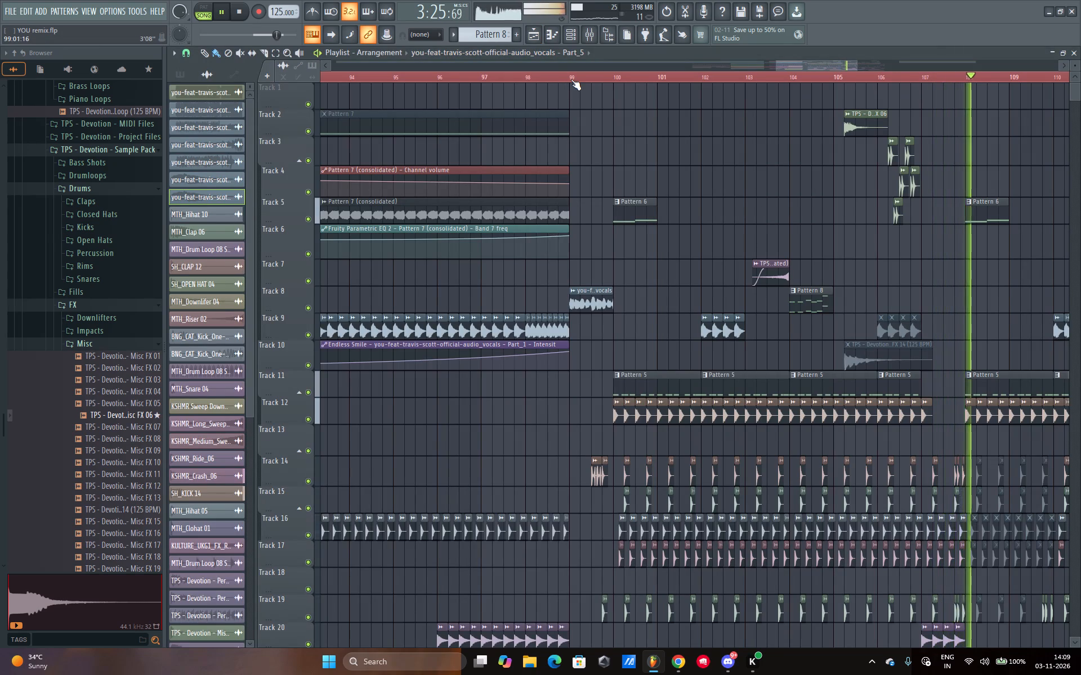
# Listen to the second half of the drop up to about bar 115.
pyautogui.scroll(-8, 571, 79)
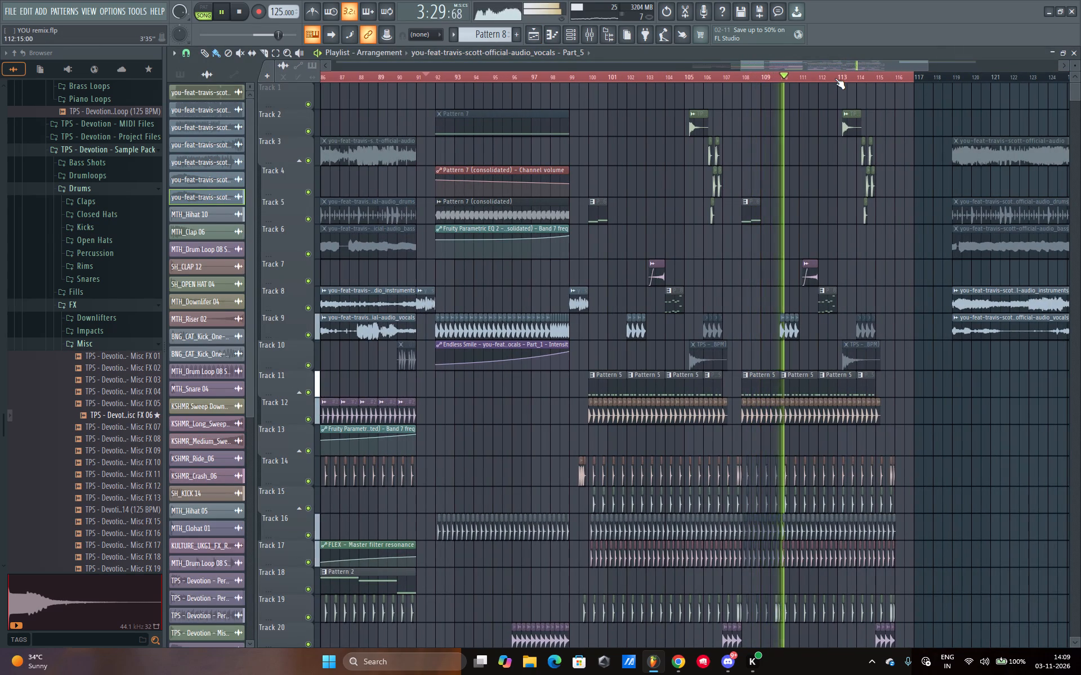
pyautogui.scroll(8, 835, 78)
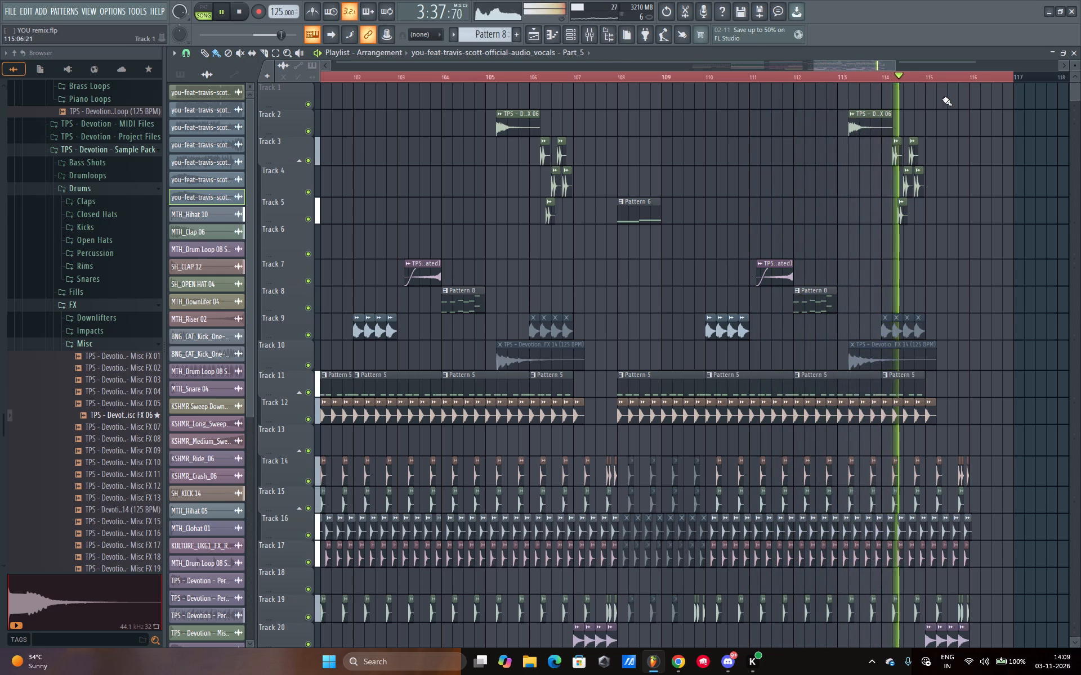
pyautogui.scroll(7, 990, 73)
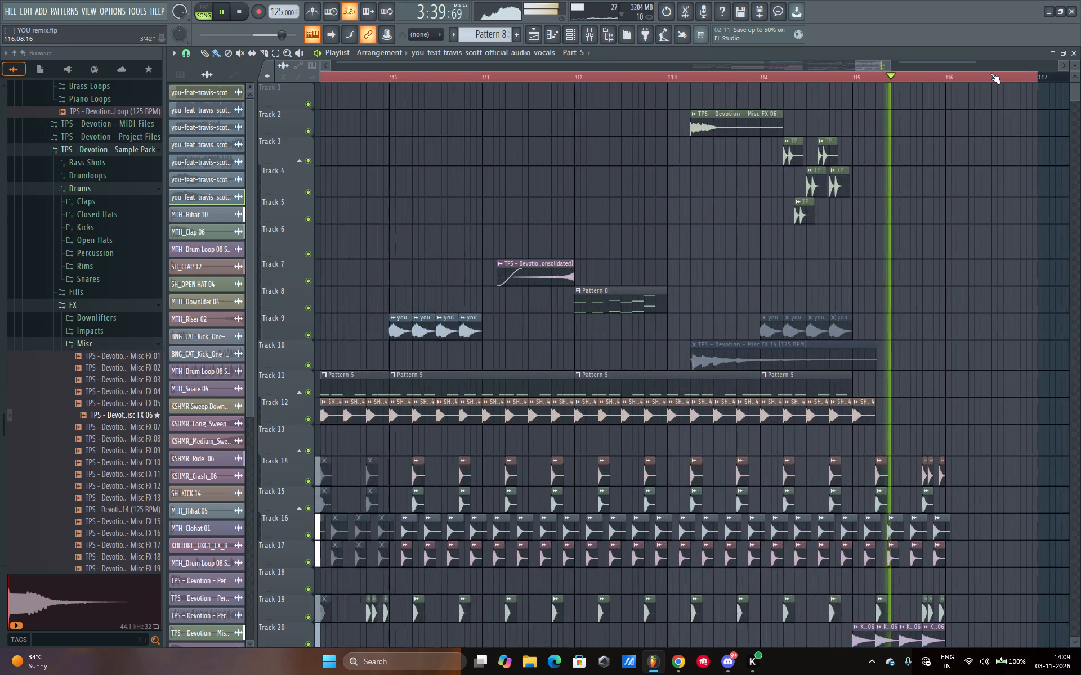
pyautogui.scroll(2, 990, 73)
pyautogui.scroll(-15, 990, 73)
# Replay the song from about bar 91 to check the build-up and the drop with the raised vocal chops.
pyautogui.press('space')
pyautogui.press('space')
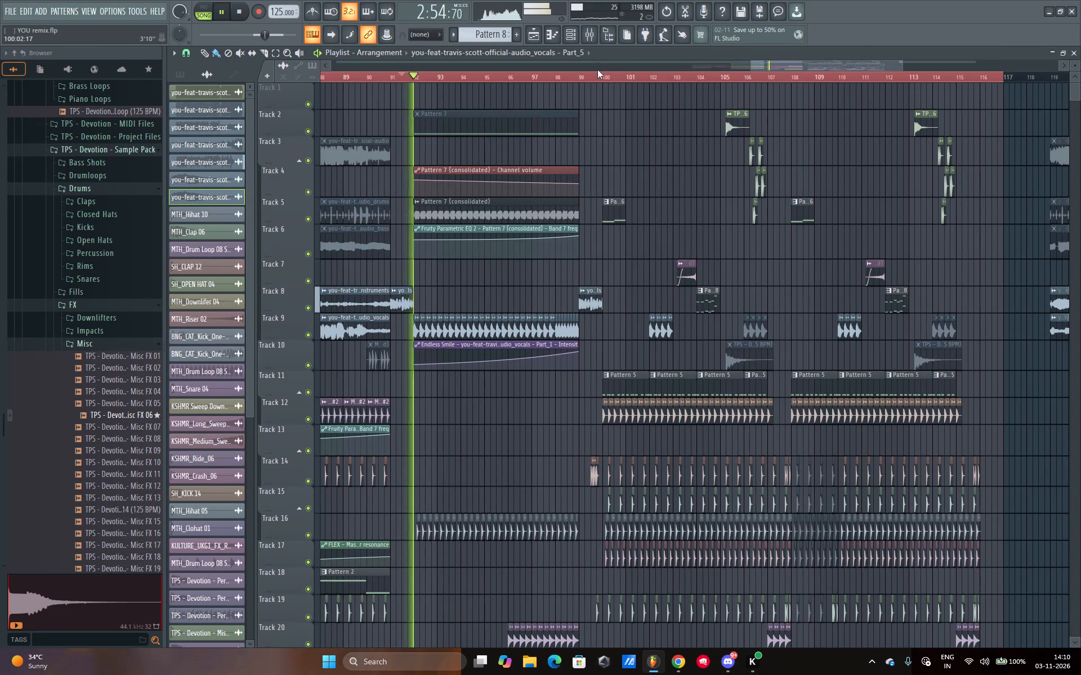
pyautogui.scroll(-6, 474, 79)
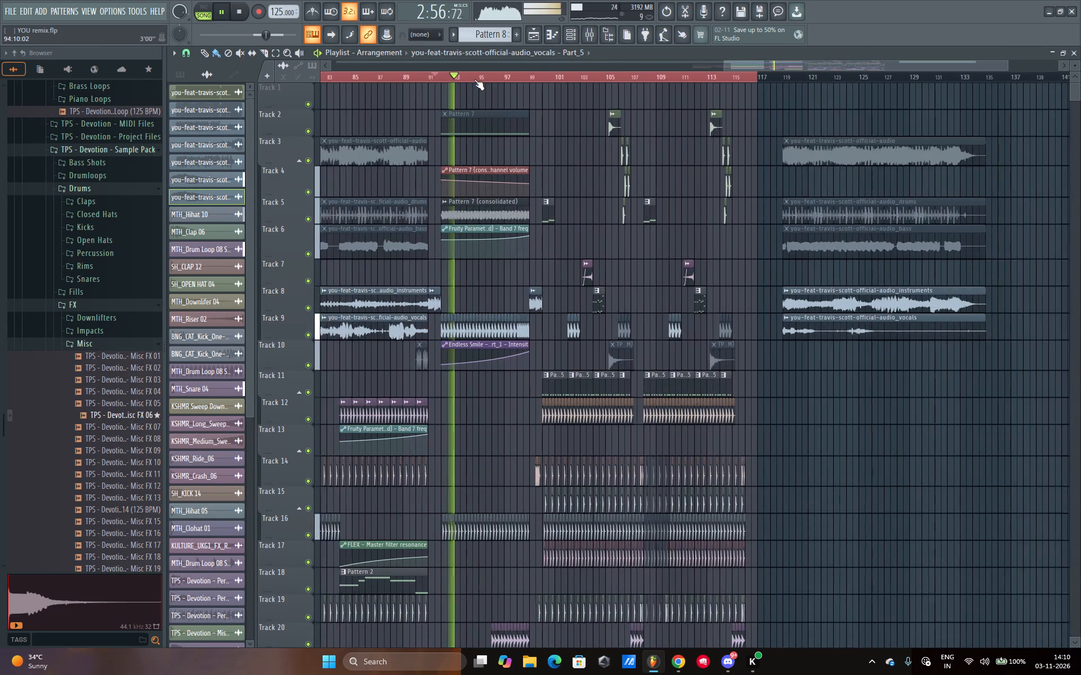
pyautogui.scroll(-5, 474, 79)
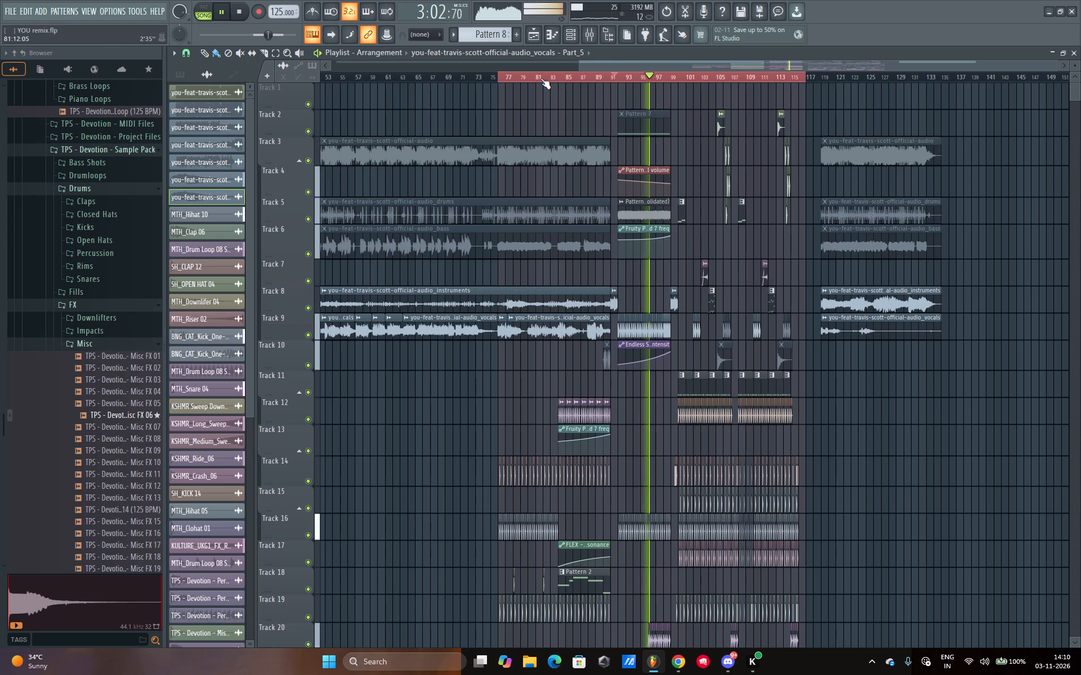
pyautogui.scroll(10, 669, 75)
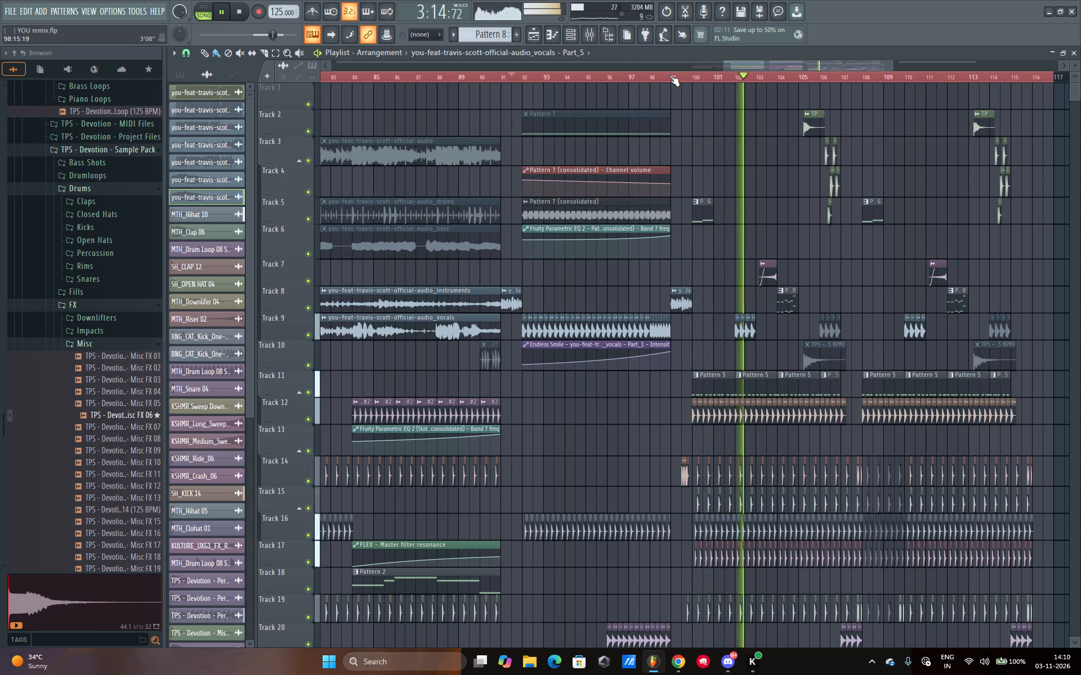
pyautogui.scroll(-7, 718, 75)
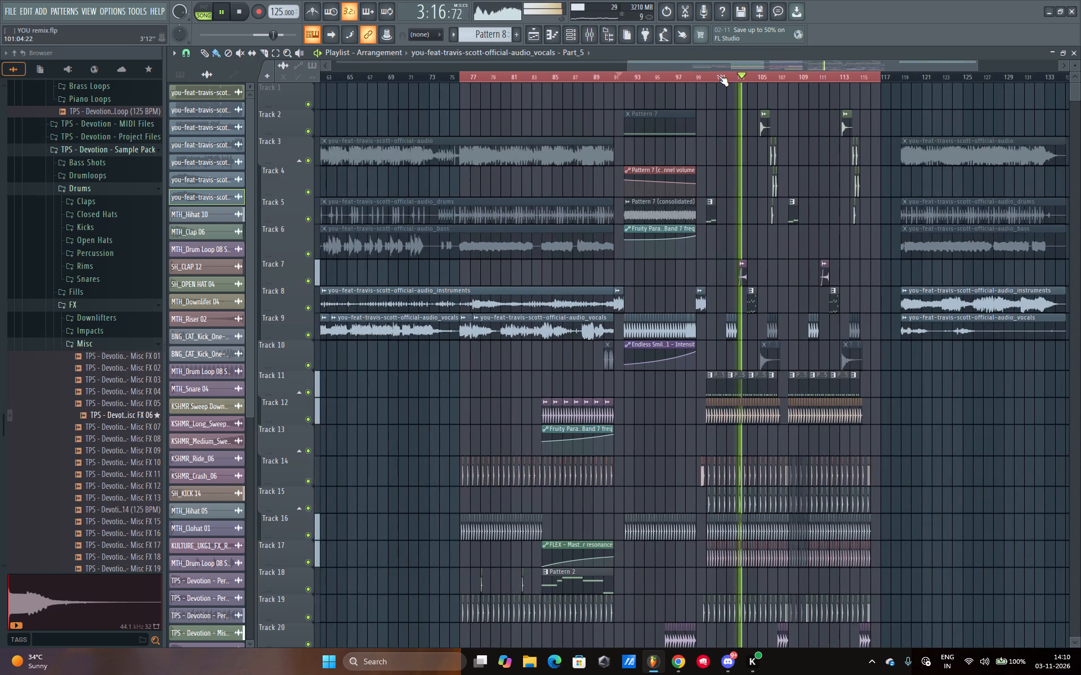
pyautogui.scroll(4, 718, 75)
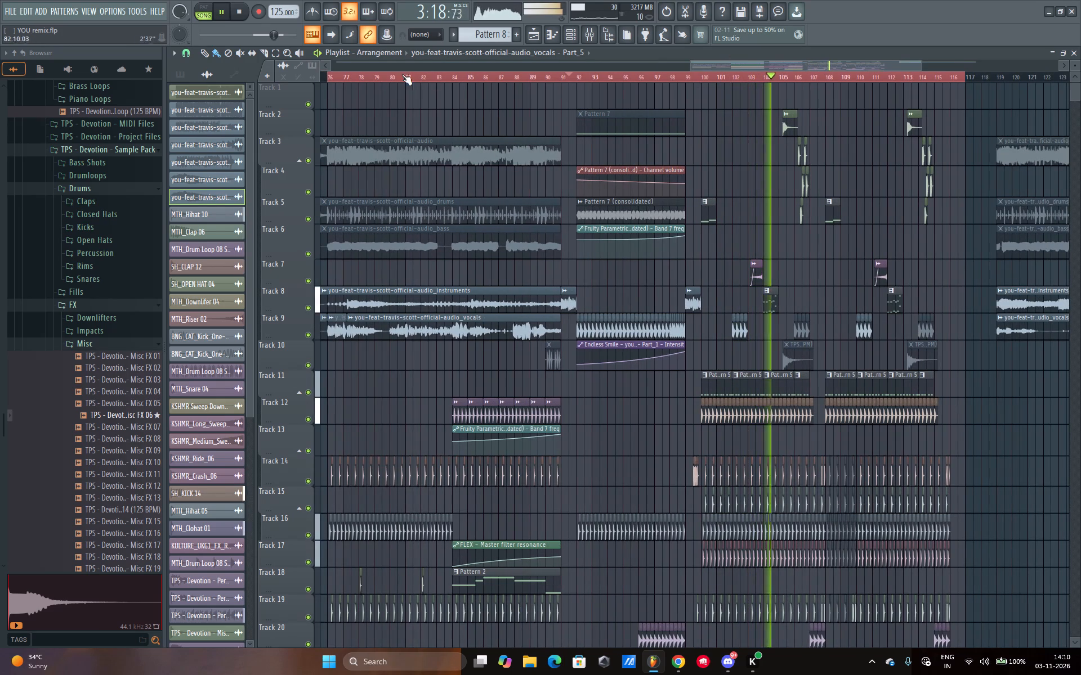
pyautogui.click(274, 55)
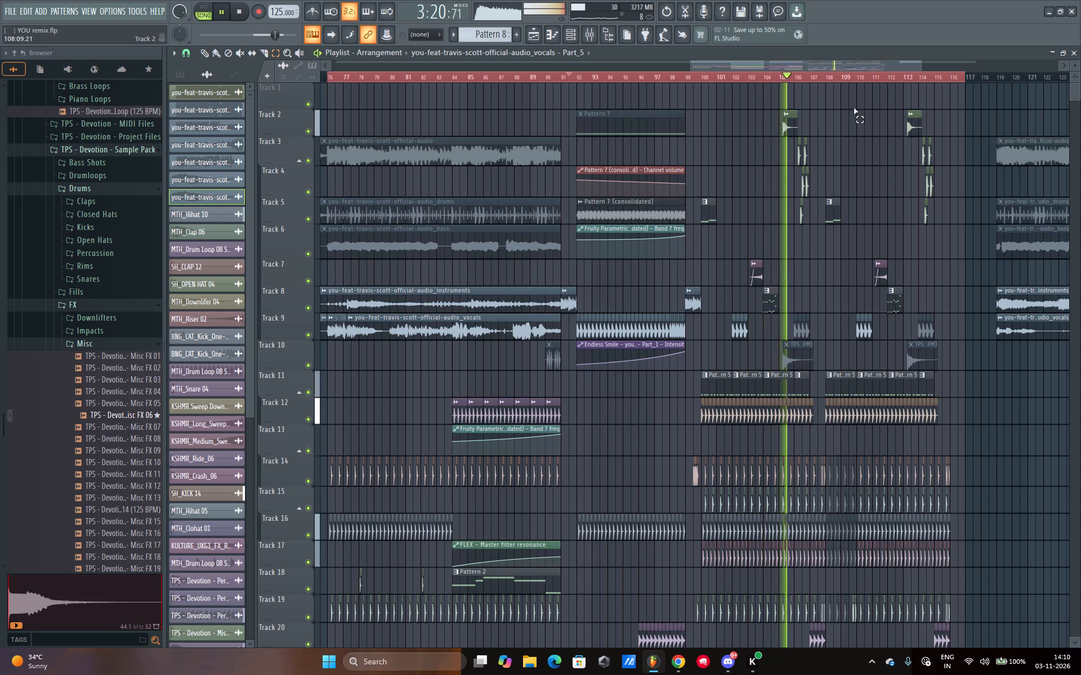
pyautogui.click(220, 53)
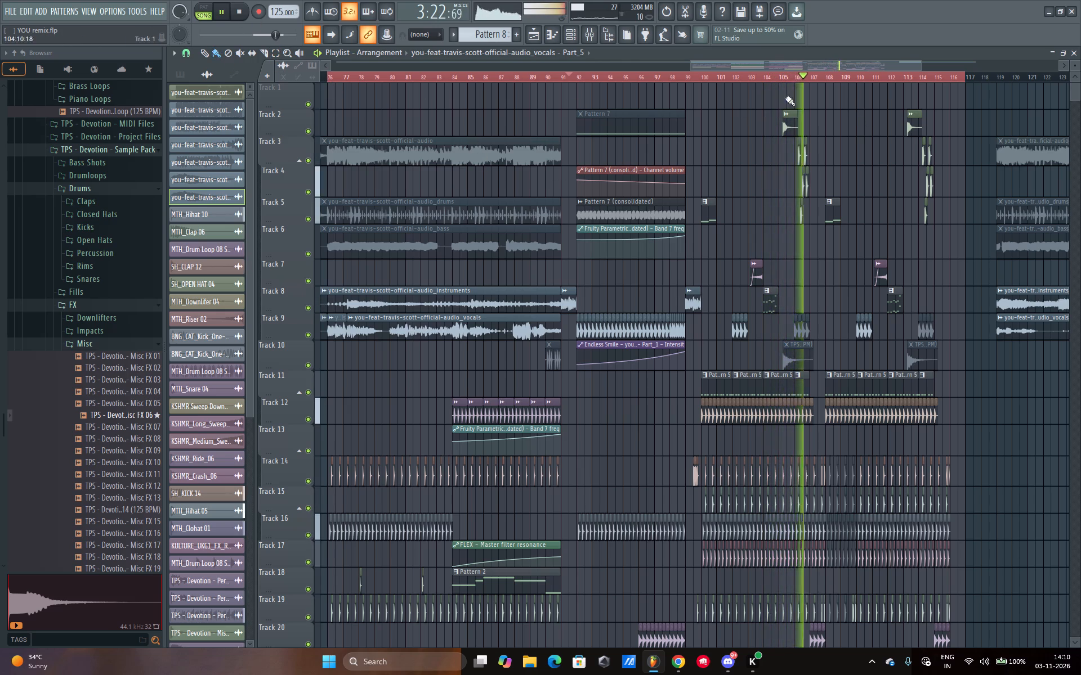
pyautogui.scroll(-8, 965, 150)
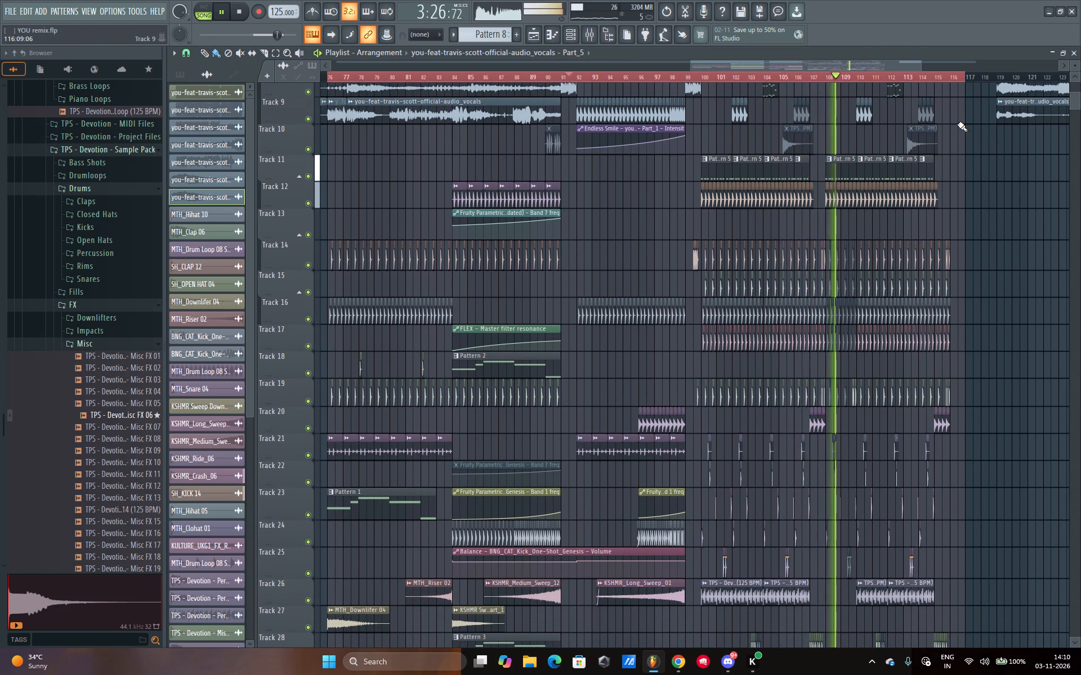
pyautogui.press('space')
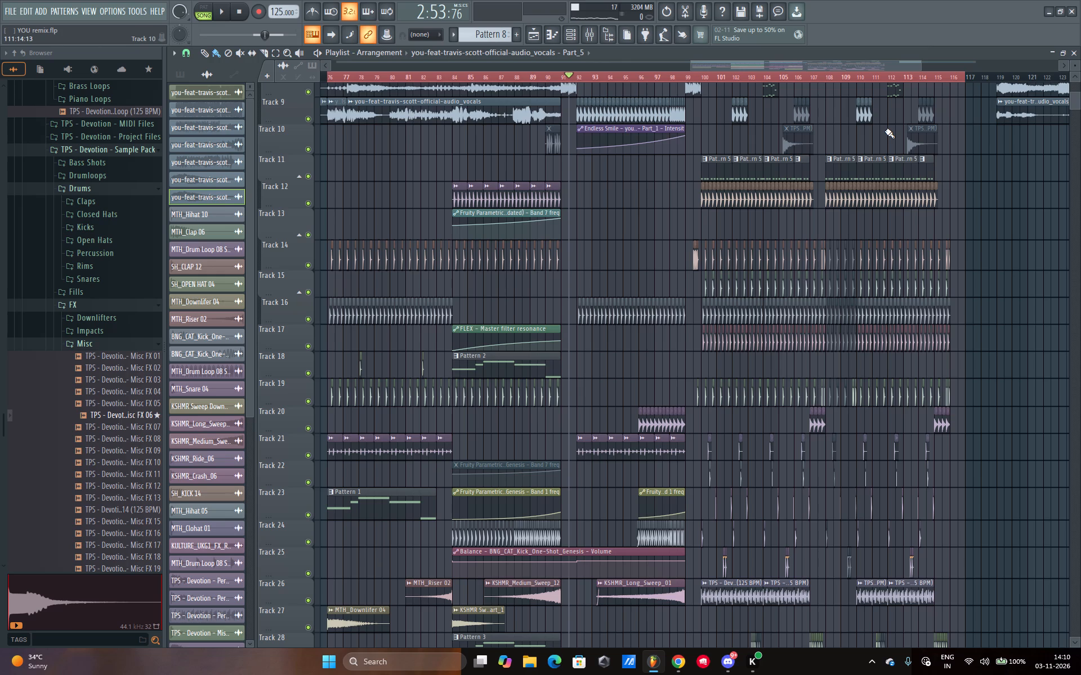
# Play the song from about bar 91 to examine the build-up and the drop up to about bar 109.
pyautogui.press('space')
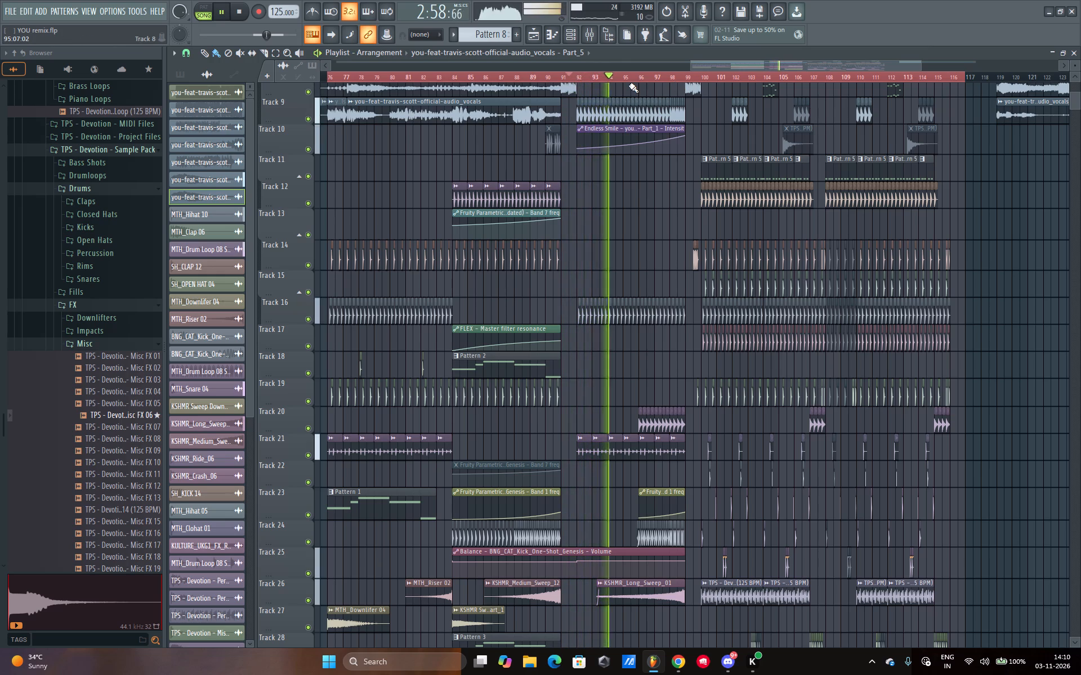
pyautogui.scroll(16, 695, 79)
pyautogui.scroll(-6, 695, 79)
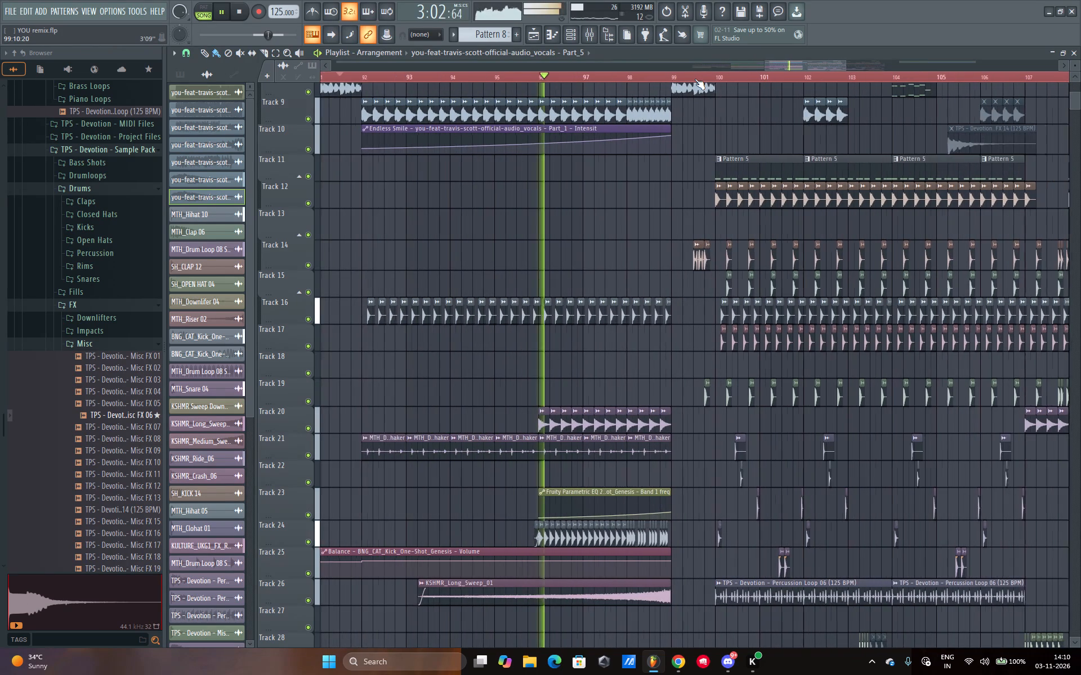
pyautogui.scroll(-13, 695, 79)
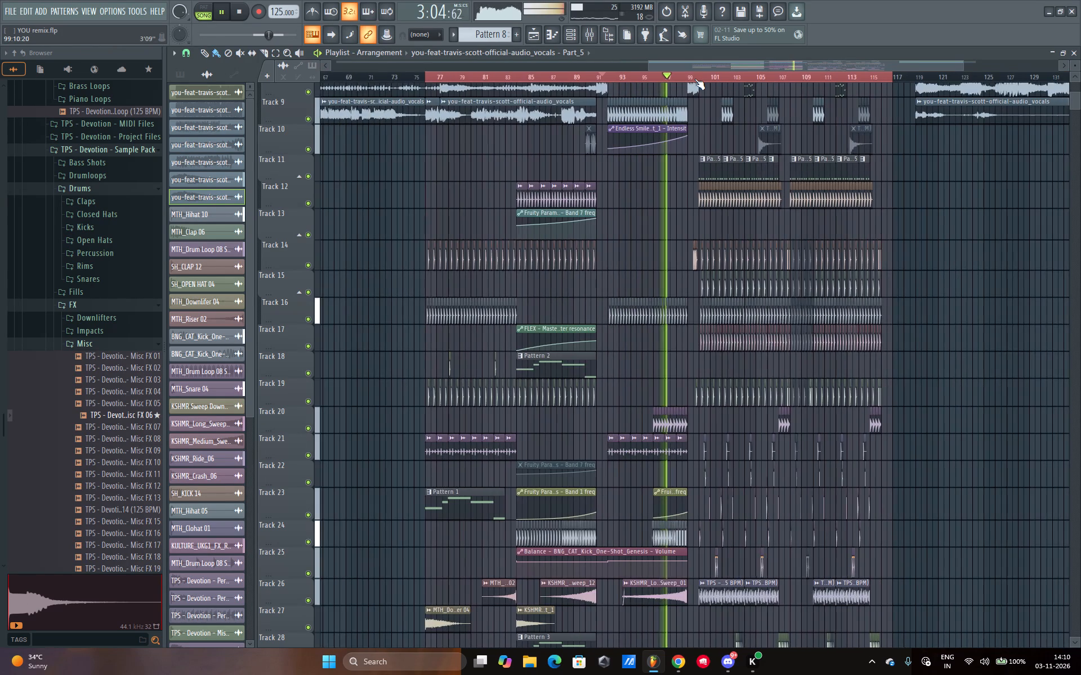
pyautogui.scroll(-7, 695, 79)
pyautogui.scroll(20, 695, 79)
pyautogui.scroll(-7, 695, 79)
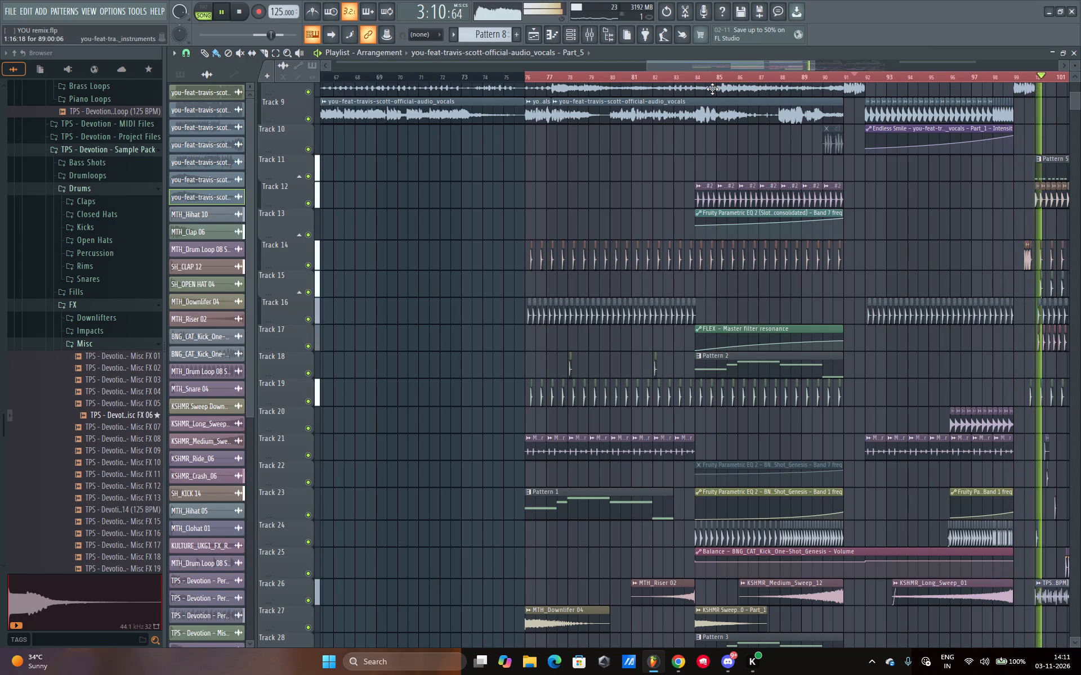
pyautogui.scroll(-5, 723, 74)
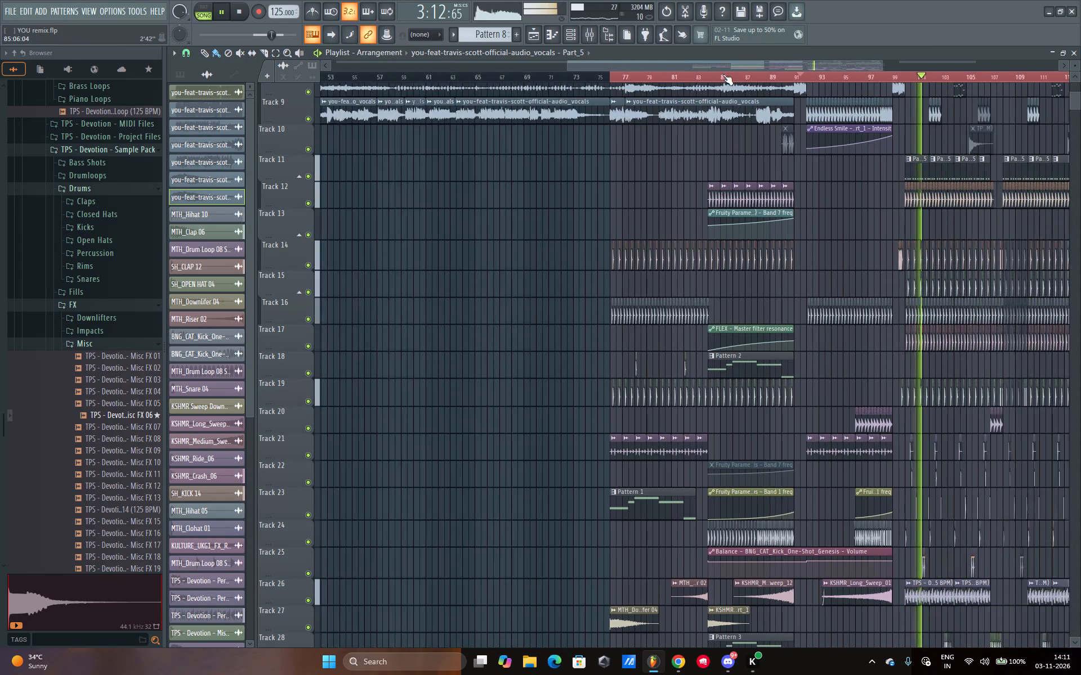
pyautogui.scroll(-14, 723, 74)
pyautogui.scroll(12, 869, 74)
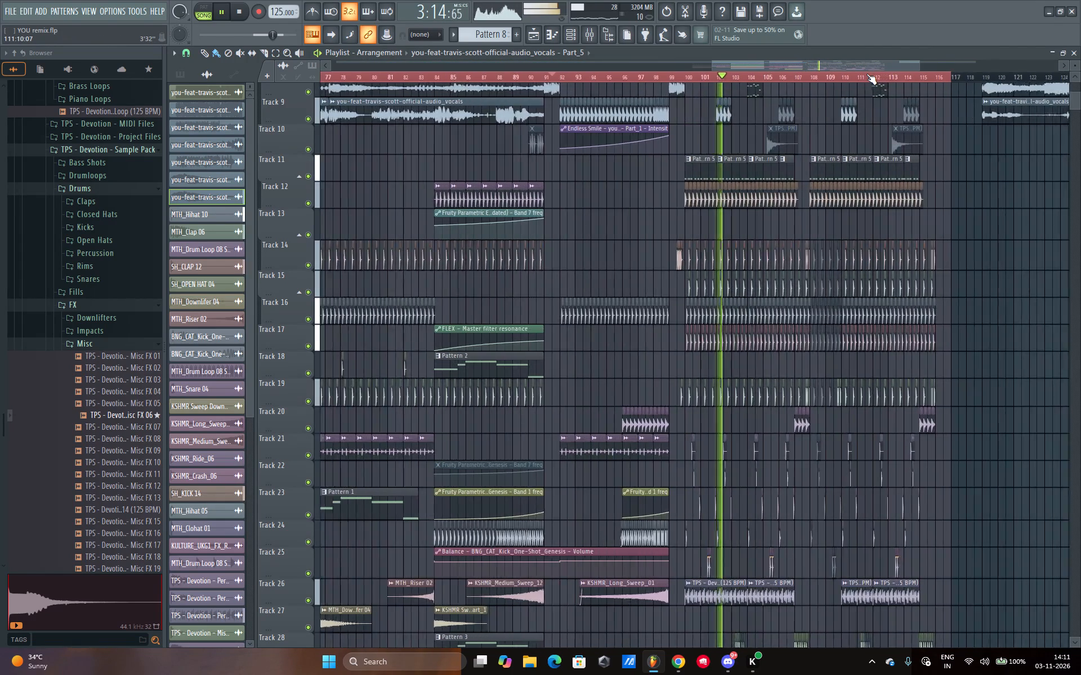
pyautogui.scroll(6, 866, 74)
pyautogui.scroll(-4, 866, 74)
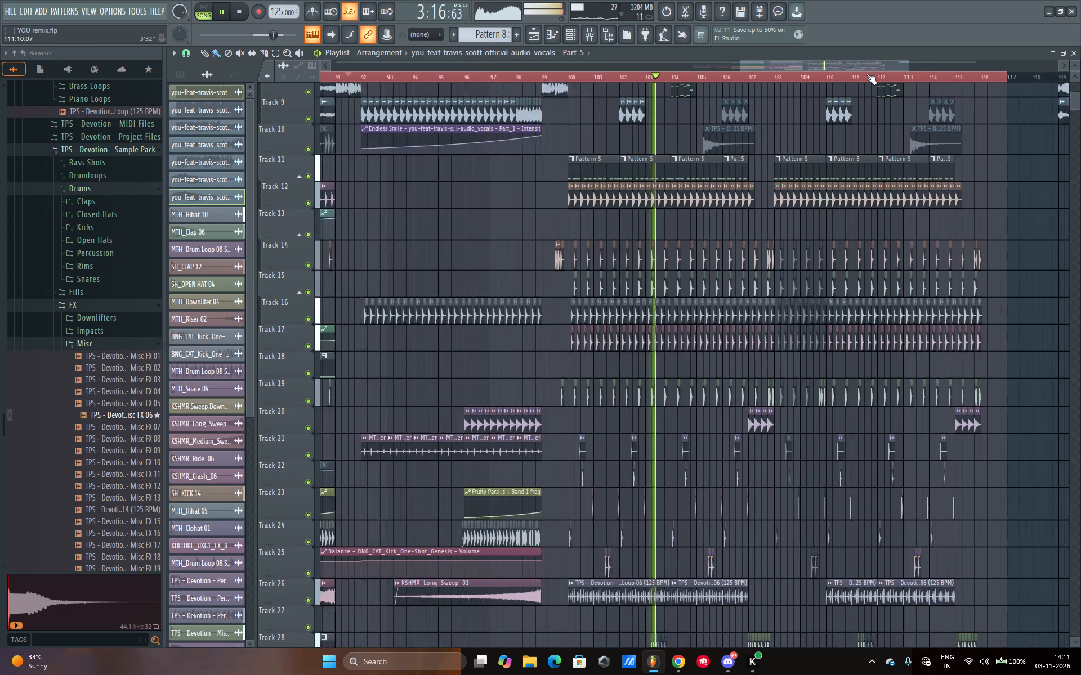
pyautogui.moveTo(836, 62); pyautogui.dragTo(919, 54)
pyautogui.moveTo(919, 54); pyautogui.dragTo(860, 66)
pyautogui.moveTo(870, 66); pyautogui.dragTo(814, 68)
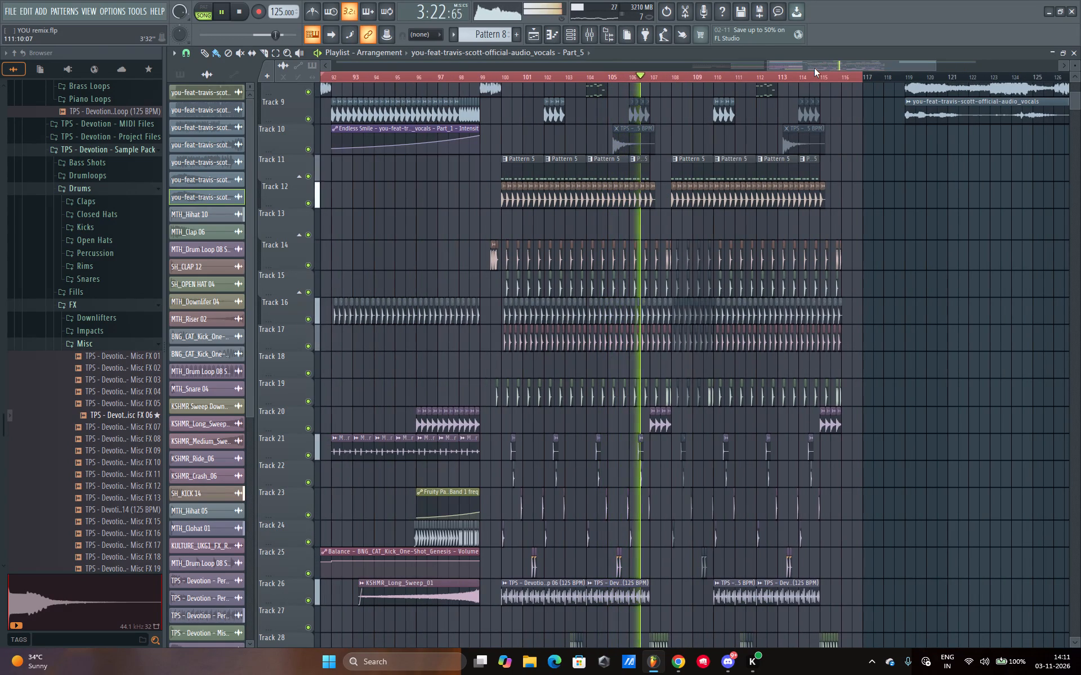
pyautogui.scroll(7, 650, 74)
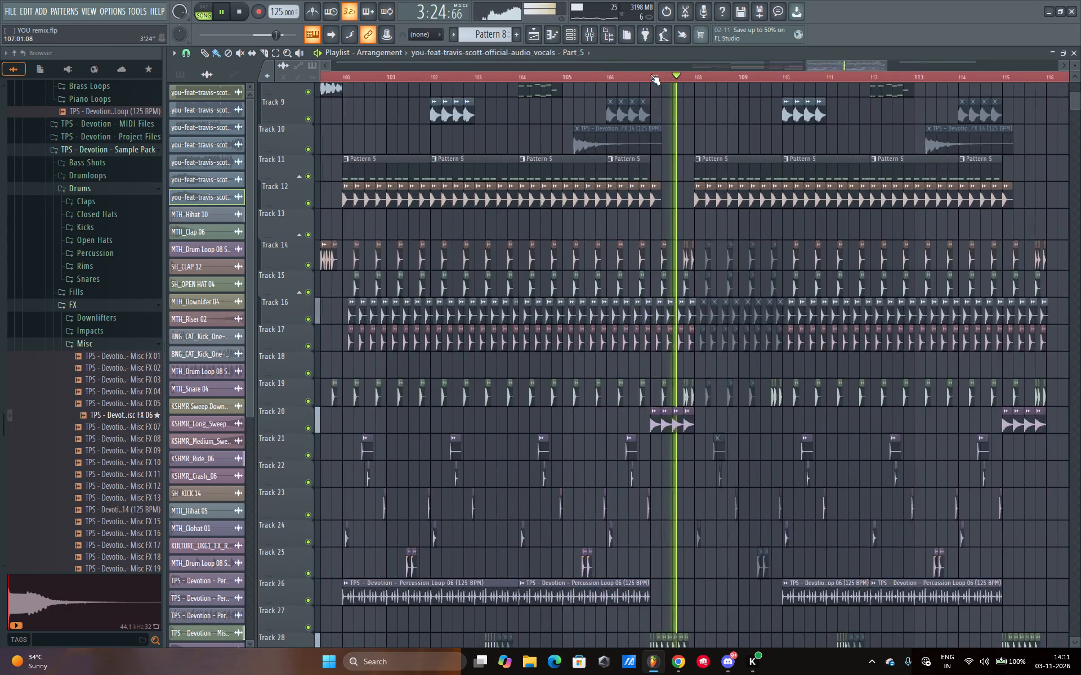
pyautogui.scroll(-14, 650, 74)
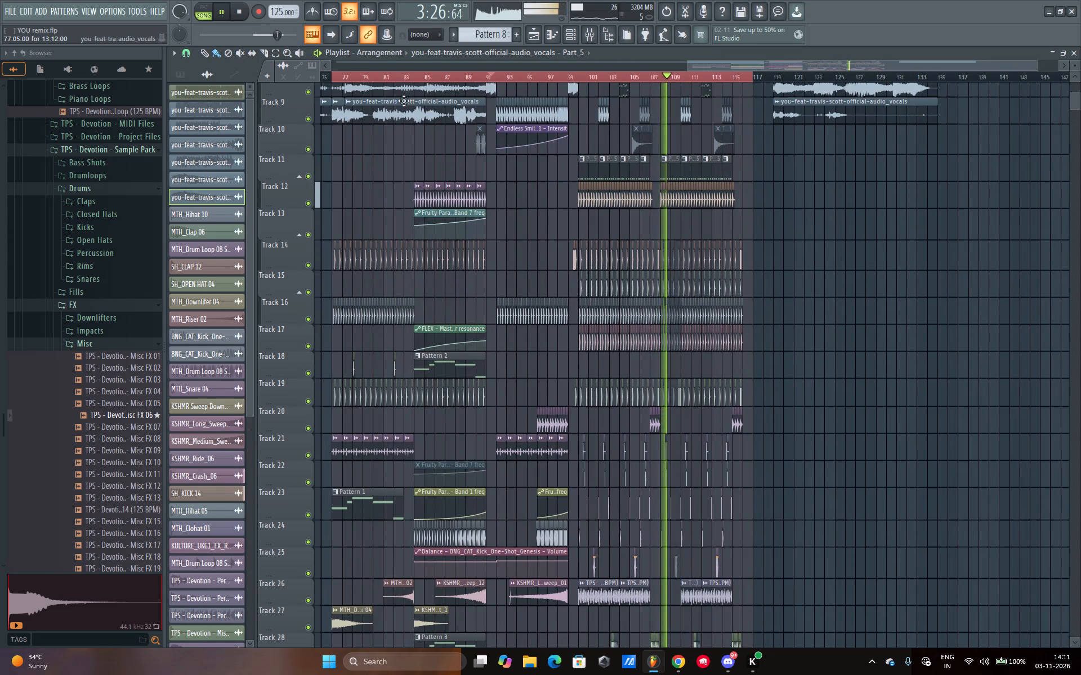
# Replay the start of the vocal phrase at bar 91 repeatedly, restarting it from bar 91 to examine its opening sound.
pyautogui.press('space')
pyautogui.click(484, 76)
pyautogui.press('space')
pyautogui.press('space')
pyautogui.scroll(16, 484, 76)
pyautogui.press('space')
pyautogui.press('space')
pyautogui.press('space')
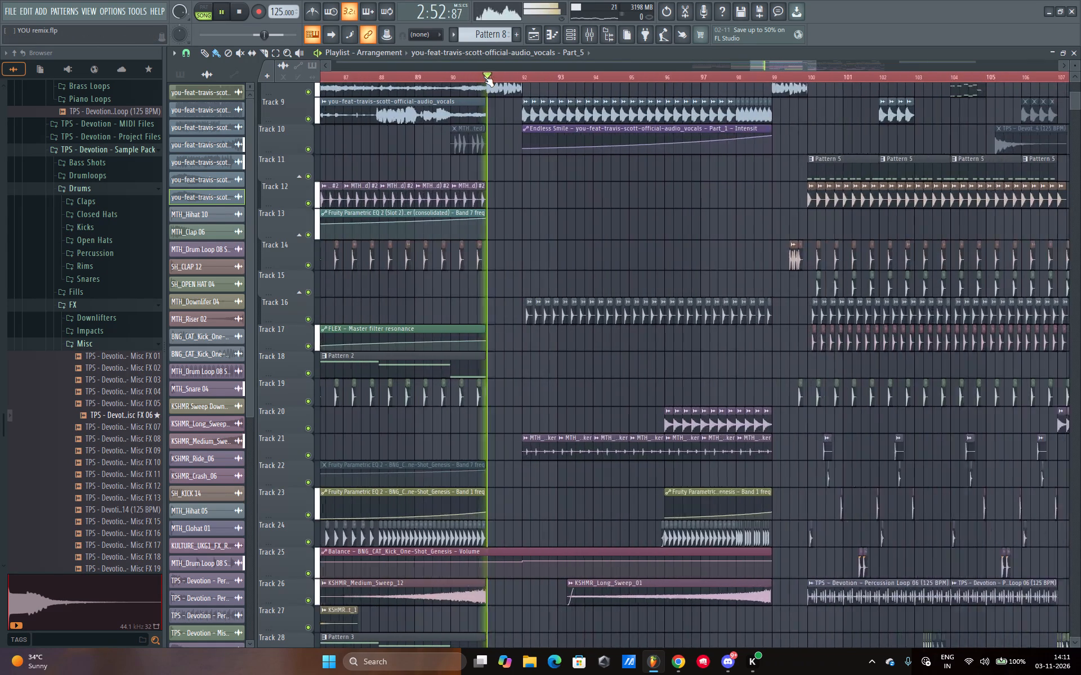
pyautogui.press('space')
pyautogui.press('space')
pyautogui.scroll(5, 484, 76)
pyautogui.press('space')
pyautogui.press('space')
pyautogui.press('space')
pyautogui.click(490, 75)
pyautogui.press('space')
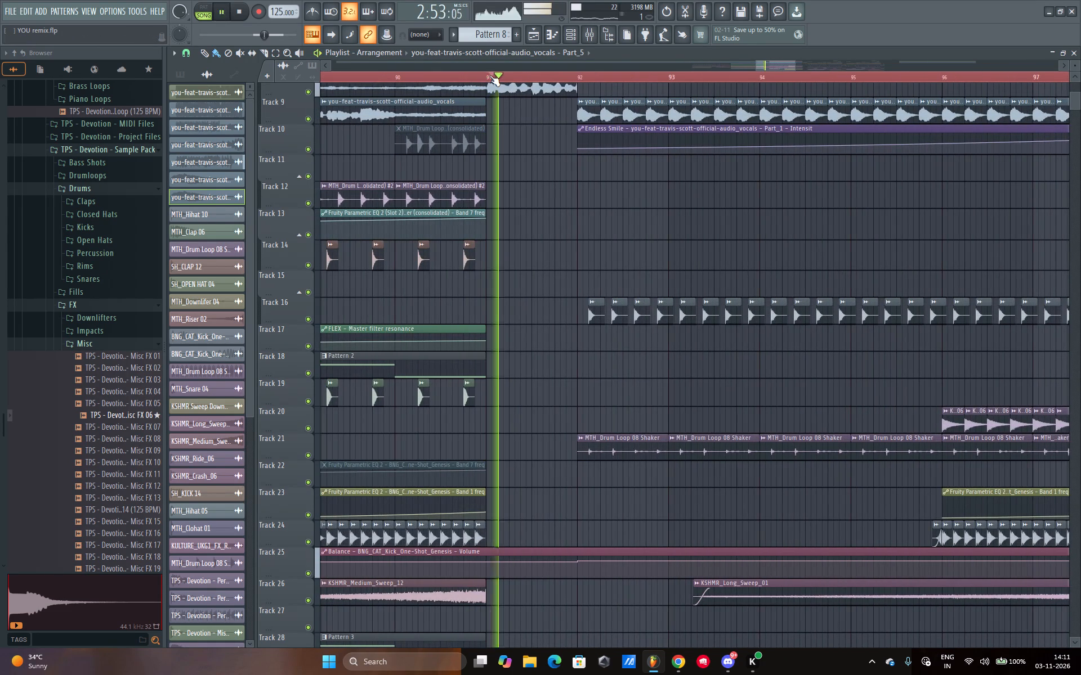
pyautogui.press('space')
pyautogui.scroll(6, 490, 75)
pyautogui.press('space')
pyautogui.press('space')
pyautogui.click(483, 75)
pyautogui.press('space')
pyautogui.press('space')
pyautogui.press('space')
pyautogui.press('space')
pyautogui.press('space')
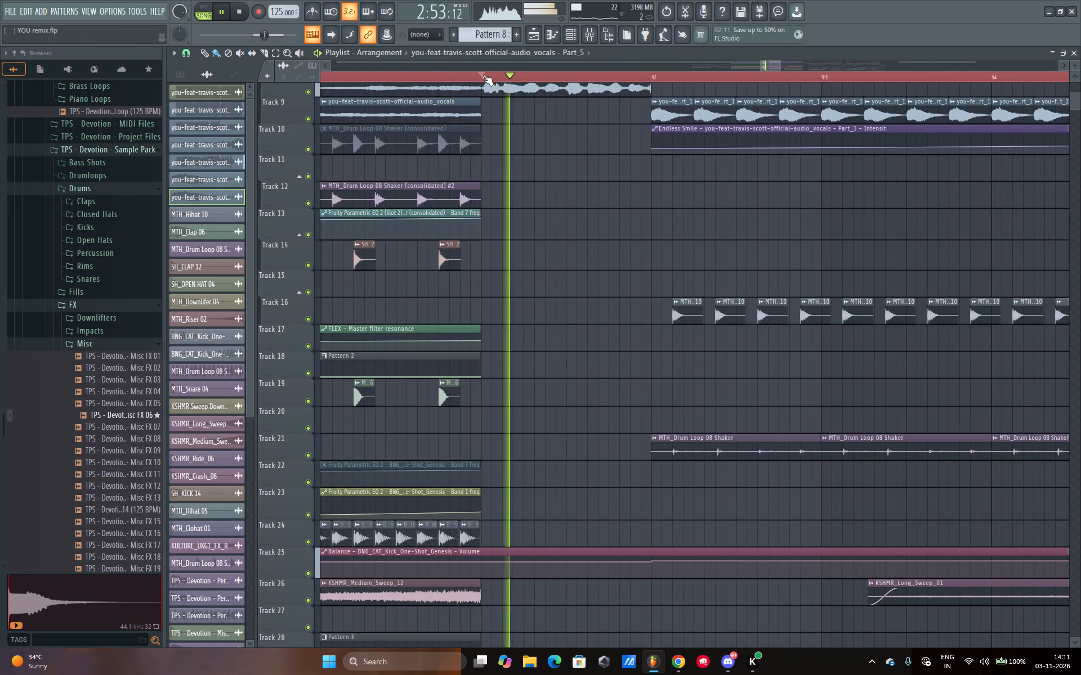
pyautogui.press('space')
pyautogui.press('space')
pyautogui.scroll(-8, 483, 75)
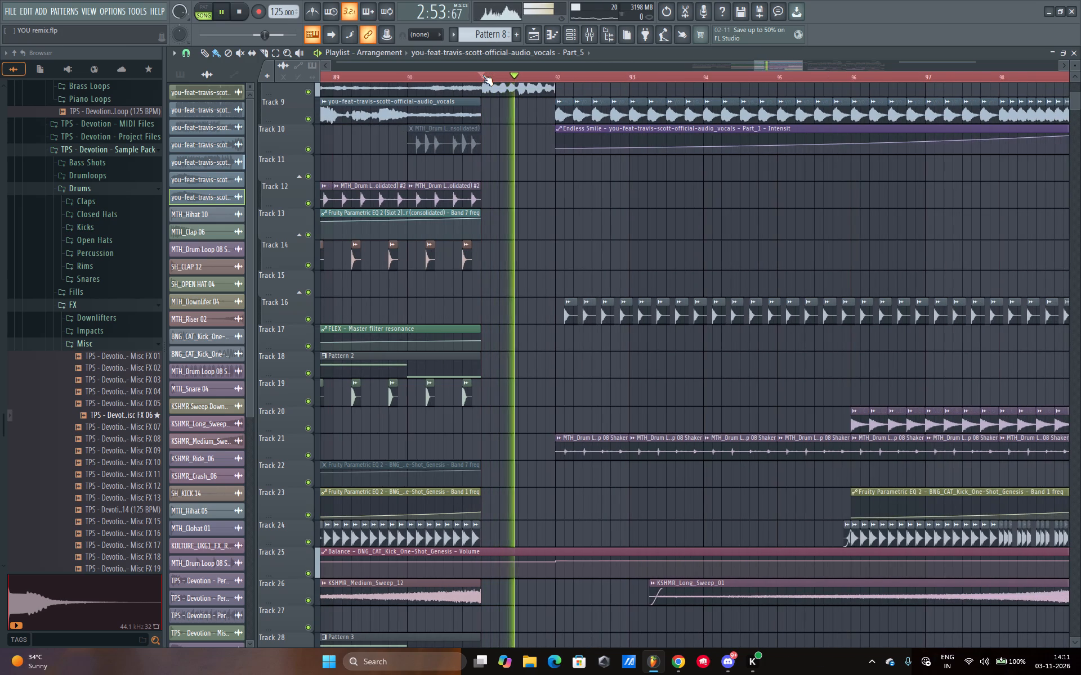
# Audition the middle of the bar 91 vocal phrase in repeated short playbacks.
pyautogui.press('space')
pyautogui.click(515, 75)
pyautogui.press('space')
pyautogui.press('space')
pyautogui.press('space')
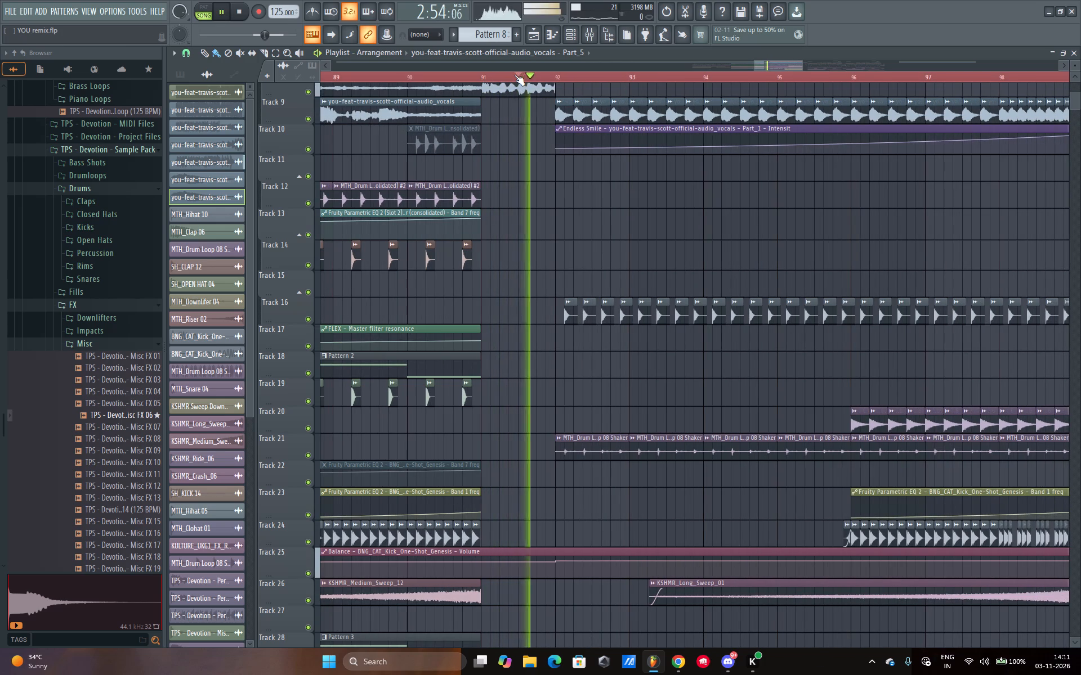
pyautogui.press('space')
pyautogui.press('space')
pyautogui.press('space')
pyautogui.press('space')
pyautogui.press('space')
pyautogui.scroll(-7, 515, 75)
pyautogui.press('space')
pyautogui.press('space')
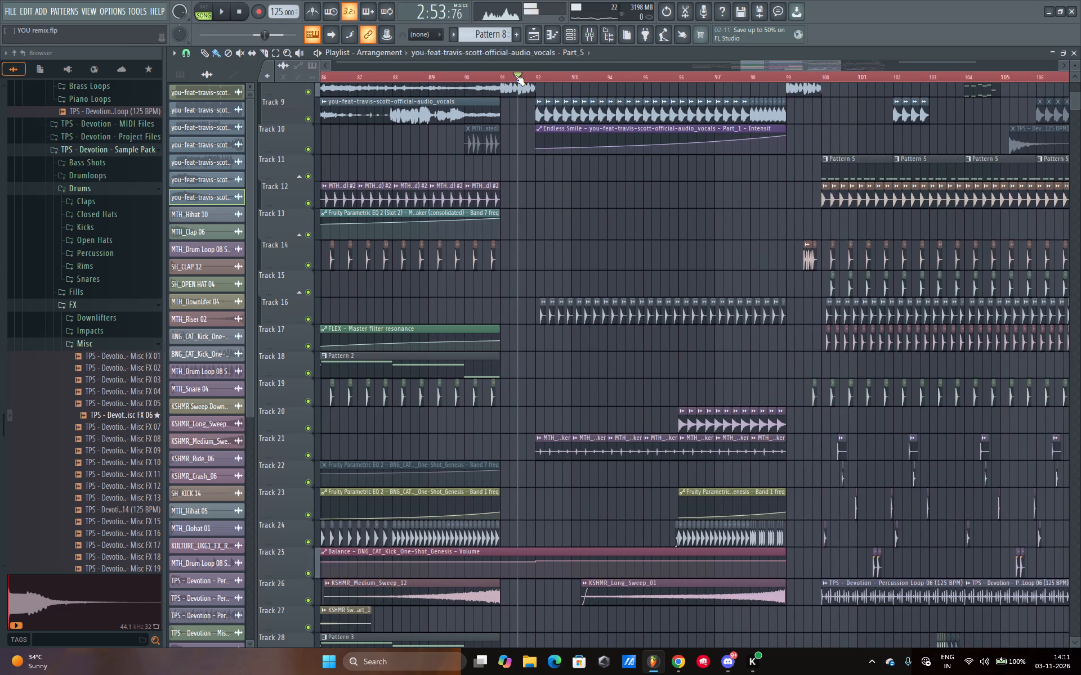
pyautogui.press('space')
pyautogui.press('space')
pyautogui.press('space')
pyautogui.press('space')
pyautogui.press('space')
# Listen from the vocal phrase at bar 99 into the first bars of the drop.
pyautogui.click(793, 74)
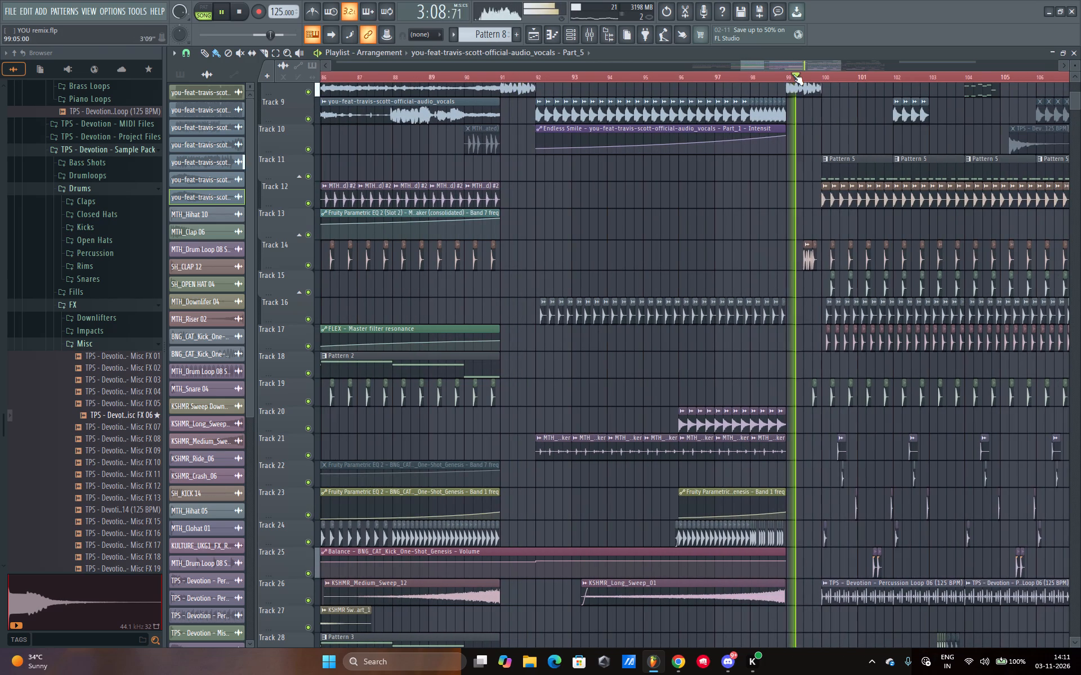
pyautogui.click(778, 75)
pyautogui.scroll(-6, 787, 76)
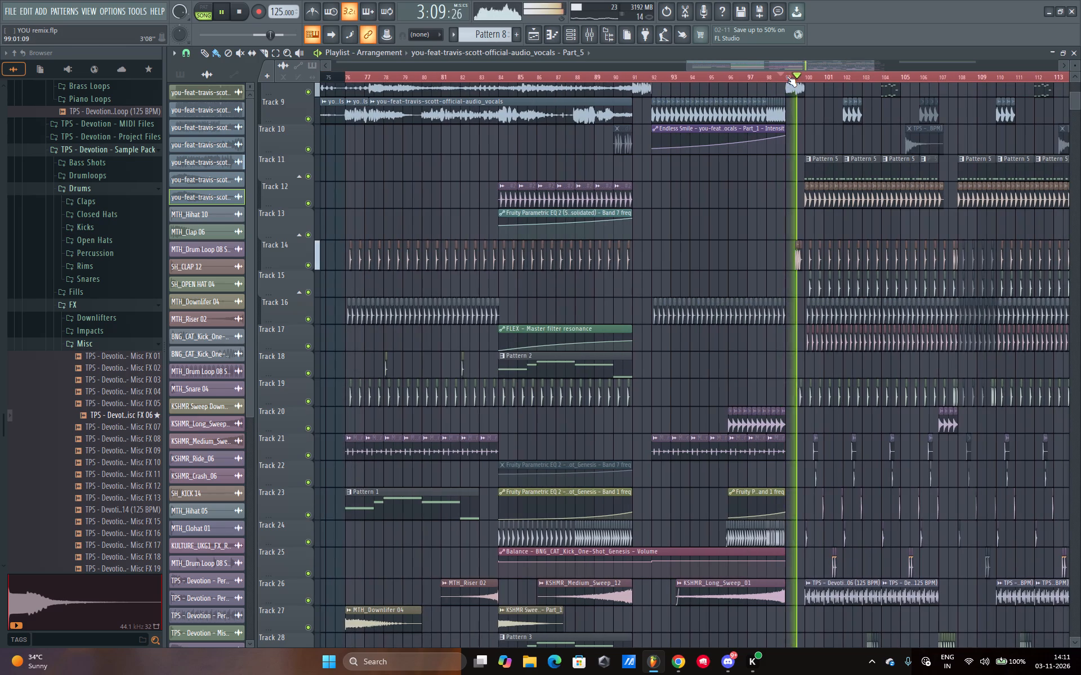
pyautogui.scroll(-10, 787, 76)
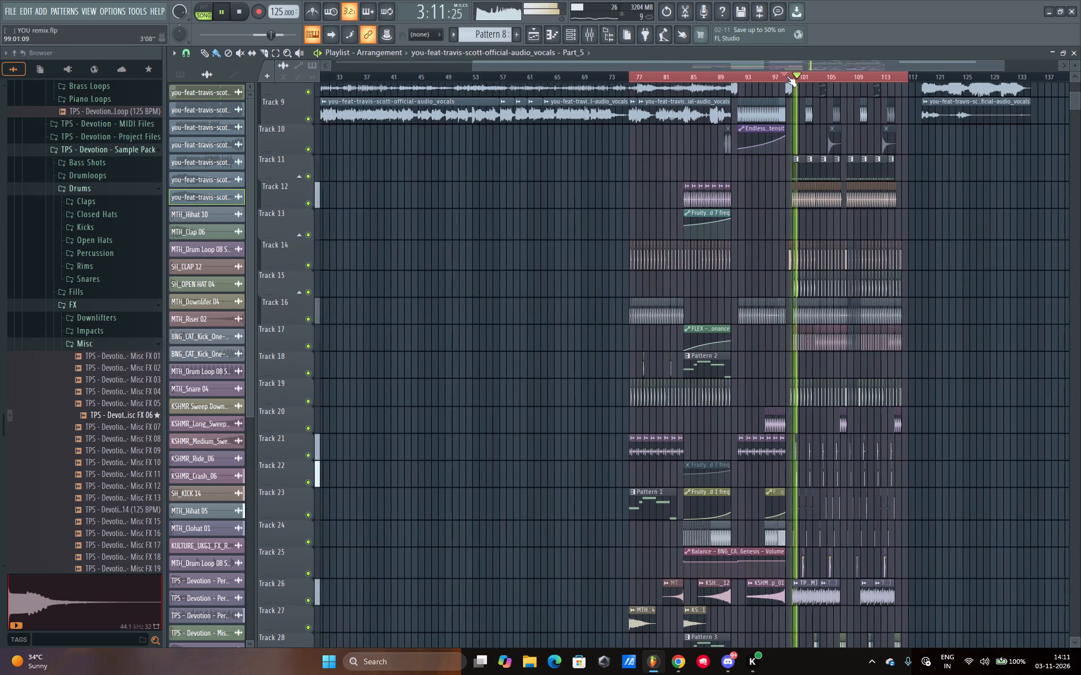
pyautogui.scroll(12, 837, 76)
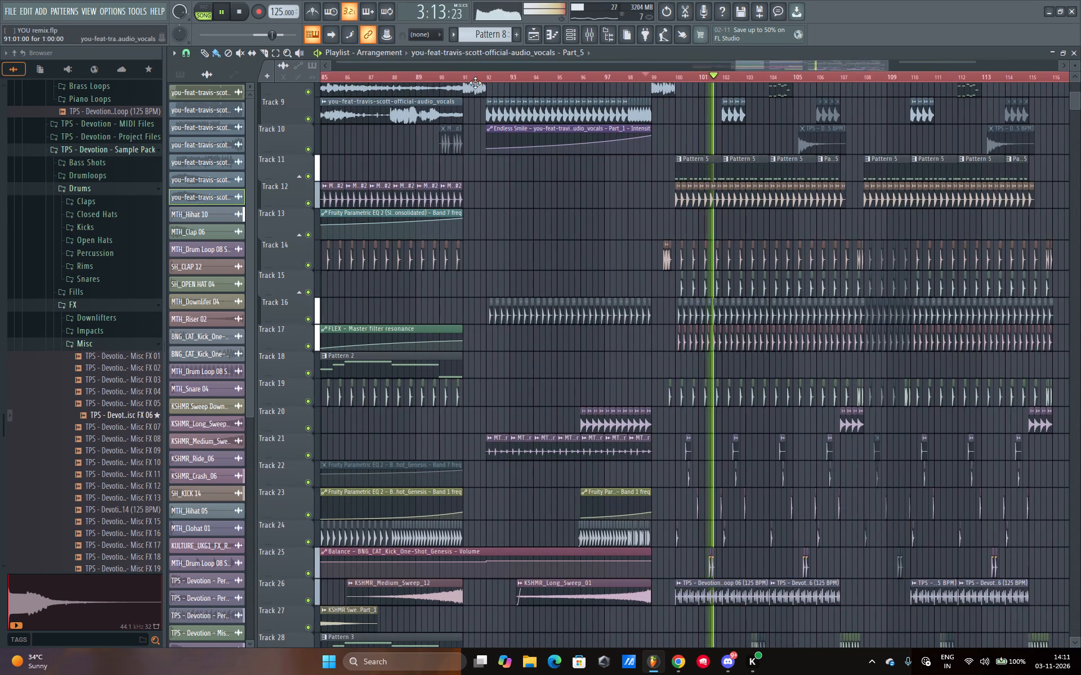
# Audition the opening of the bar 91 vocal phrase once more in short playbacks.
pyautogui.click(463, 75)
pyautogui.press('space')
pyautogui.press('space')
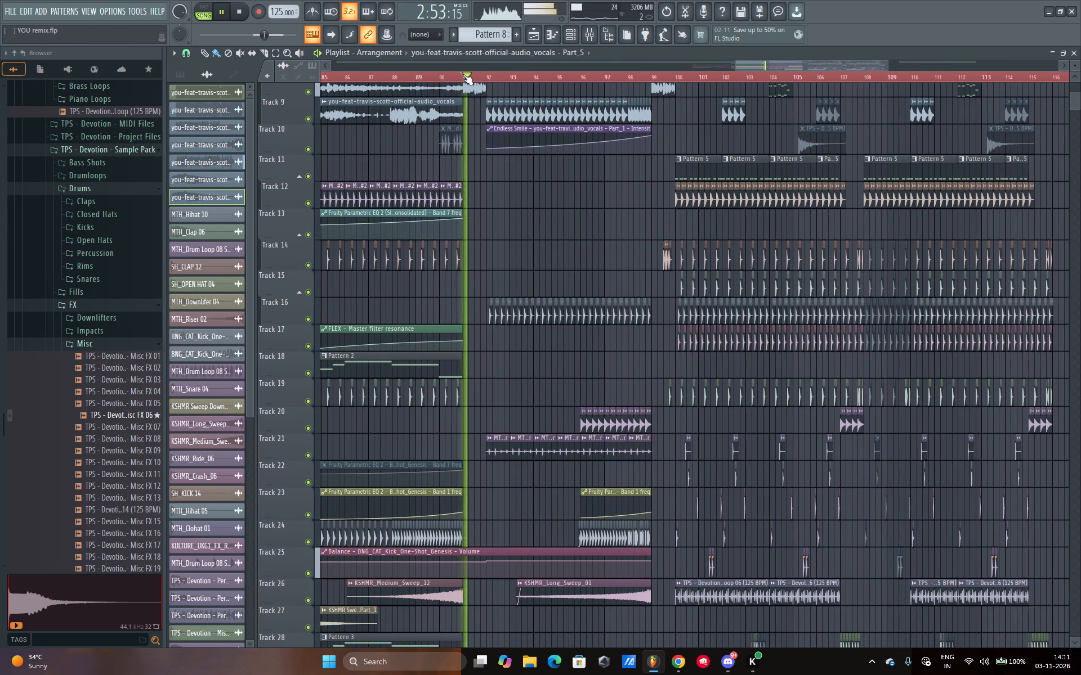
pyautogui.press('space')
pyautogui.press('space')
pyautogui.press('space')
# Place a copy of the bar 91 vocals clip on Track 8 at bar 107.
pyautogui.scroll(7, 465, 190)
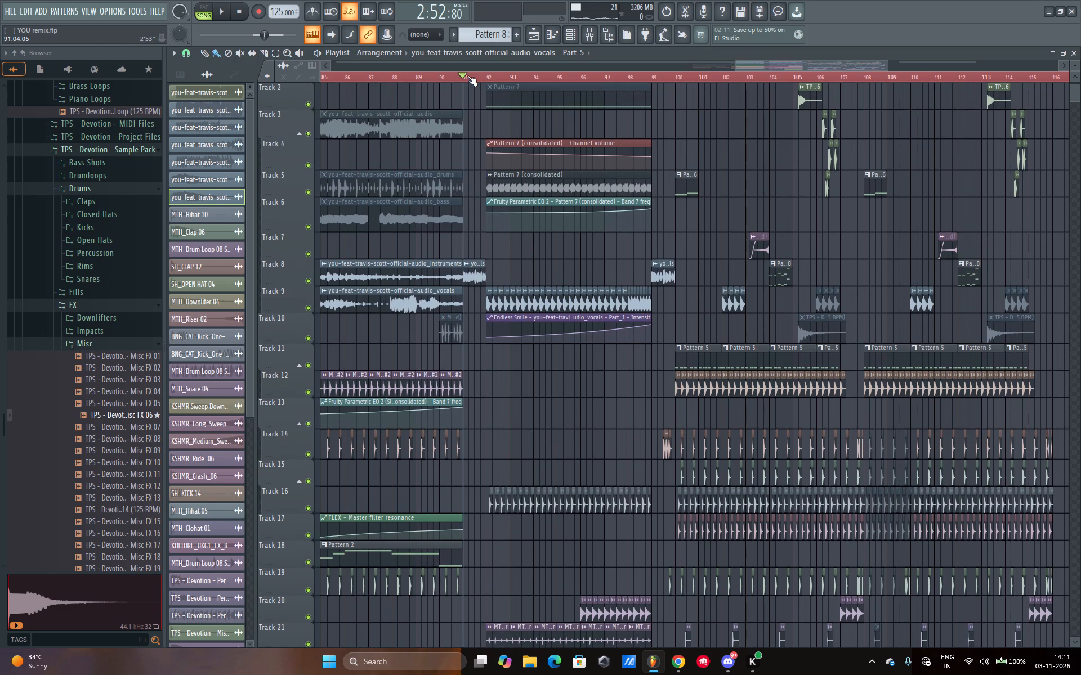
pyautogui.scroll(7, 467, 75)
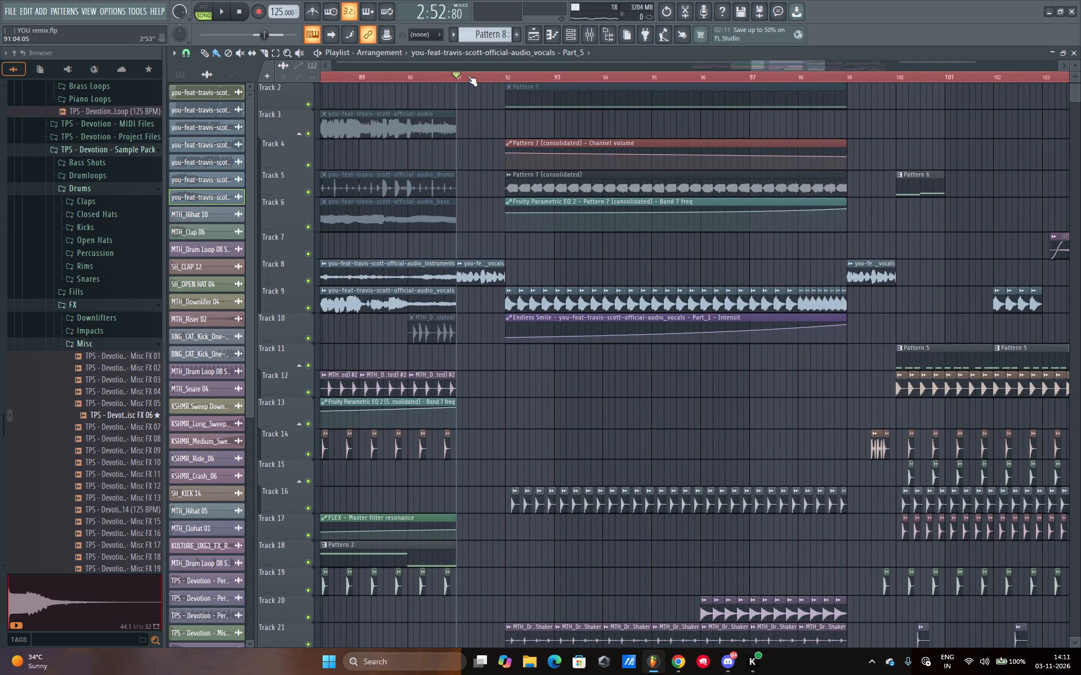
pyautogui.click(470, 269)
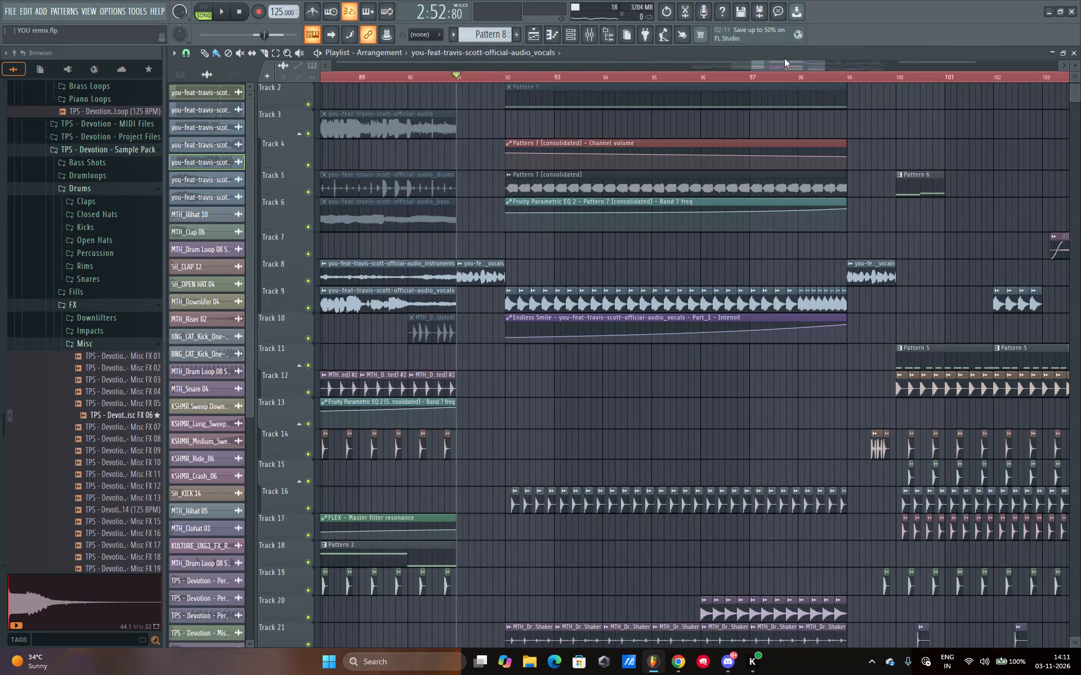
pyautogui.moveTo(787, 65); pyautogui.dragTo(853, 66)
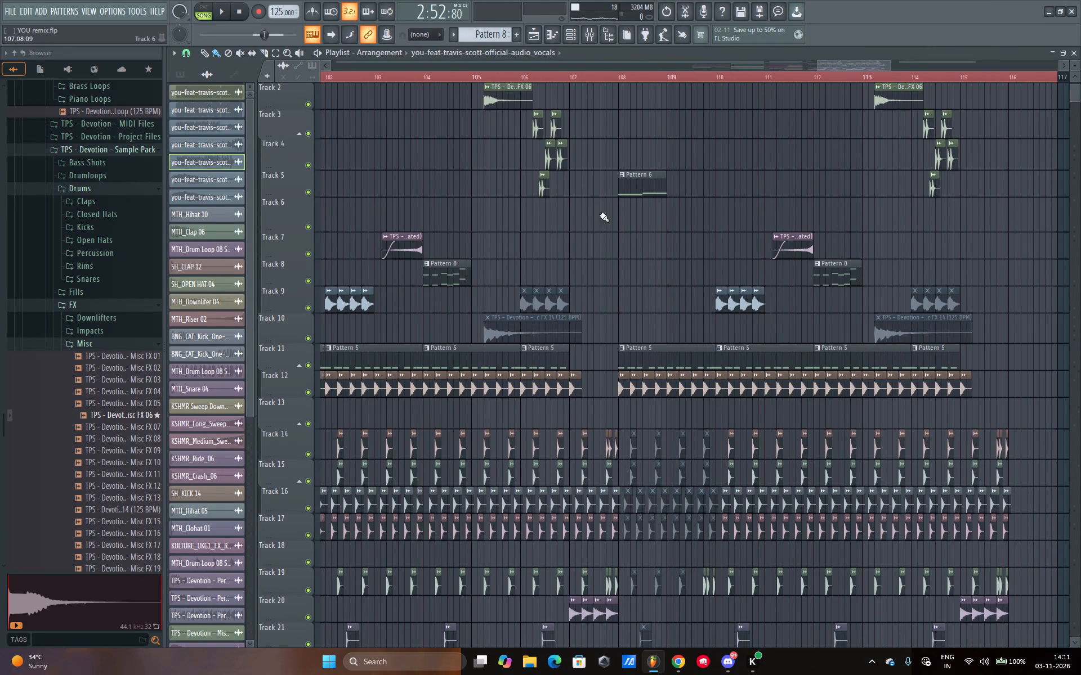
pyautogui.scroll(-7, 719, 79)
pyautogui.scroll(6, 719, 79)
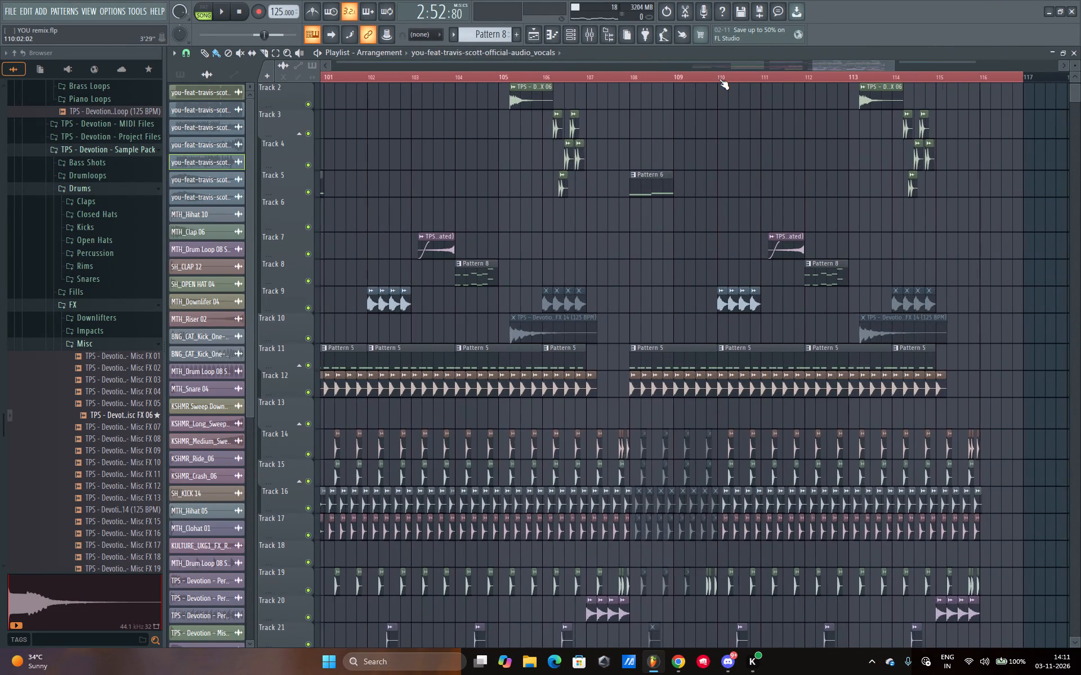
pyautogui.click(589, 268)
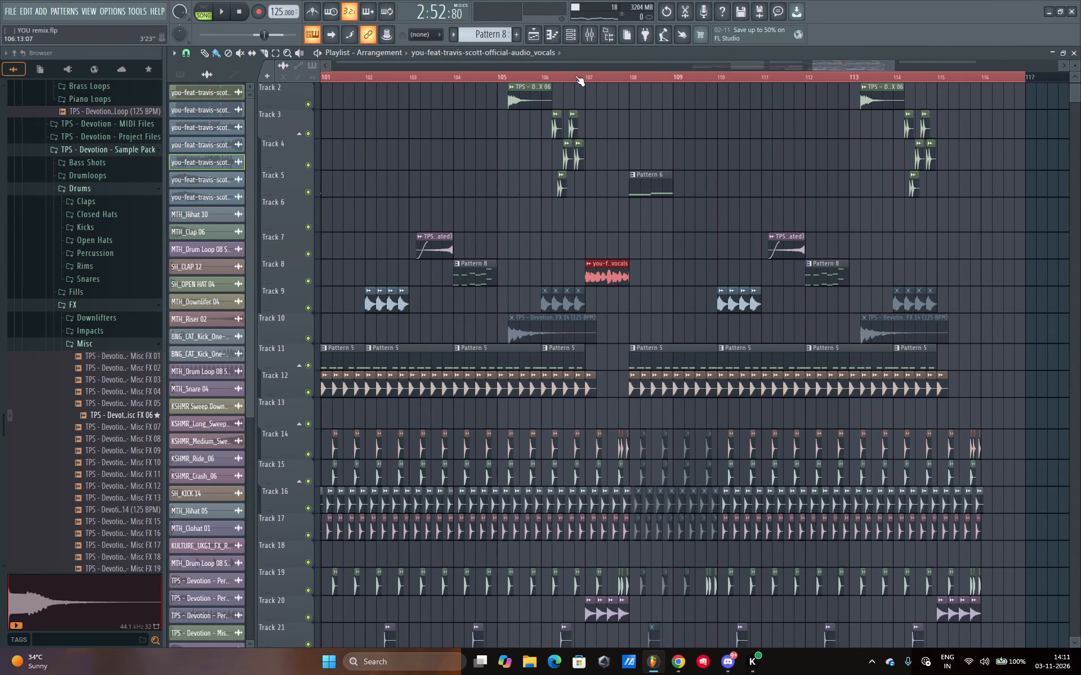
# Shorten the vocals clip at bar 107 to a chop of about 0:01:04 and give it a fade-out.
pyautogui.scroll(13, 583, 73)
pyautogui.scroll(10, 607, 73)
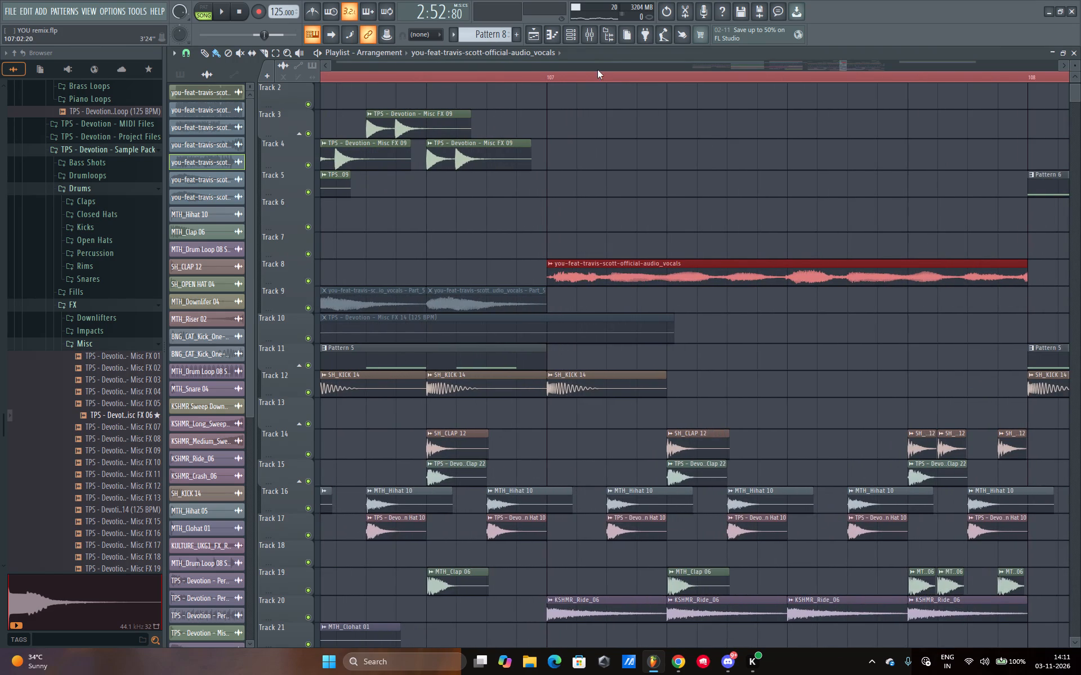
pyautogui.click(286, 79)
pyautogui.moveTo(1026, 264); pyautogui.dragTo(606, 294)
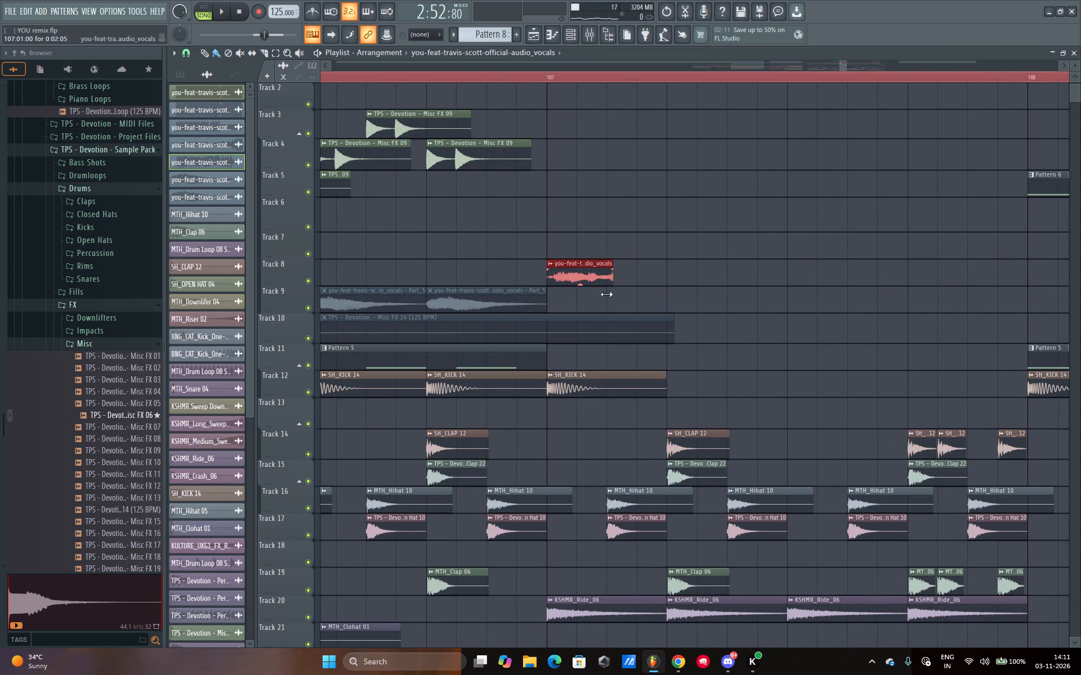
pyautogui.moveTo(606, 294); pyautogui.dragTo(580, 286)
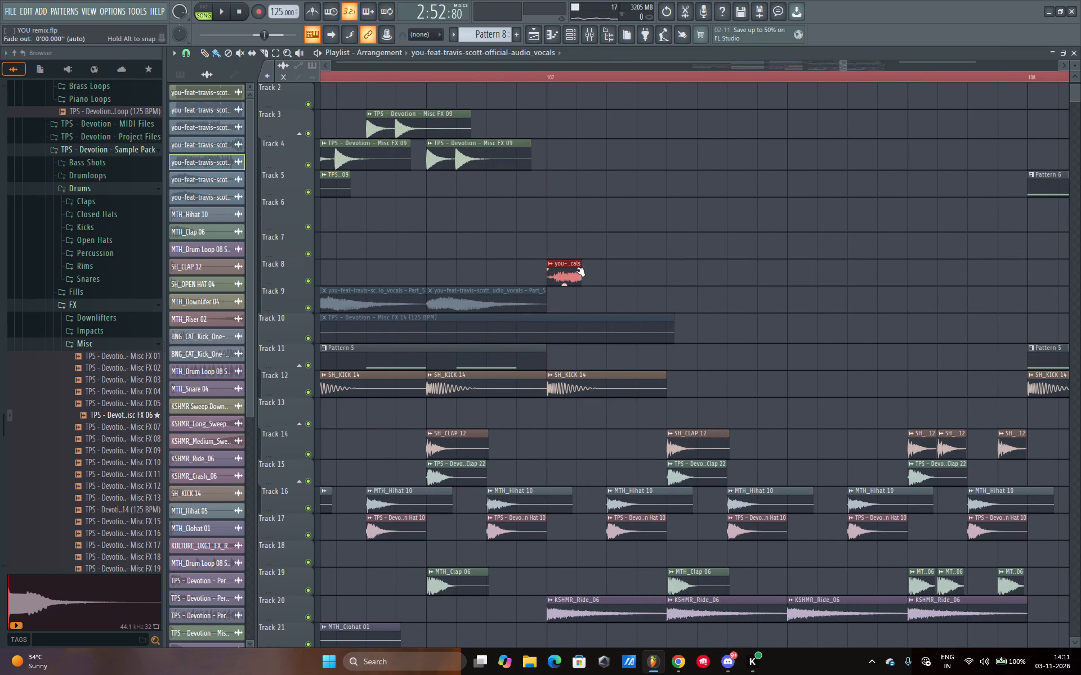
pyautogui.moveTo(577, 270); pyautogui.dragTo(566, 269)
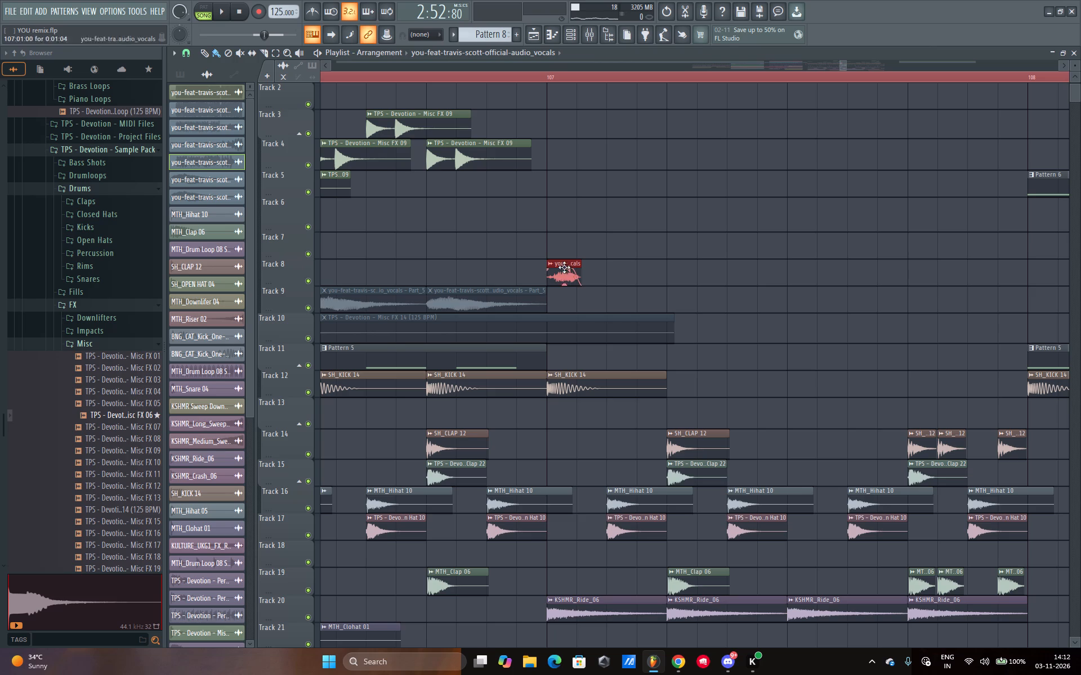
# Solo Track 8 and audition the vocals chop from bar 107 in short playbacks.
pyautogui.click(549, 71)
pyautogui.click(607, 74)
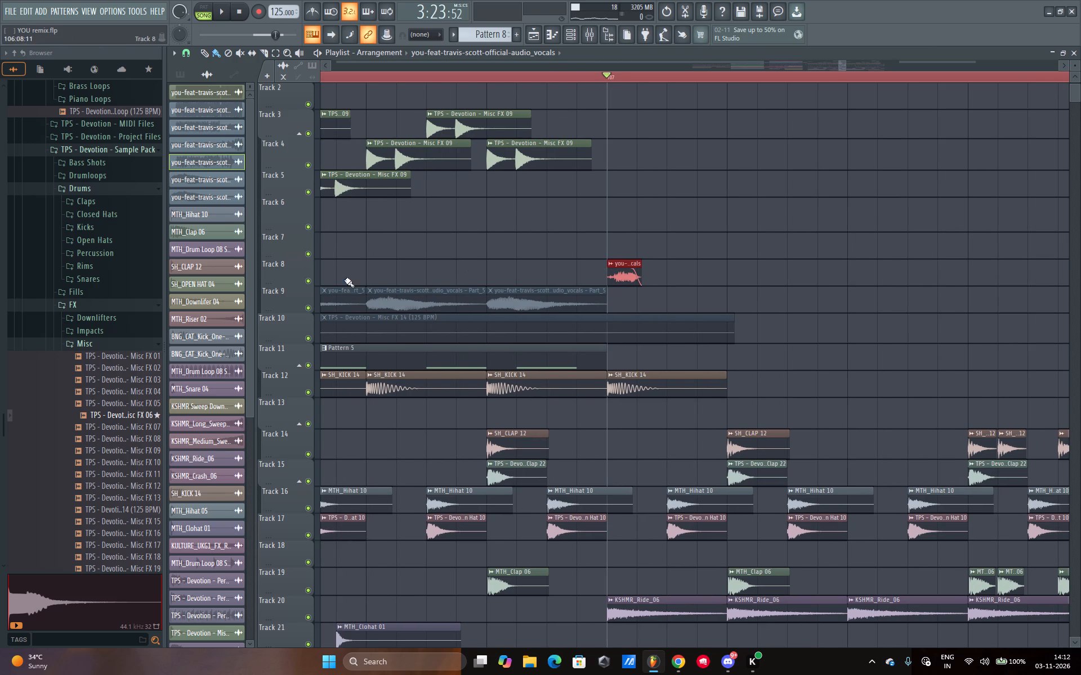
pyautogui.rightClick(310, 275)
pyautogui.press('space')
pyautogui.press('space')
pyautogui.press('space')
pyautogui.press('space')
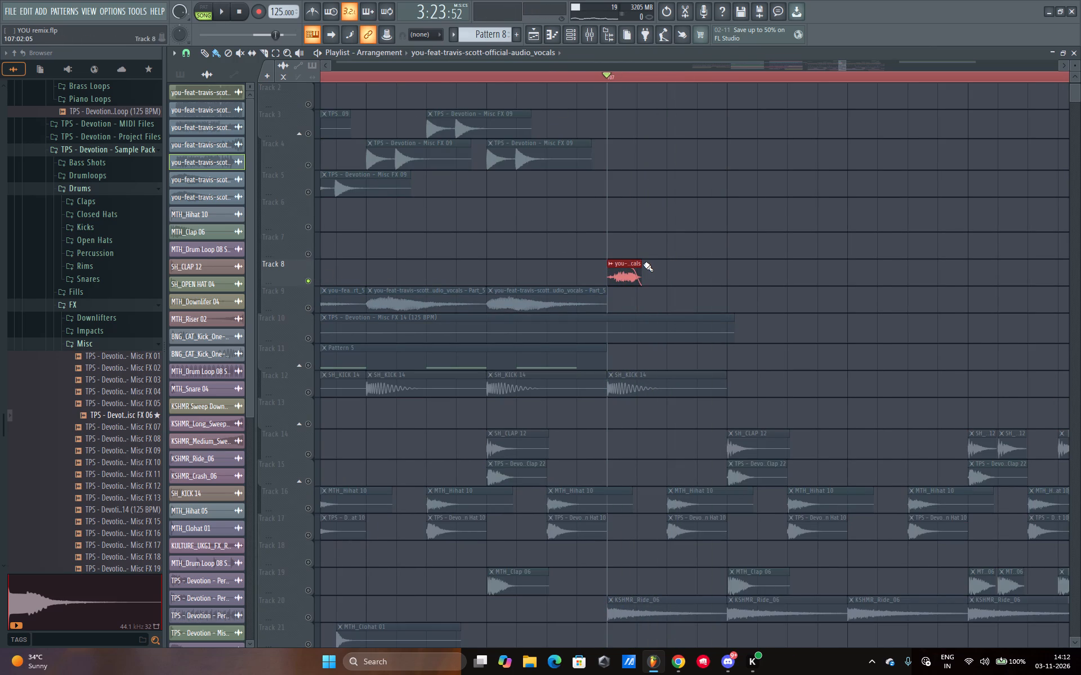
# Lengthen the vocals chop at bar 107 to 0:01:06 and slip its audio within the clip, auditioning the changes.
pyautogui.keyDown('alt'); pyautogui.click(638, 264); pyautogui.keyUp('alt')
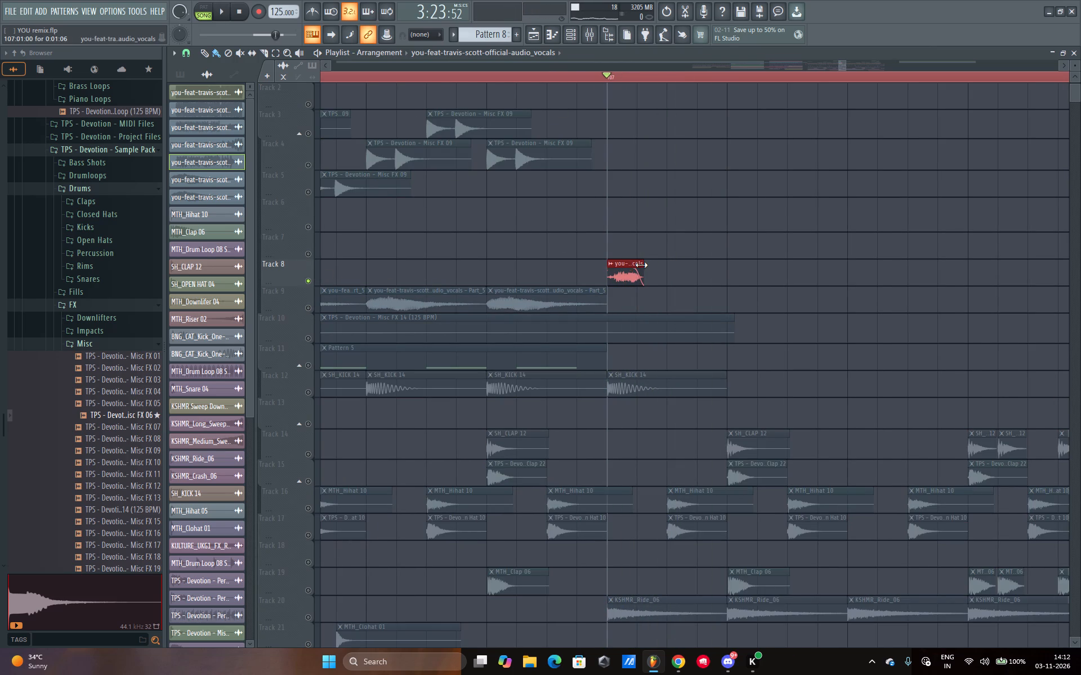
pyautogui.press('space')
pyautogui.press('space')
pyautogui.press('space')
pyautogui.press('space')
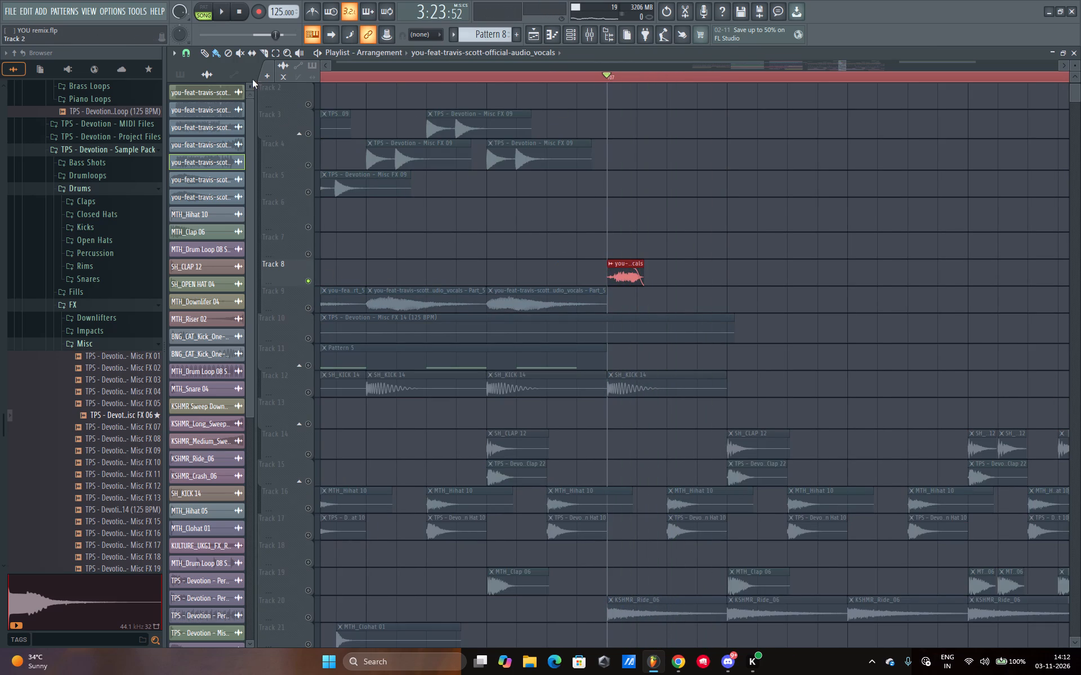
pyautogui.click(247, 52)
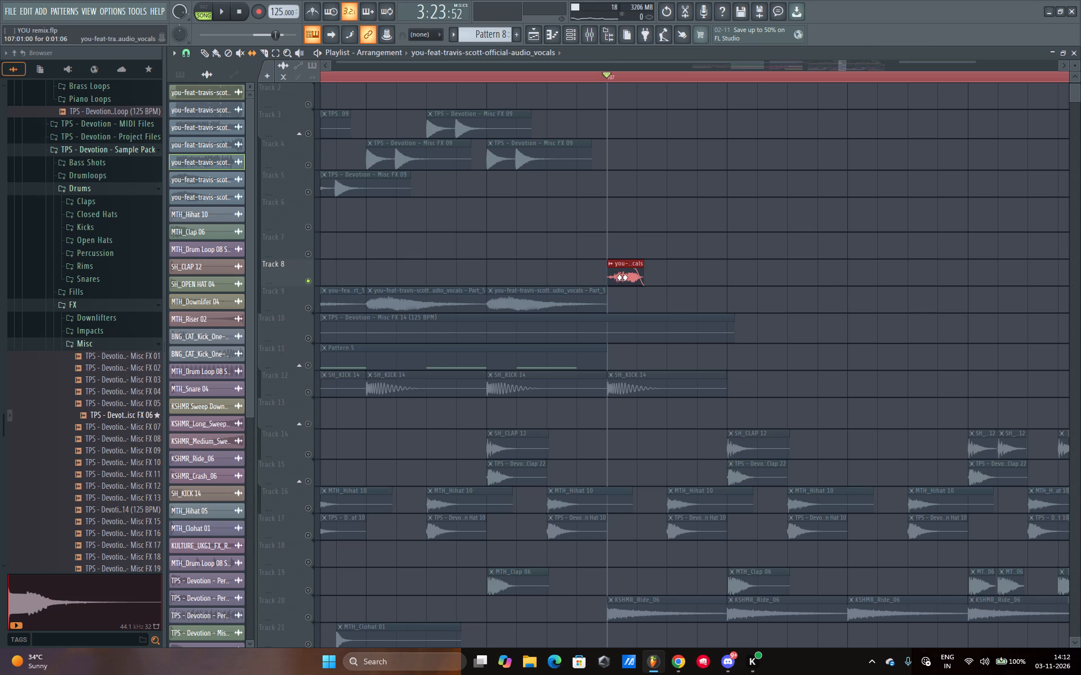
pyautogui.keyDown('alt'); pyautogui.moveTo(623, 276); pyautogui.dragTo(617, 290); pyautogui.keyUp('alt')
pyautogui.press('space')
pyautogui.press('space')
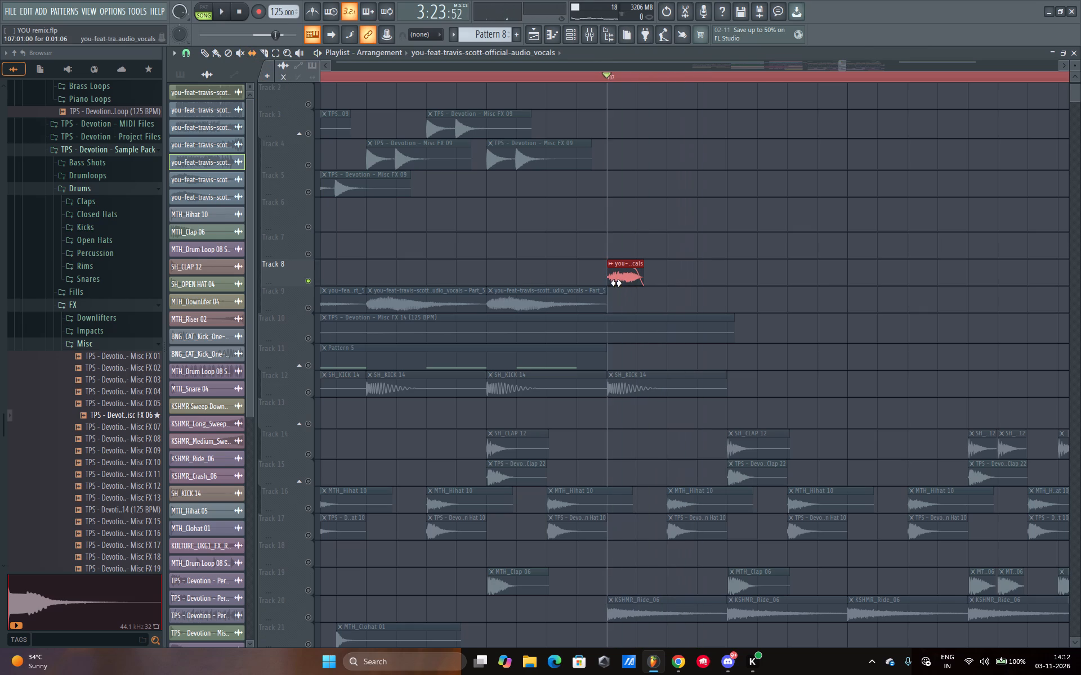
pyautogui.press('space')
pyautogui.keyDown('alt'); pyautogui.click(620, 281); pyautogui.keyUp('alt')
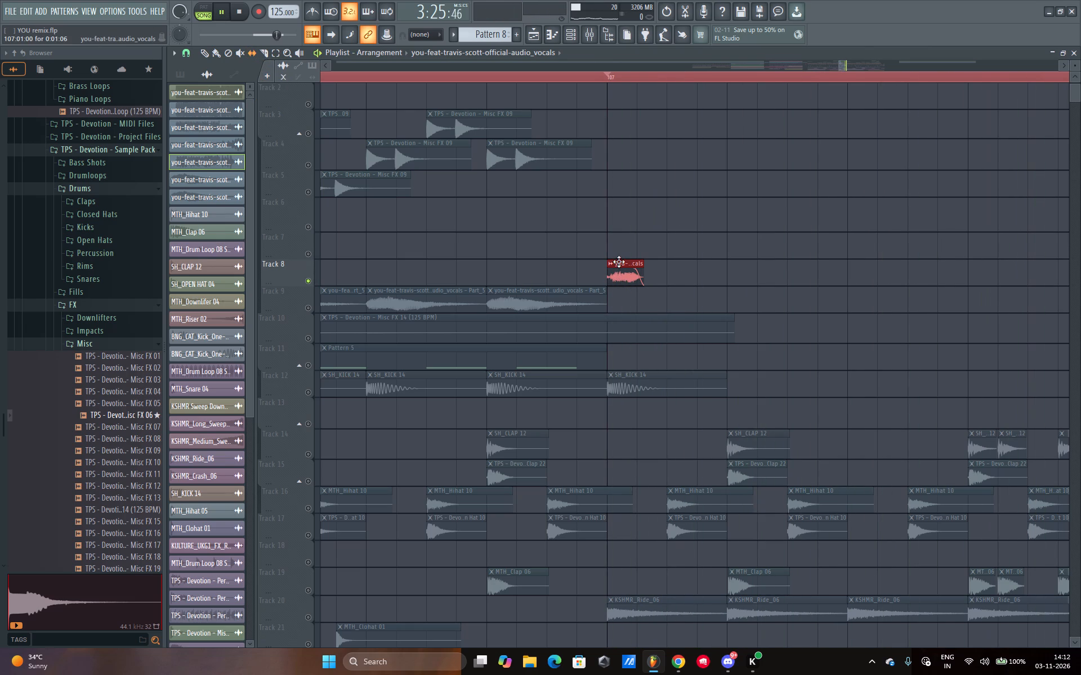
pyautogui.press('space')
pyautogui.press('space')
pyautogui.press('space')
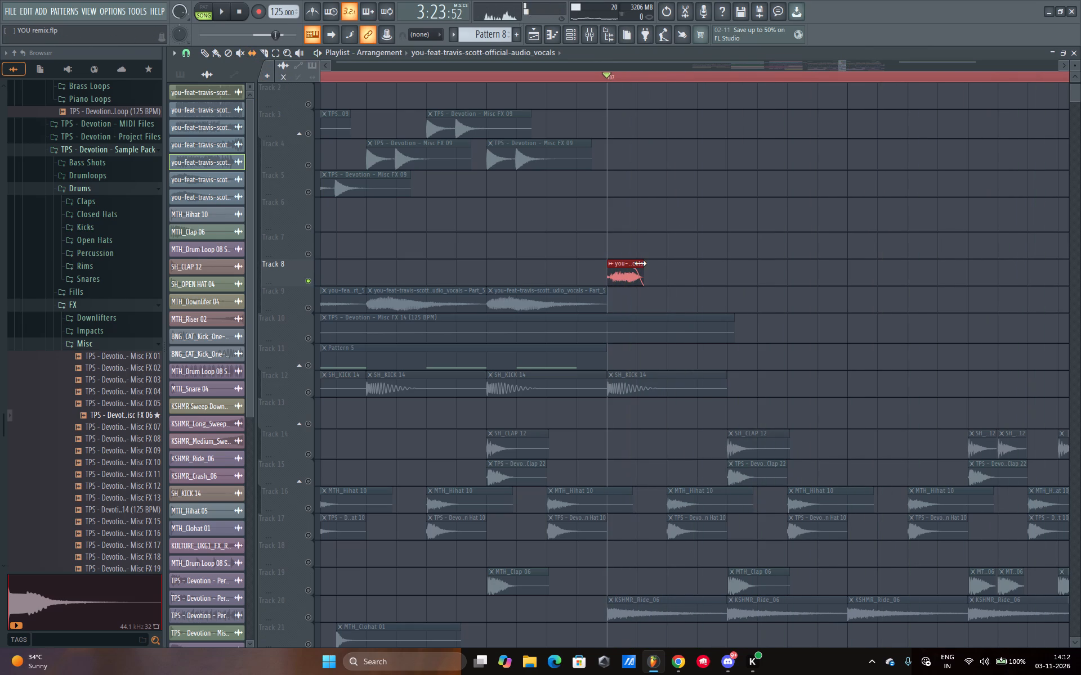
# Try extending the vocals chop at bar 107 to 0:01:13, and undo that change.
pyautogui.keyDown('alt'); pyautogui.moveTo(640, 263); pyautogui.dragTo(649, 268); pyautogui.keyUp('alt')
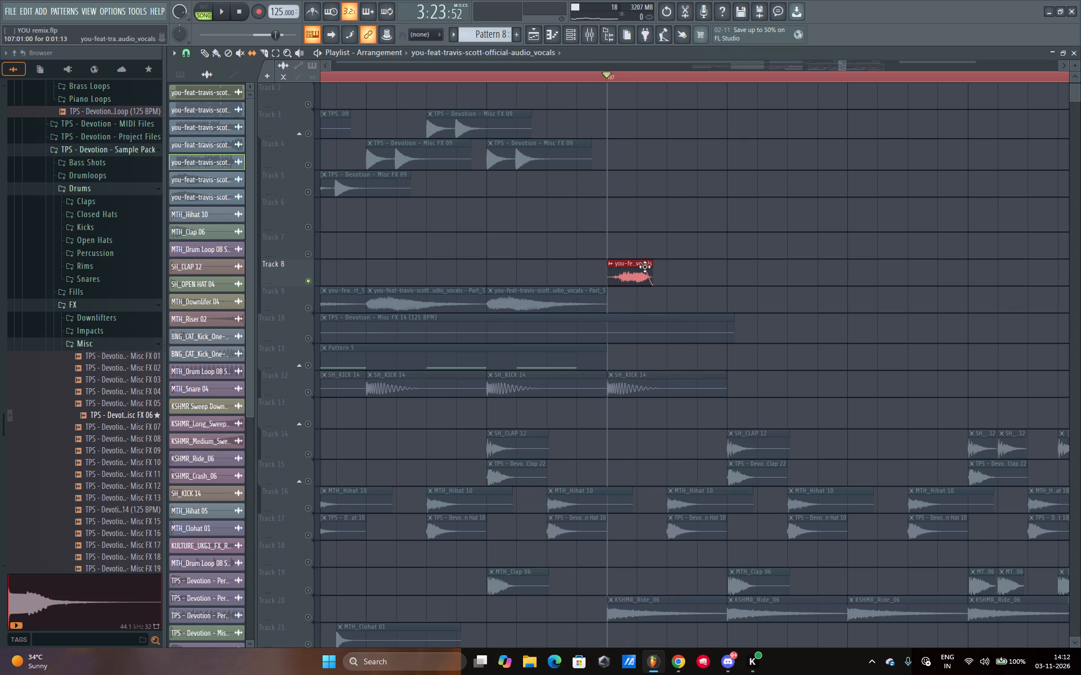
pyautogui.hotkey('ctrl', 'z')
# Fine-tune the end of the bar 107 vocals chop to a length of about 0:01:09 while auditioning it.
pyautogui.click(214, 50)
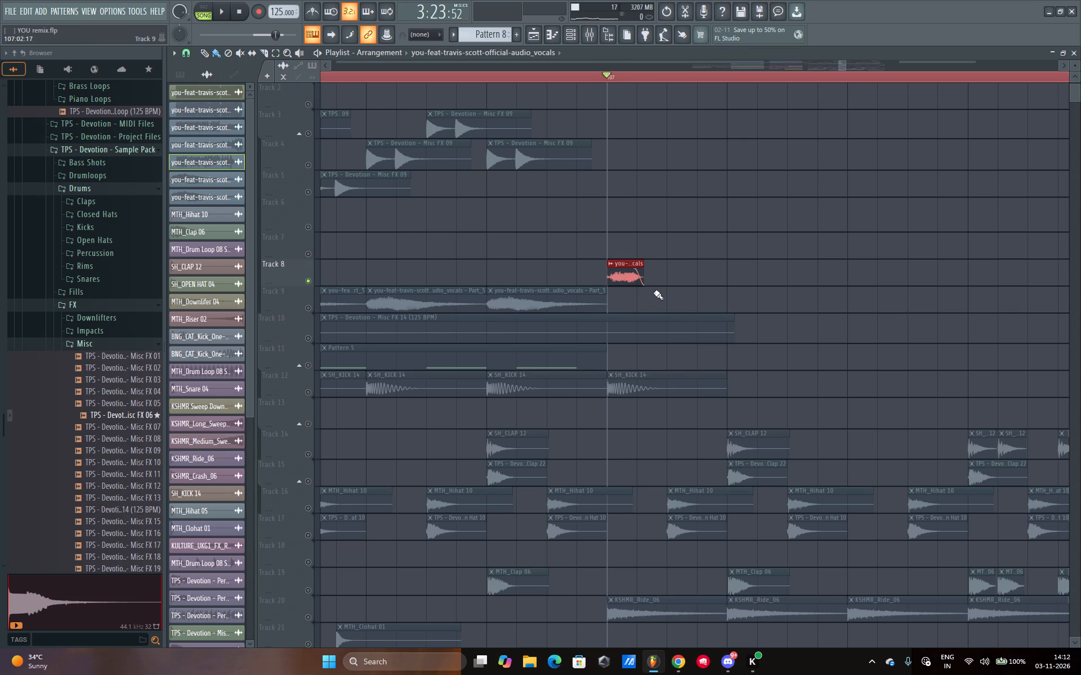
pyautogui.keyDown('alt'); pyautogui.click(640, 265); pyautogui.keyUp('alt')
pyautogui.press('space')
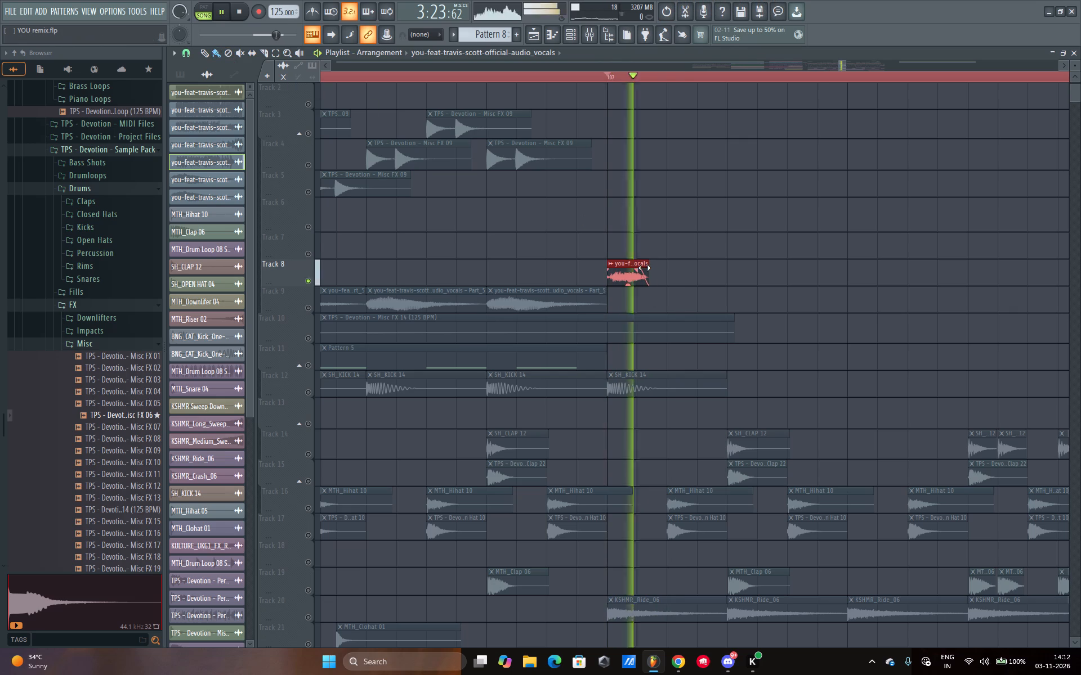
pyautogui.press('space')
pyautogui.press('space')
pyautogui.press('space')
pyautogui.keyDown('alt'); pyautogui.moveTo(644, 267); pyautogui.dragTo(643, 276); pyautogui.keyUp('alt')
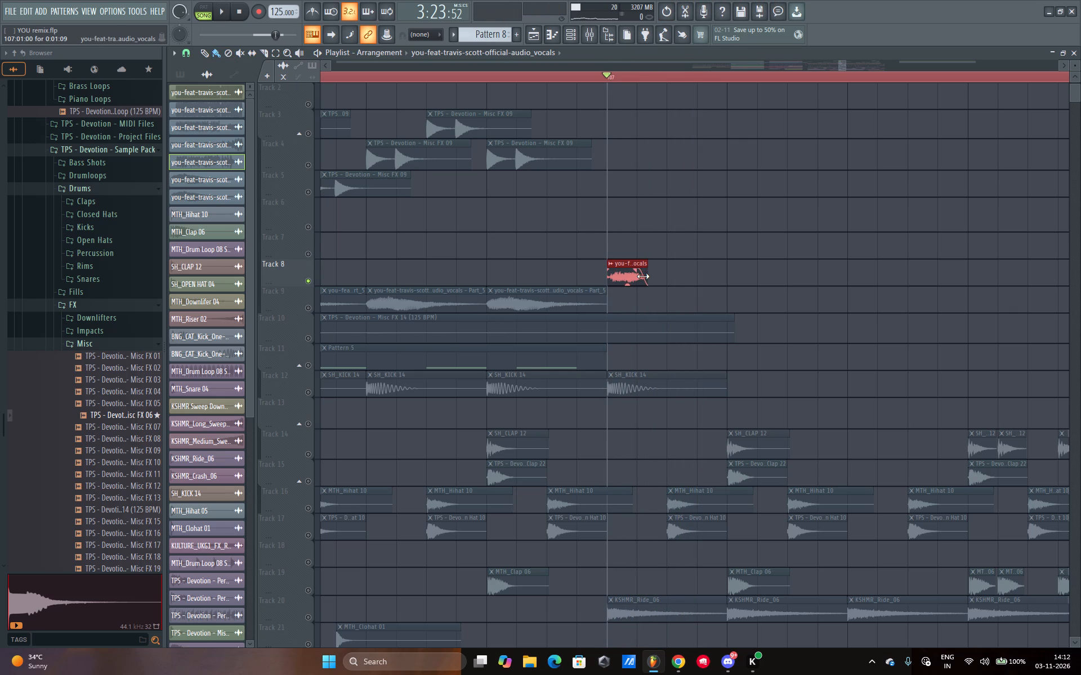
pyautogui.keyDown('alt'); pyautogui.moveTo(643, 276); pyautogui.dragTo(655, 274); pyautogui.keyUp('alt')
pyautogui.press('space')
pyautogui.keyDown('alt'); pyautogui.moveTo(655, 263); pyautogui.dragTo(645, 275); pyautogui.keyUp('alt')
pyautogui.press('space')
pyautogui.press('space')
pyautogui.press('space')
pyautogui.click(642, 262)
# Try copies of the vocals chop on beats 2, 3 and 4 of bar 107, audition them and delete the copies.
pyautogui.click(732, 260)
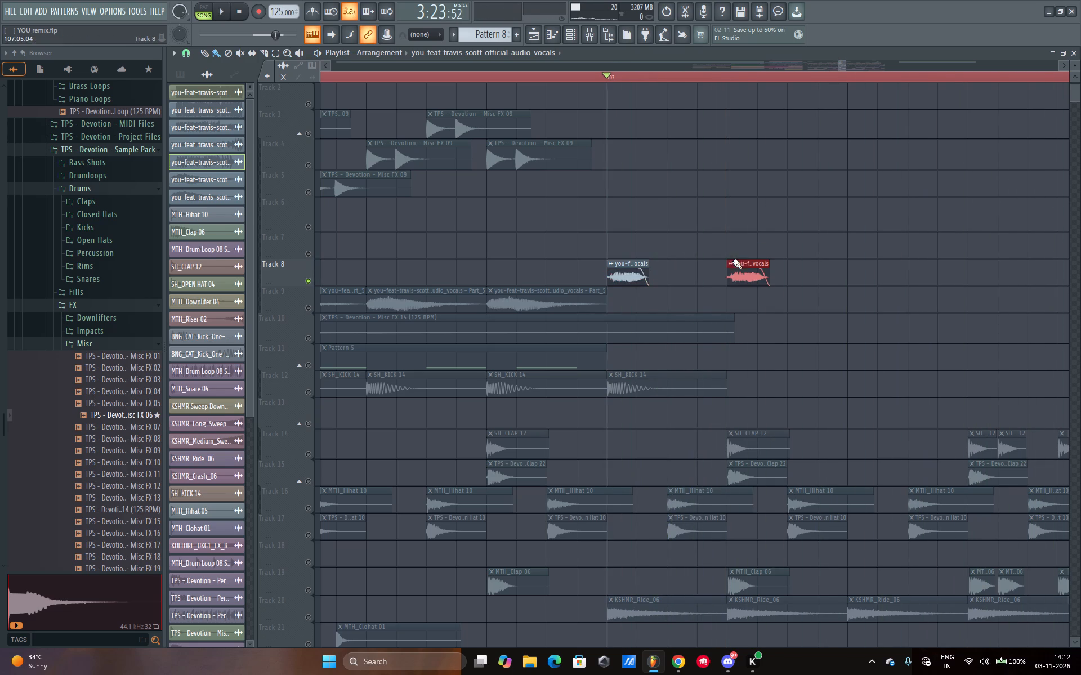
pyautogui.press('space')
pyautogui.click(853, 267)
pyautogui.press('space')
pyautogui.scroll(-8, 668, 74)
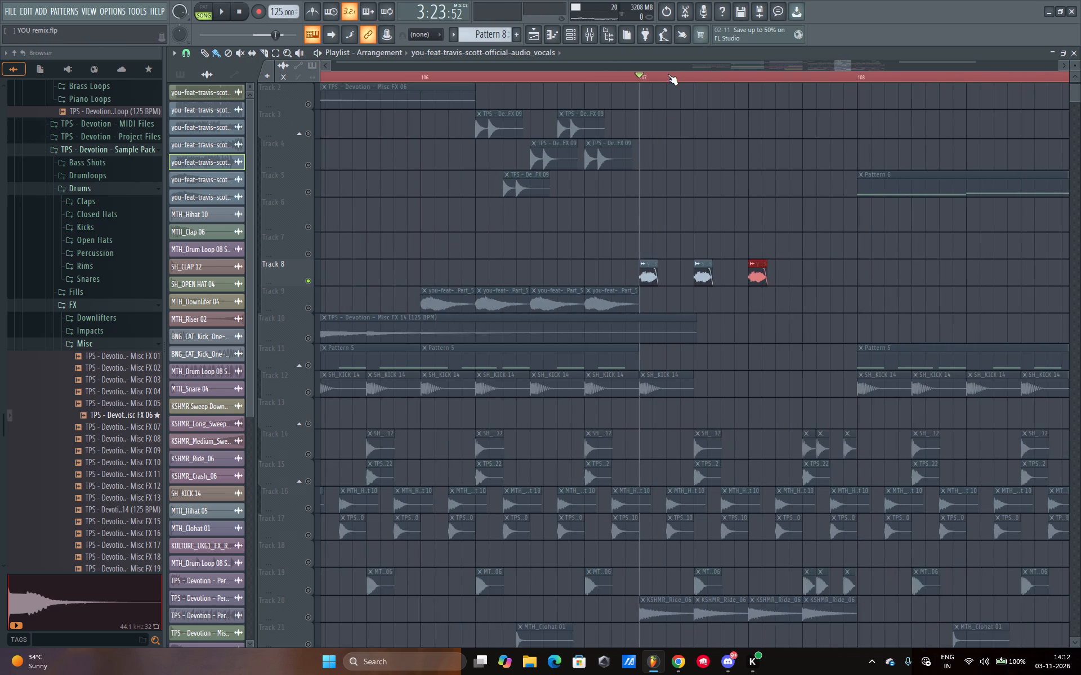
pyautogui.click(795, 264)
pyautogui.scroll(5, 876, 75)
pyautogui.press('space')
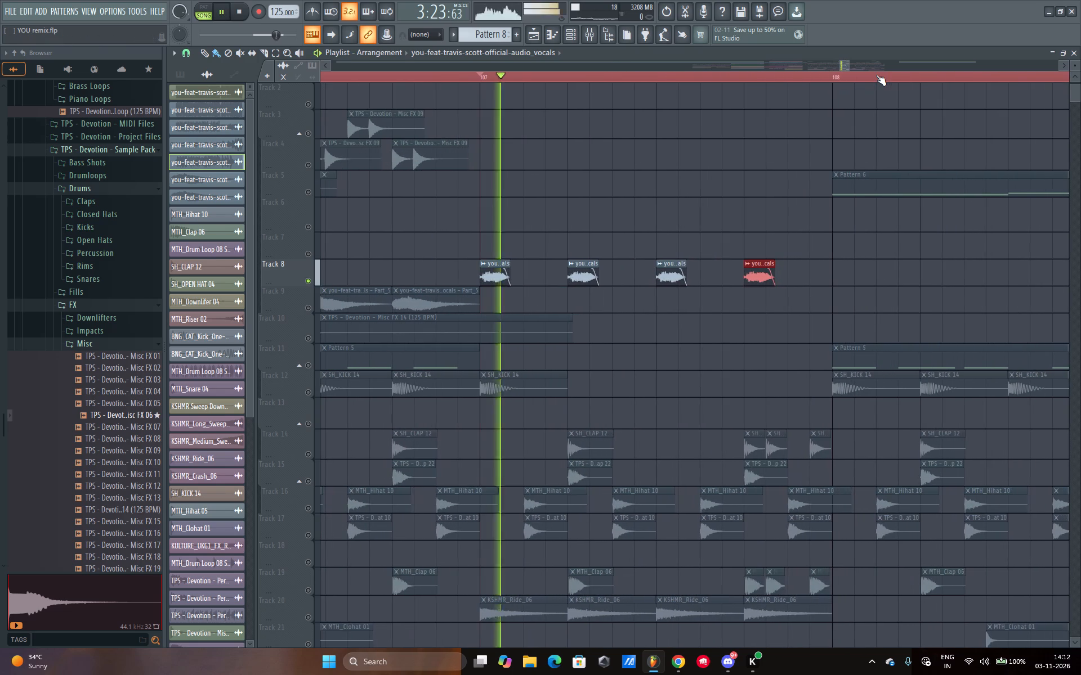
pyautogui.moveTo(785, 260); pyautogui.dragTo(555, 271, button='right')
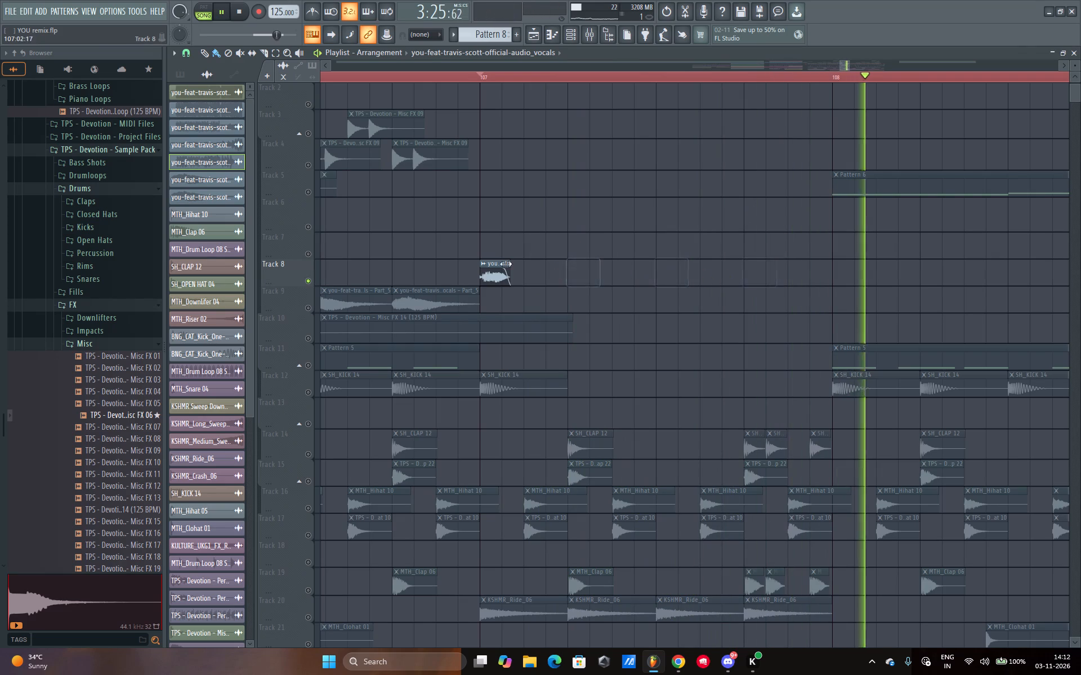
# Make the vocals chop at bar 107 unique as its own sample.
pyautogui.click(213, 54)
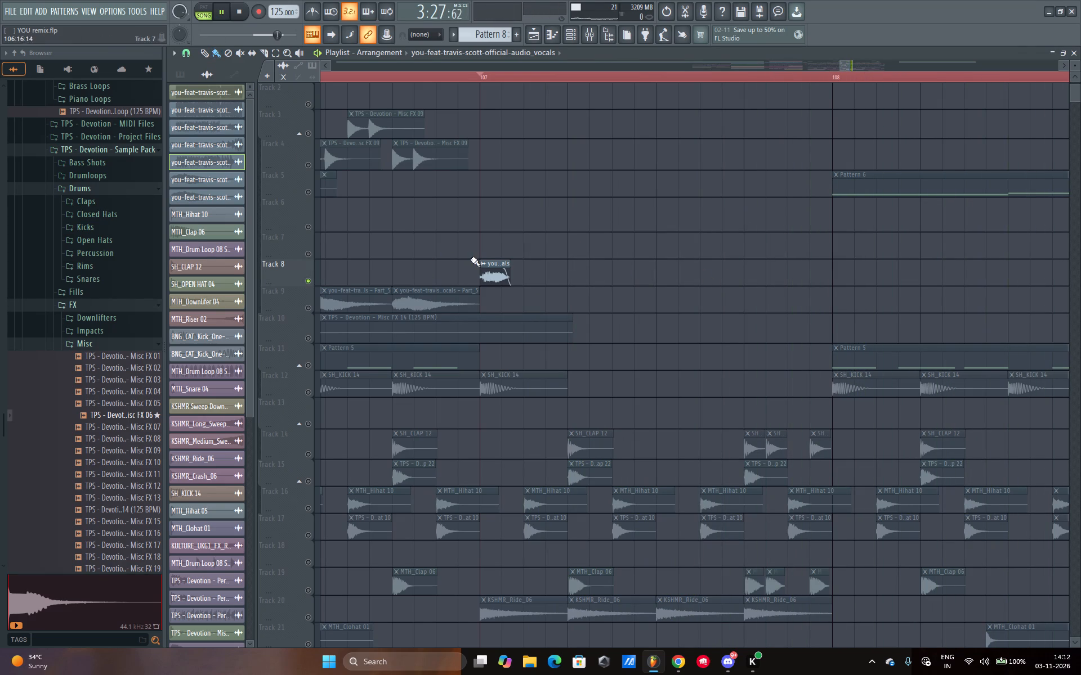
pyautogui.click(484, 261)
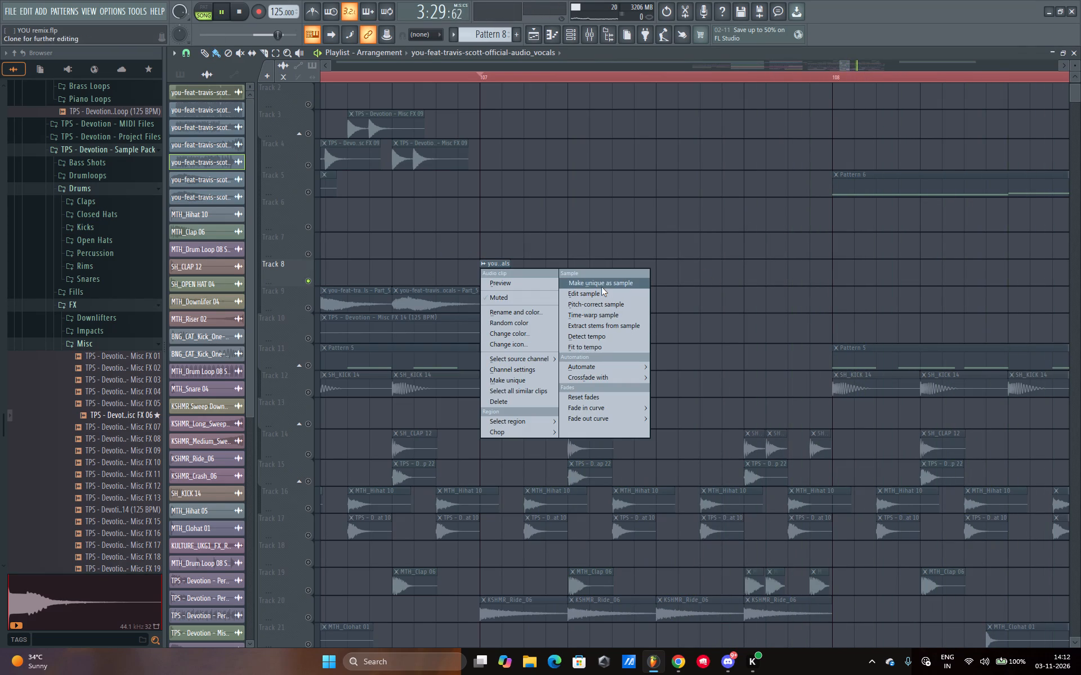
pyautogui.click(601, 287)
# Route the new unique vocals chop to free mixer track 42 and audition it there.
pyautogui.doubleClick(492, 278)
pyautogui.click(459, 349)
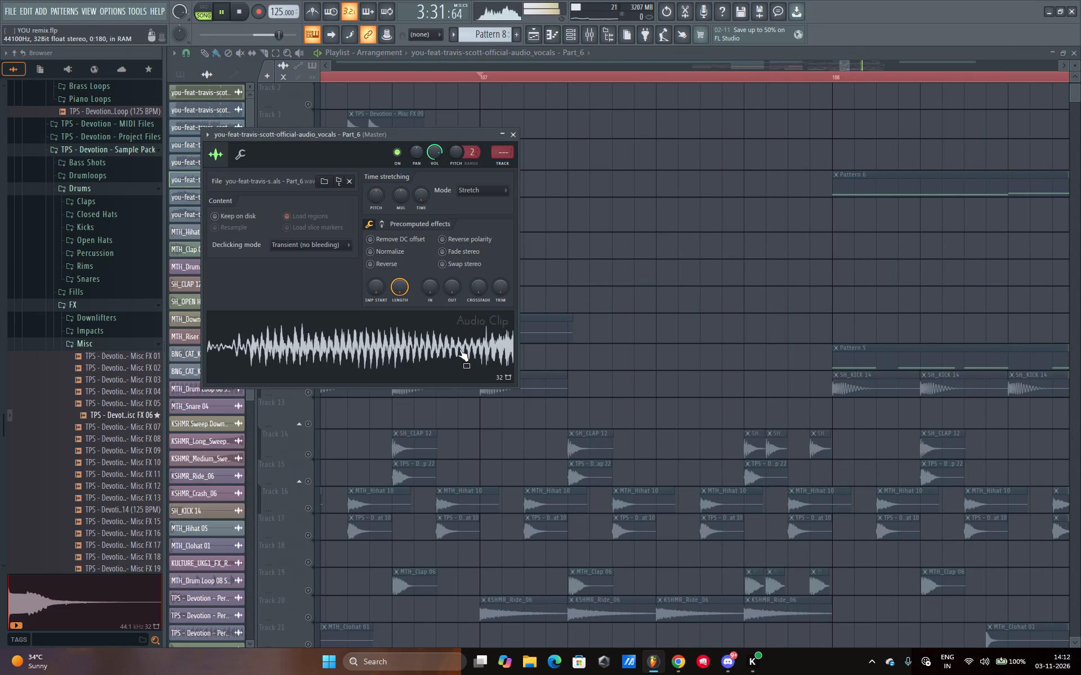
pyautogui.click(459, 349)
pyautogui.click(459, 349)
pyautogui.click(494, 161)
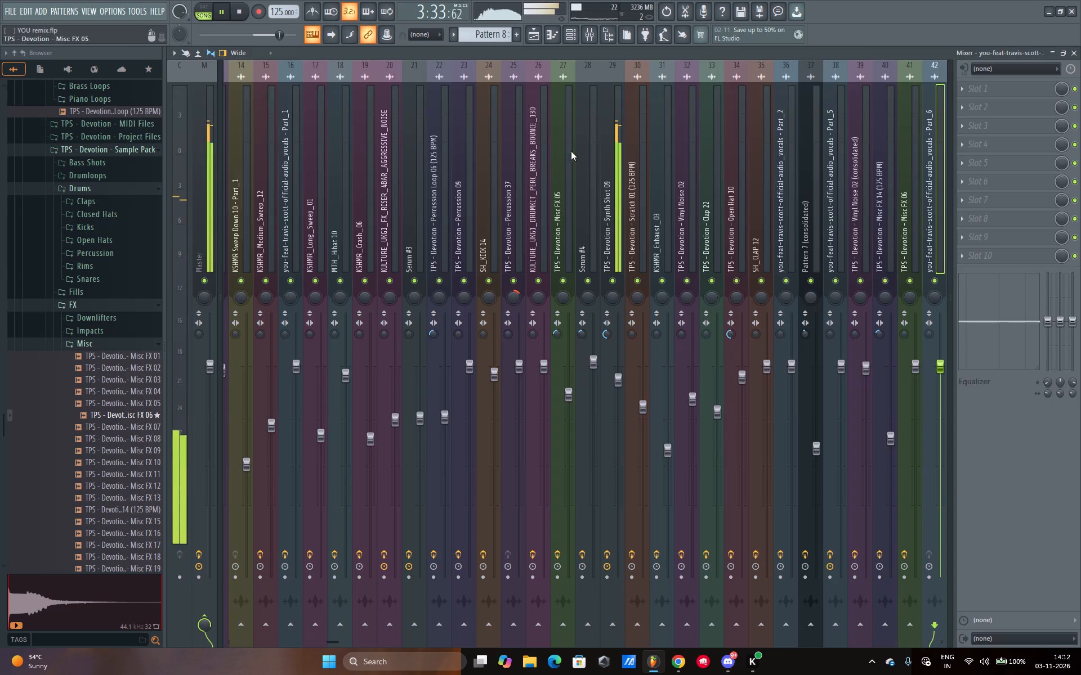
pyautogui.press('space')
pyautogui.press('space')
pyautogui.press('space')
pyautogui.press('space')
pyautogui.press('space')
pyautogui.press('space')
# Add Fruity Parametric EQ 2 to the first effect slot of the vocals chop's mixer track.
pyautogui.click(1004, 85)
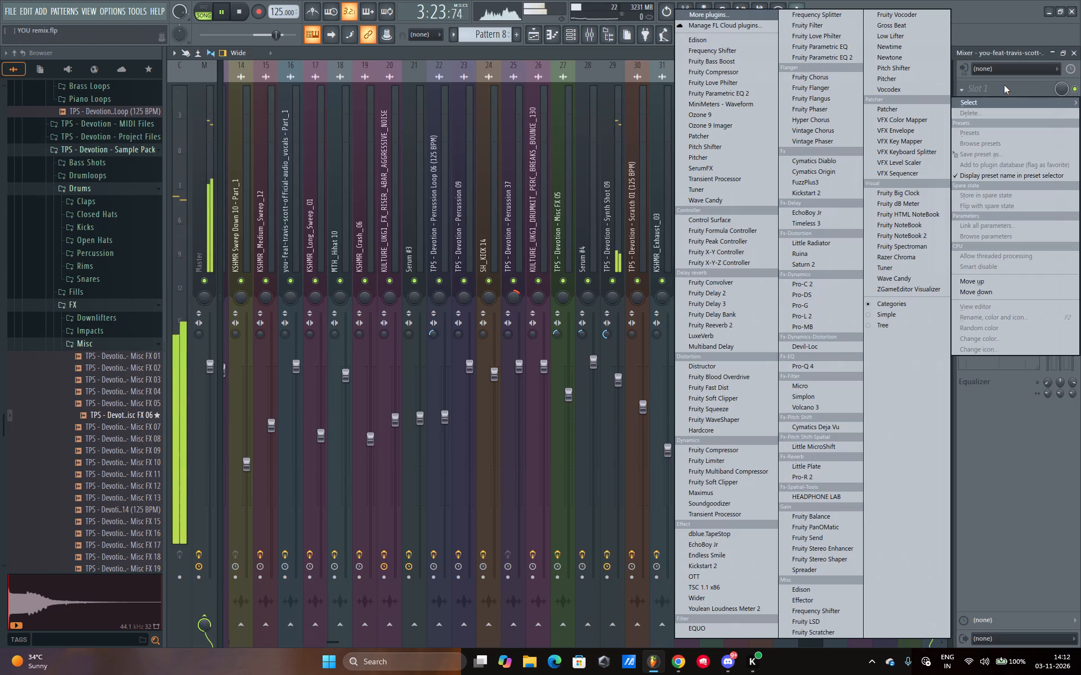
pyautogui.press('space')
pyautogui.click(849, 55)
pyautogui.press('space')
pyautogui.press('space')
pyautogui.press('space')
pyautogui.press('space')
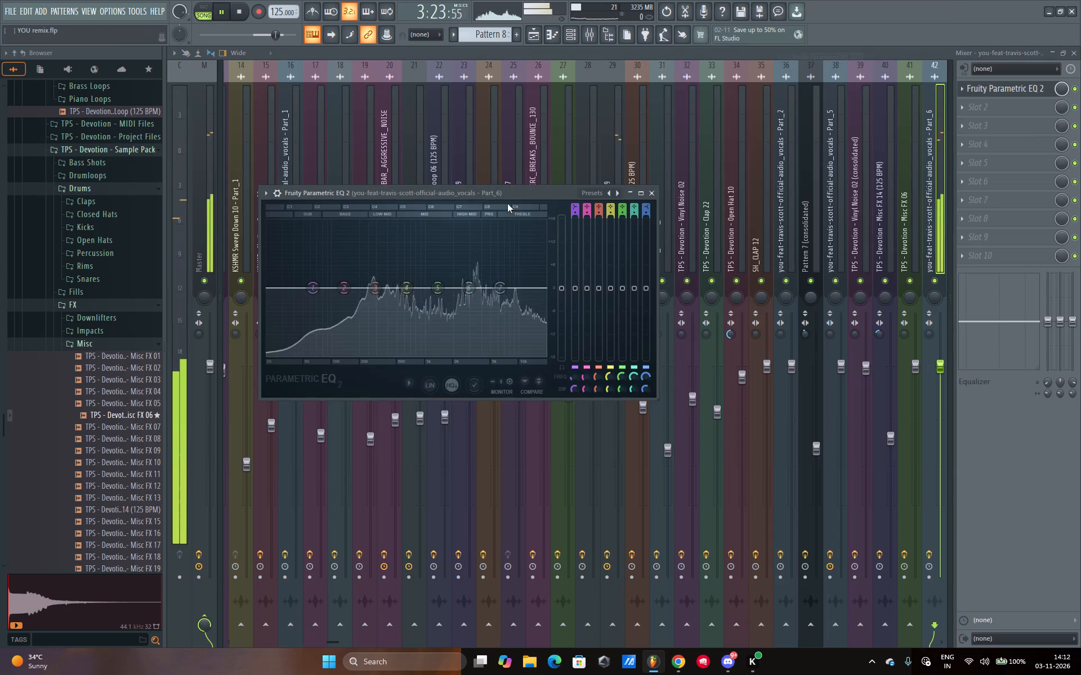
pyautogui.press('space')
pyautogui.press('space')
pyautogui.press('space')
# Set EQ band 1 to a high-pass at about 300 Hz on the vocals chop while auditioning.
pyautogui.moveTo(577, 208); pyautogui.dragTo(582, 235)
pyautogui.press('space')
pyautogui.press('space')
pyautogui.press('space')
pyautogui.press('space')
pyautogui.moveTo(577, 215); pyautogui.dragTo(571, 282)
pyautogui.press('space')
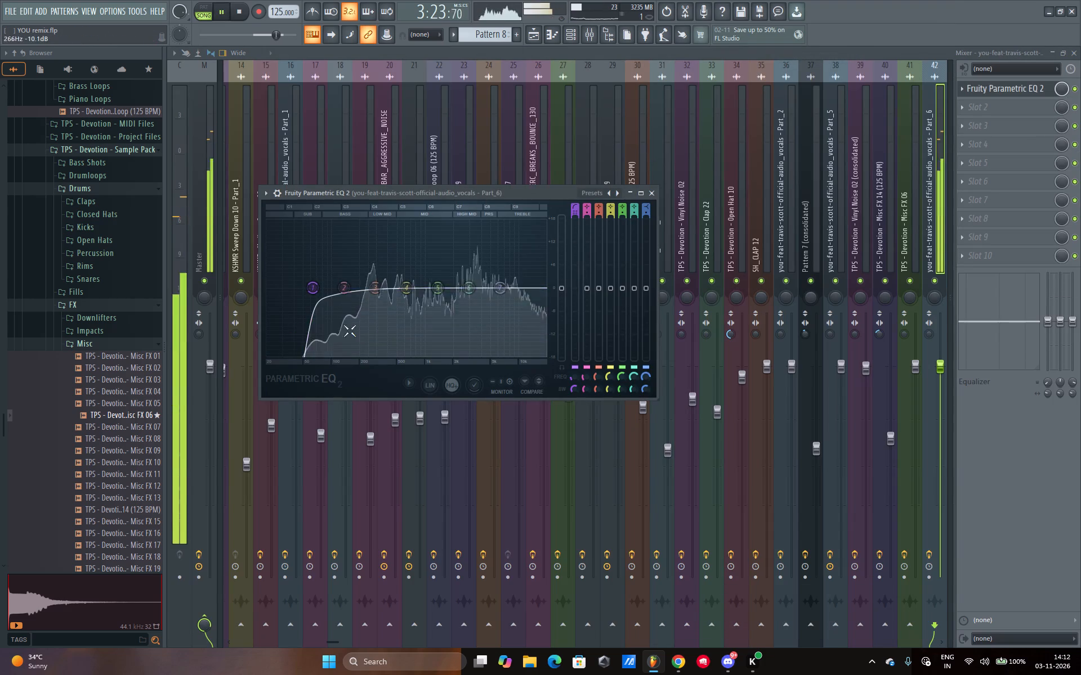
pyautogui.press('space')
pyautogui.press('space')
pyautogui.moveTo(306, 291); pyautogui.dragTo(485, 291)
pyautogui.press('space')
pyautogui.press('space')
pyautogui.press('space')
pyautogui.press('space')
pyautogui.press('space')
pyautogui.press('space')
pyautogui.press('space')
pyautogui.press('space')
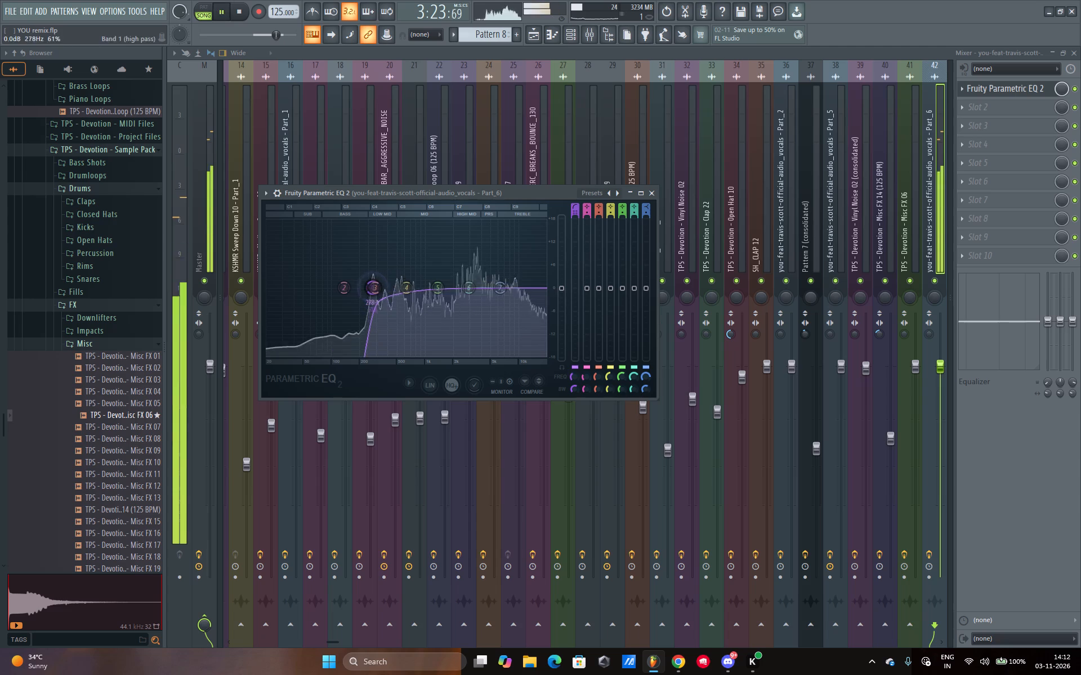
pyautogui.press('space')
pyautogui.moveTo(485, 291); pyautogui.dragTo(504, 304)
pyautogui.press('space')
pyautogui.press('space')
pyautogui.press('space')
pyautogui.press('space')
pyautogui.press('space')
pyautogui.press('space')
pyautogui.press('space')
pyautogui.press('space')
pyautogui.press('space')
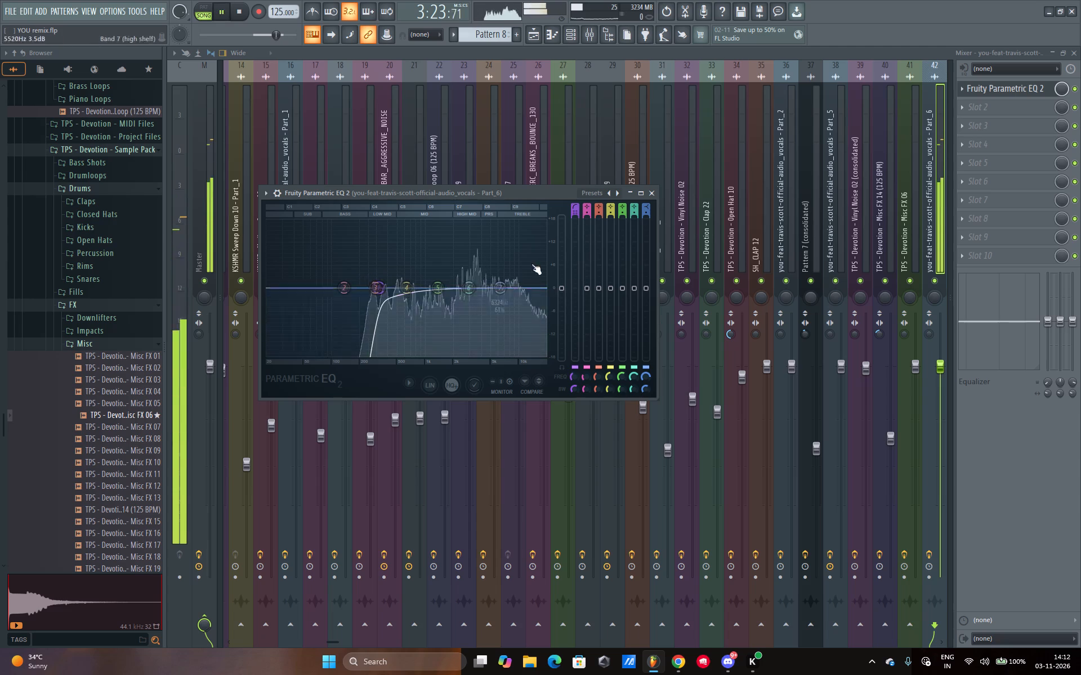
pyautogui.press('space')
pyautogui.press('space')
pyautogui.press('space')
# Raise the EQ's band 7 high shelf slightly at around 5 kHz while auditioning the chop.
pyautogui.moveTo(508, 278); pyautogui.dragTo(490, 271)
pyautogui.press('space')
pyautogui.press('space')
pyautogui.press('space')
pyautogui.press('space')
pyautogui.press('space')
pyautogui.press('space')
pyautogui.press('space')
pyautogui.press('space')
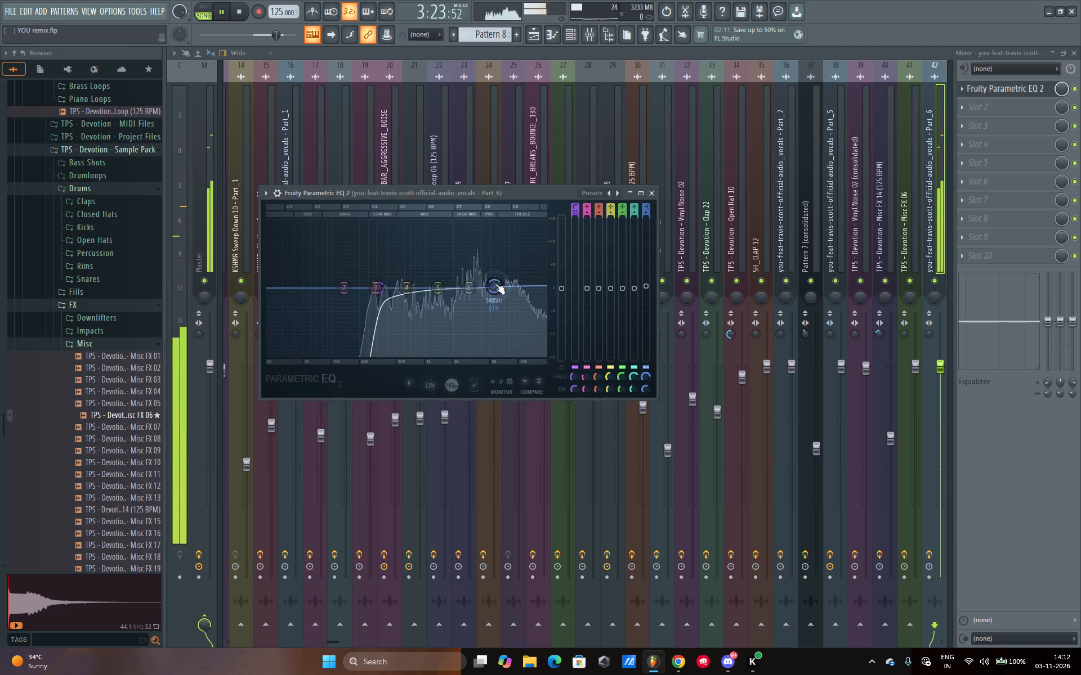
pyautogui.press('space')
pyautogui.press('space')
pyautogui.press('space')
pyautogui.press('space')
pyautogui.press('space')
# Add Fruity Reeverb 2 to the second effect slot of the vocals chop's mixer track and audition it.
pyautogui.click(1021, 104)
pyautogui.press('space')
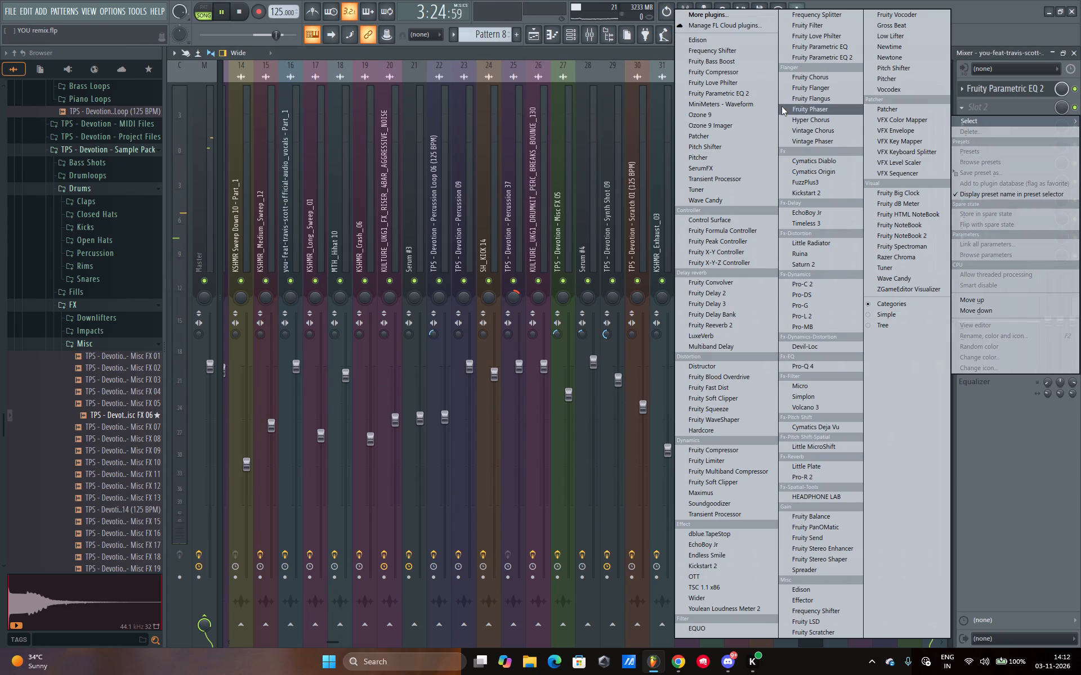
pyautogui.click(725, 321)
pyautogui.press('space')
pyautogui.press('space')
pyautogui.press('space')
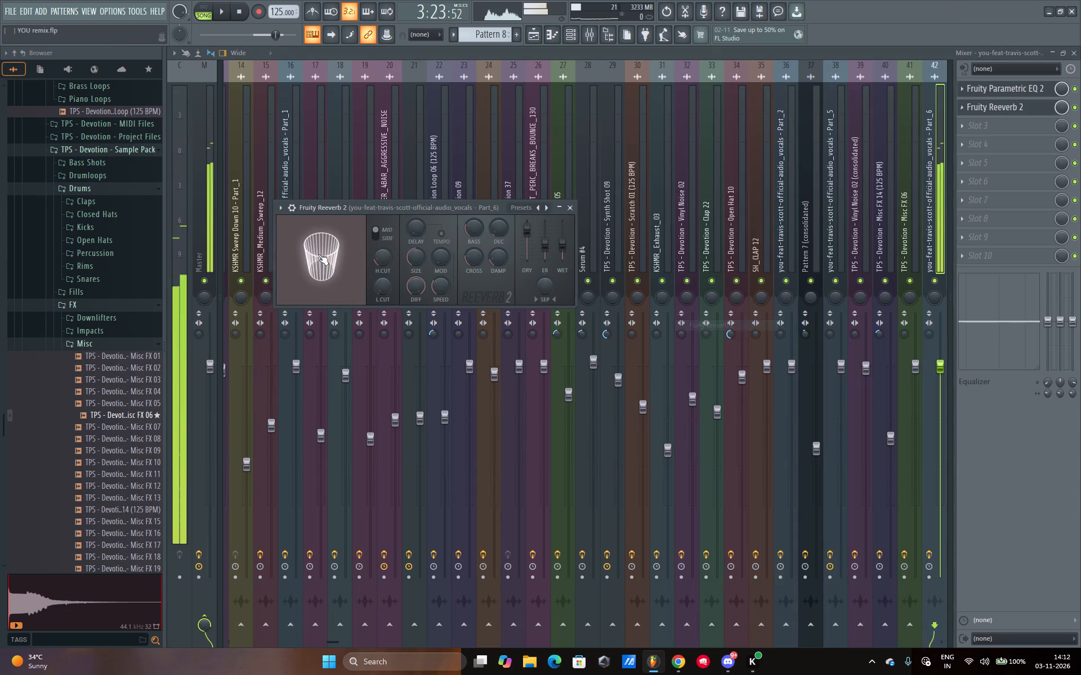
pyautogui.press('space')
pyautogui.press('space')
pyautogui.press('space')
pyautogui.press('space')
# Adjust the reverb's high cut and raise its low cut to above 2 kHz while auditioning the chop.
pyautogui.moveTo(386, 260); pyautogui.dragTo(388, 274)
pyautogui.press('space')
pyautogui.press('space')
pyautogui.press('space')
pyautogui.press('space')
pyautogui.moveTo(383, 286); pyautogui.dragTo(372, 106)
pyautogui.press('space')
pyautogui.press('space')
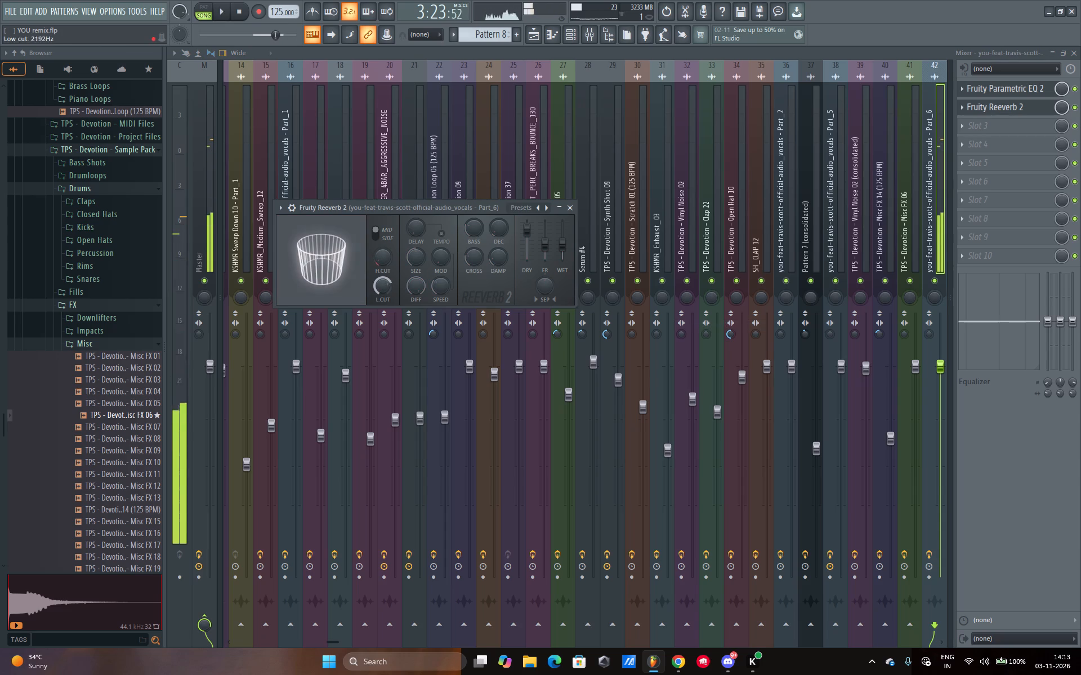
pyautogui.moveTo(372, 106); pyautogui.dragTo(372, 91)
pyautogui.press('space')
pyautogui.press('space')
pyautogui.press('space')
pyautogui.press('space')
pyautogui.press('space')
pyautogui.press('space')
pyautogui.press('space')
pyautogui.press('space')
pyautogui.press('space')
# Adjust the reverb's bass multiplier, decay and wet level by ear, and close the reverb.
pyautogui.click(474, 233)
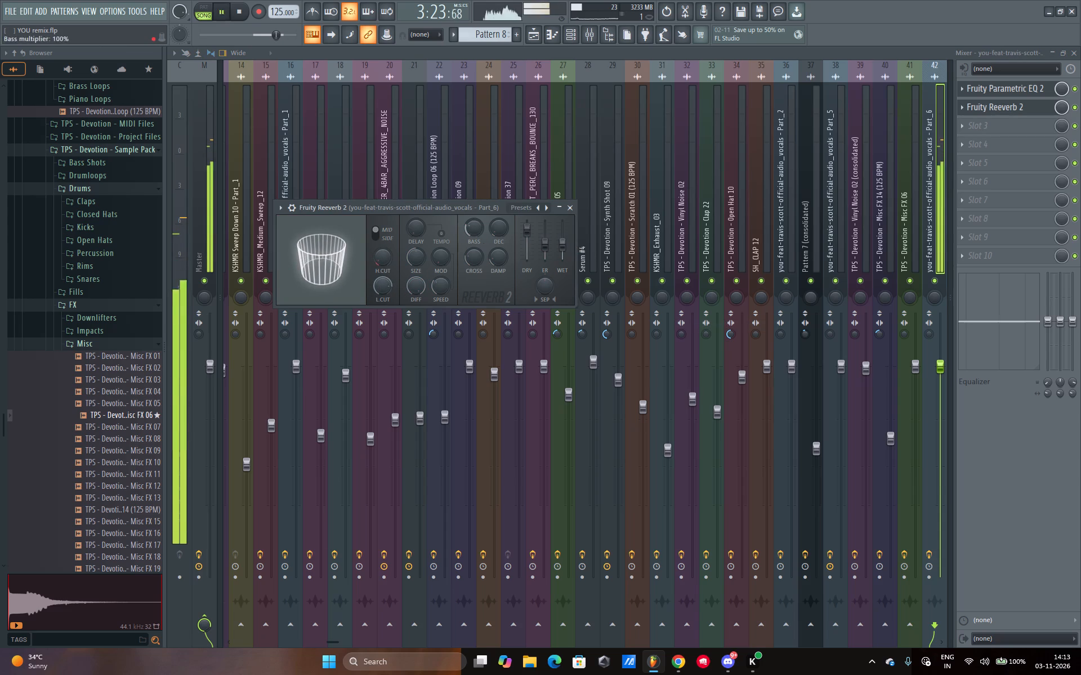
pyautogui.press('space')
pyautogui.press('space')
pyautogui.moveTo(497, 232); pyautogui.dragTo(492, 208)
pyautogui.press('space')
pyautogui.press('space')
pyautogui.press('space')
pyautogui.press('space')
pyautogui.press('space')
pyautogui.click(562, 245)
pyautogui.press('space')
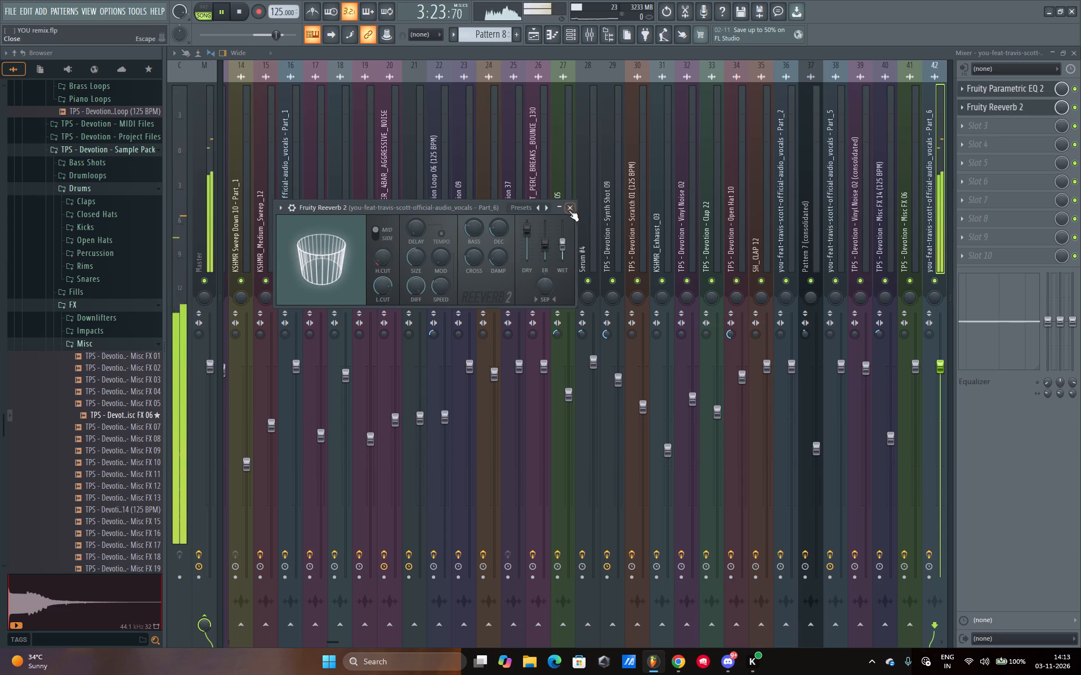
pyautogui.moveTo(569, 210); pyautogui.dragTo(569, 204)
# Return to the playlist, unsolo Track 8 and play bar 107 with the full mix.
pyautogui.click(535, 39)
pyautogui.press('space')
pyautogui.press('space')
pyautogui.press('space')
pyautogui.press('space')
pyautogui.rightClick(310, 277)
pyautogui.press('space')
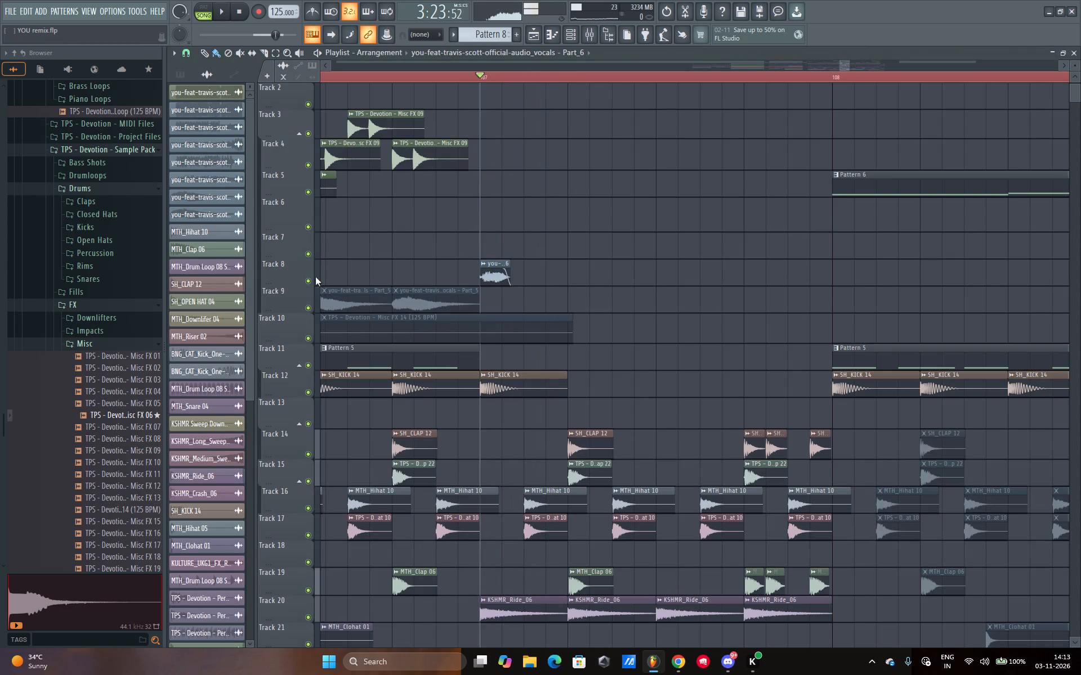
pyautogui.press('space')
# Place copies of the processed vocals chop on Track 8 at beats 2, 3 and 4 of bar 107.
pyautogui.click(578, 276)
pyautogui.click(663, 281)
pyautogui.click(755, 270)
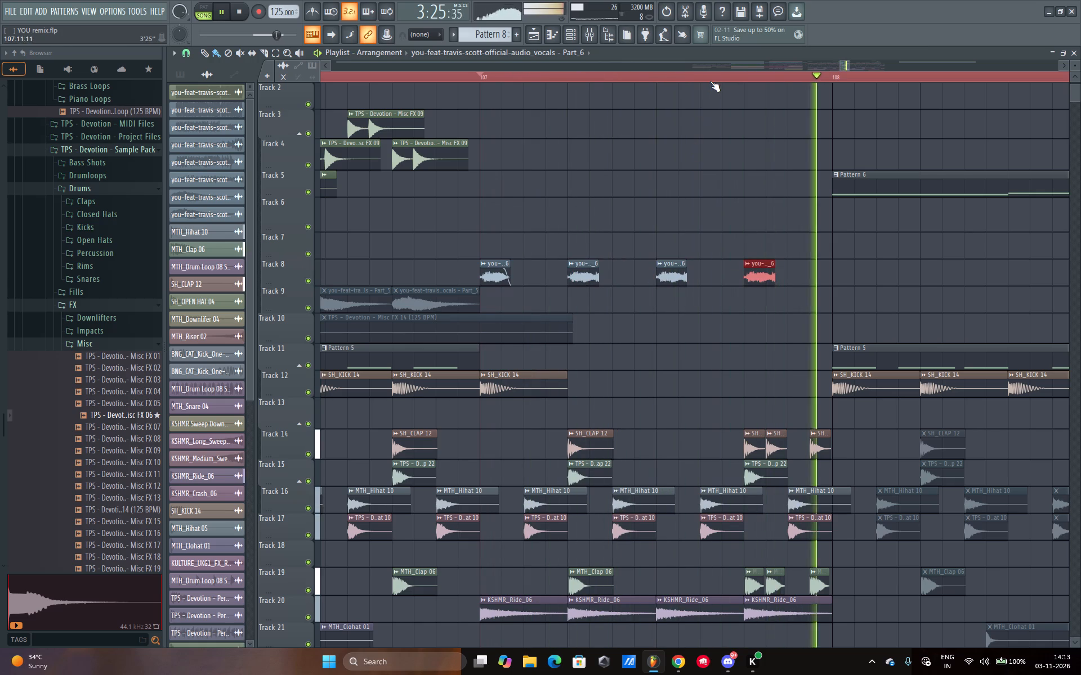
# Play bars 107 and 108 with the full mix to judge the repeated Track 8 vocal chops.
pyautogui.press('space')
pyautogui.scroll(-6, 712, 76)
pyautogui.press('space')
pyautogui.scroll(-6, 712, 76)
pyautogui.scroll(12, 712, 76)
pyautogui.scroll(-3, 712, 76)
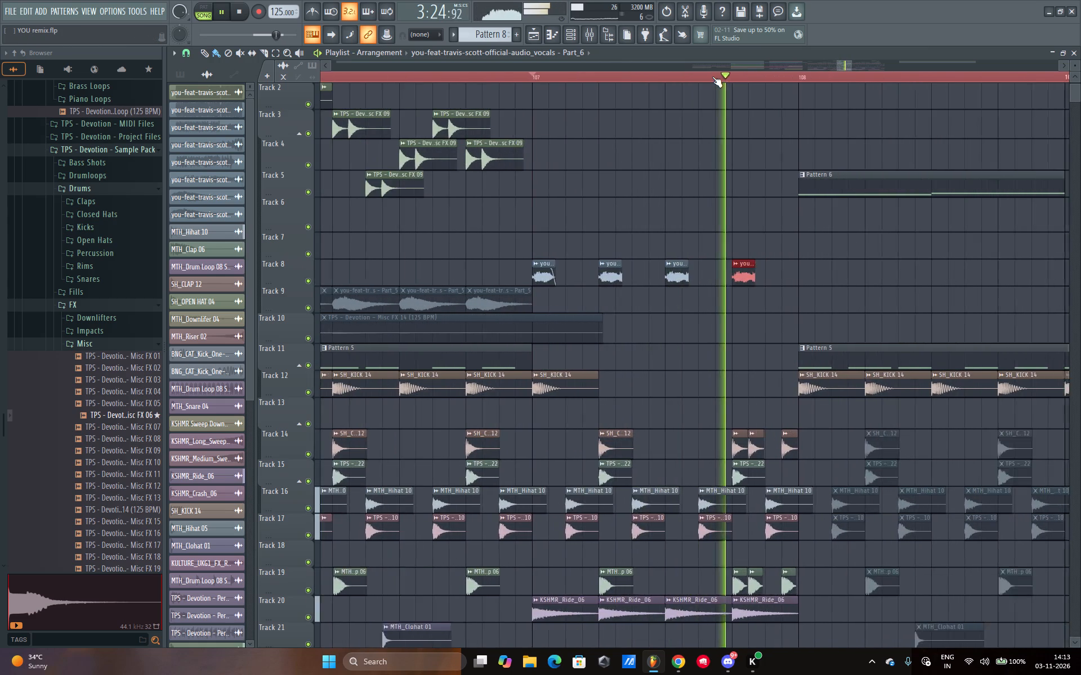
pyautogui.scroll(-19, 712, 76)
pyautogui.scroll(-2, 712, 76)
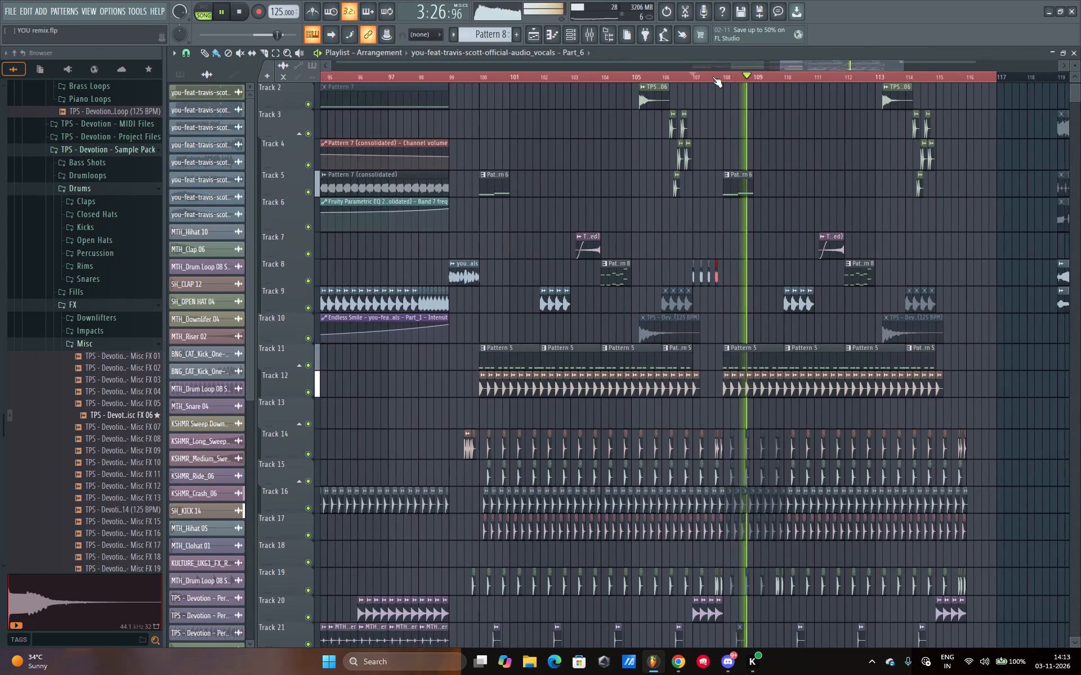
pyautogui.scroll(8, 712, 76)
pyautogui.scroll(-14, 712, 76)
pyautogui.press('space')
pyautogui.press('space')
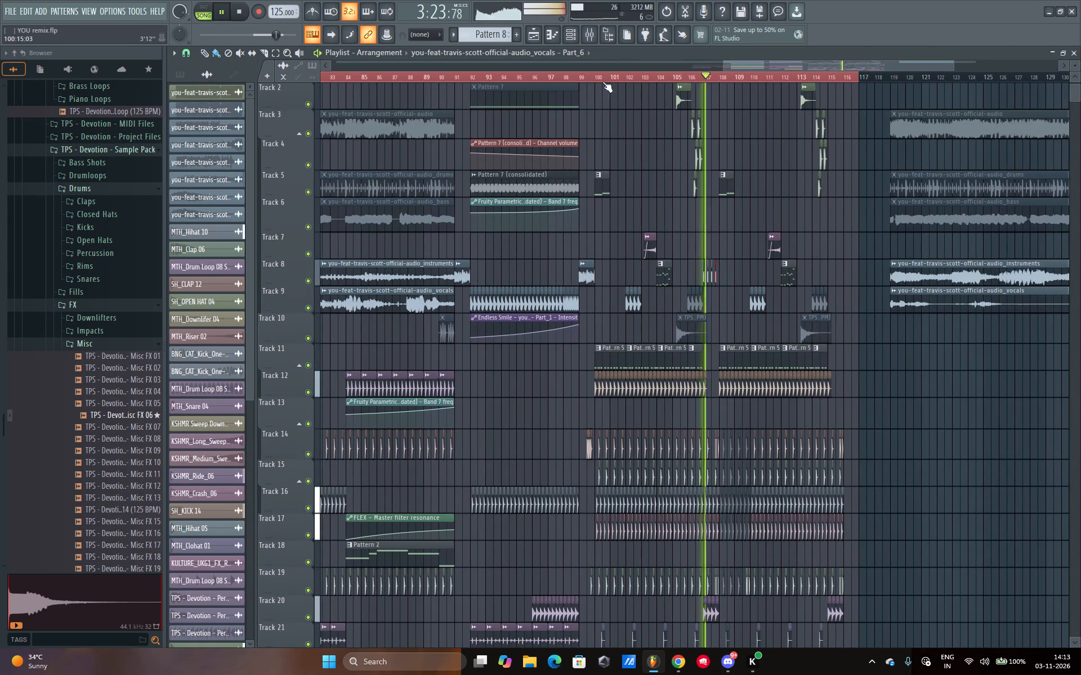
# Play from the vocal phrase at bar 99 into the drop to find material for another chop.
pyautogui.click(580, 79)
pyautogui.scroll(11, 580, 79)
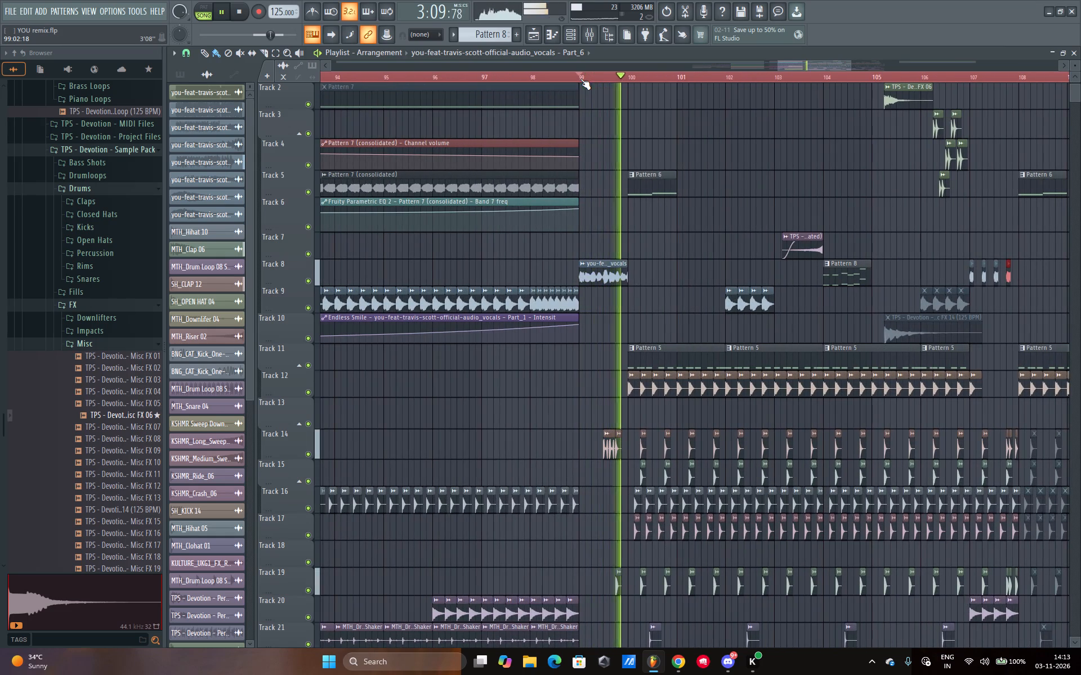
pyautogui.press('space')
pyautogui.press('space')
pyautogui.click(603, 76)
pyautogui.press('space')
pyautogui.press('space')
pyautogui.scroll(12, 603, 76)
pyautogui.press('space')
pyautogui.press('space')
pyautogui.press('space')
pyautogui.press('space')
pyautogui.press('space')
pyautogui.scroll(-3, 603, 76)
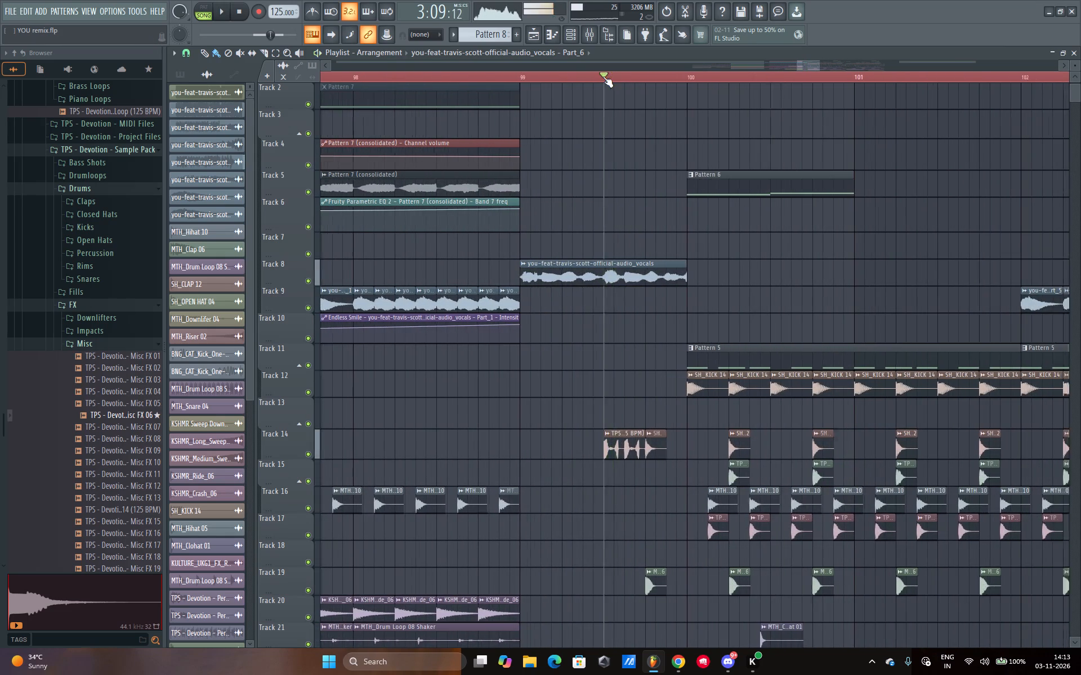
pyautogui.scroll(-5, 603, 76)
pyautogui.press('space')
pyautogui.press('space')
pyautogui.scroll(-6, 603, 76)
pyautogui.press('space')
pyautogui.press('space')
pyautogui.press('space')
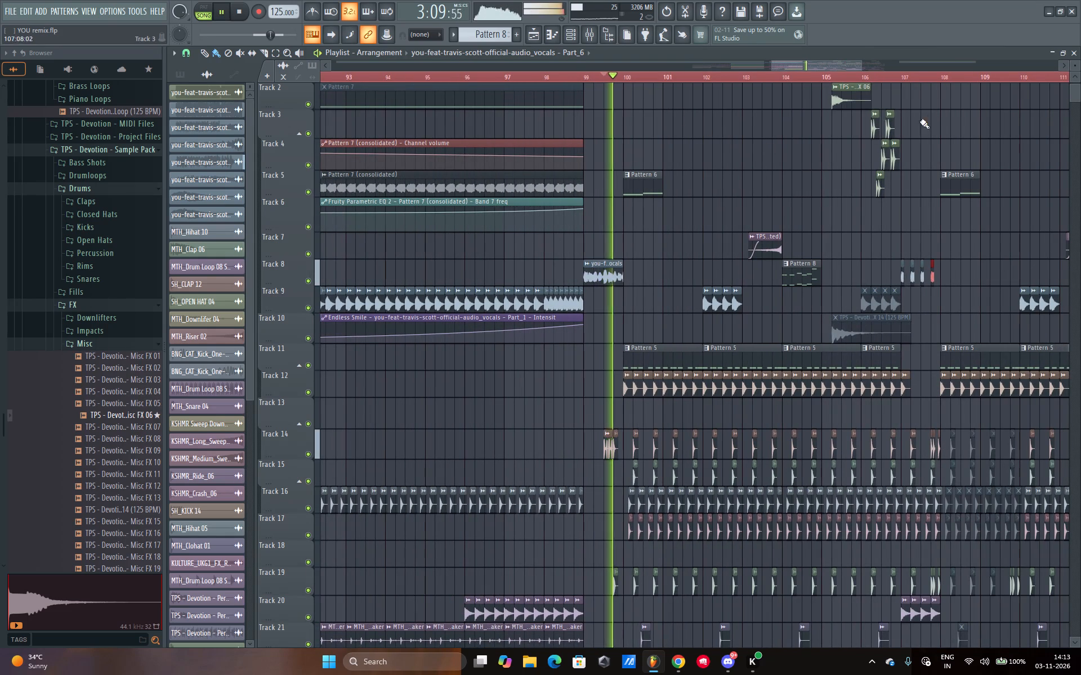
pyautogui.scroll(6, 956, 74)
pyautogui.scroll(-4, 956, 74)
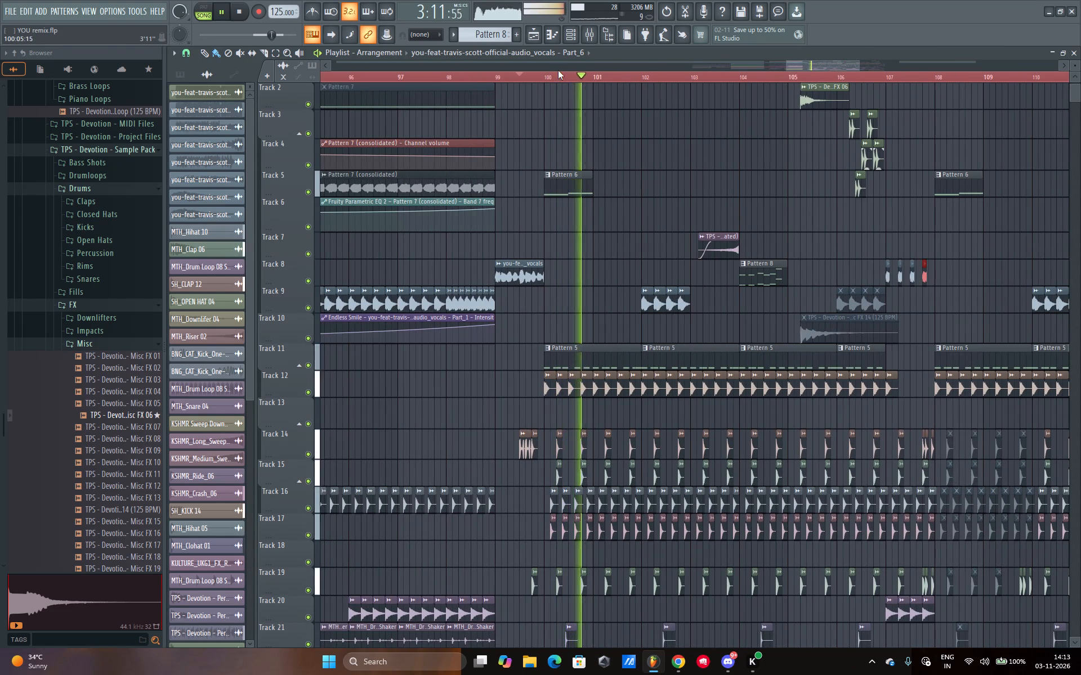
pyautogui.scroll(9, 571, 77)
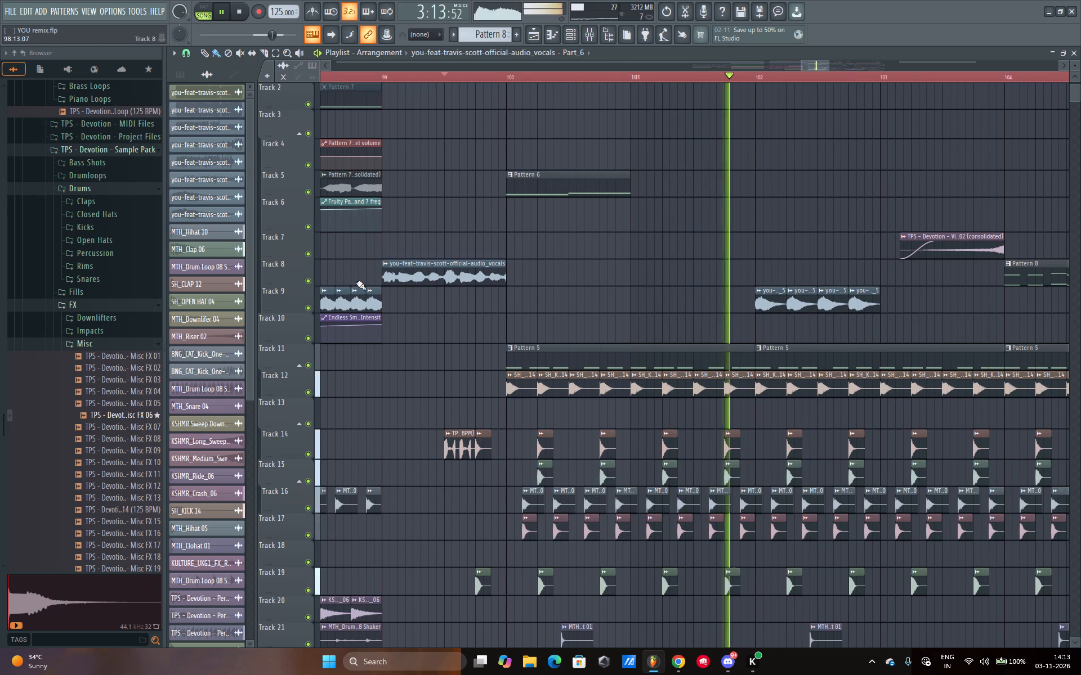
# Copy the bar 99 vocals clip to Track 7, trim it to a two-step chop and move it to the start of bar 107.
pyautogui.click(282, 74)
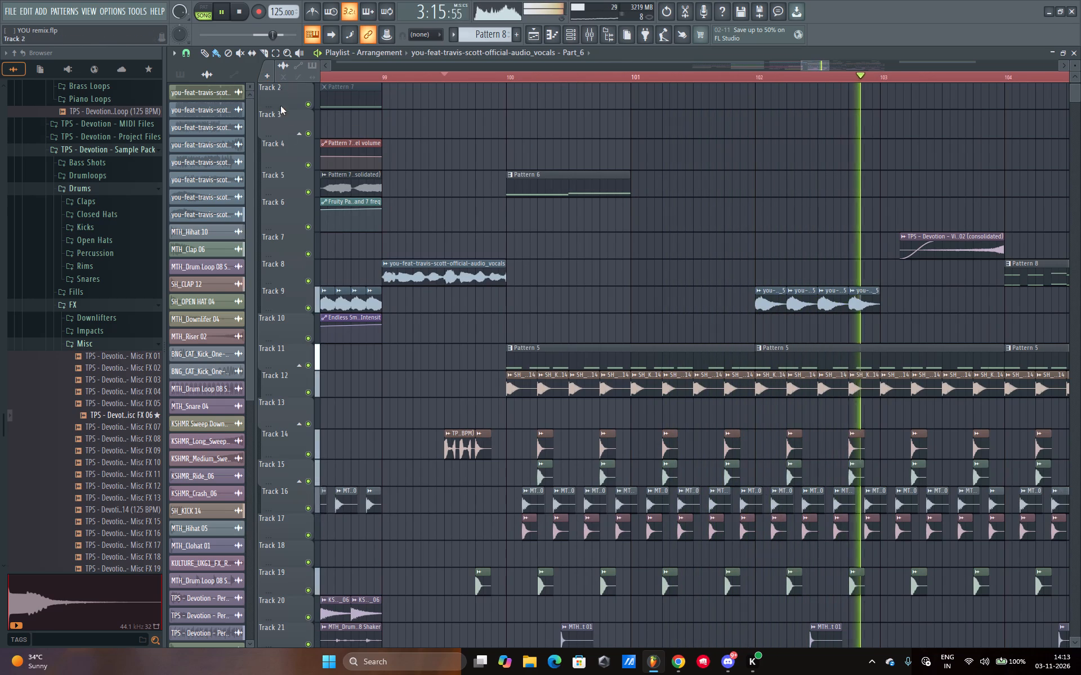
pyautogui.scroll(-6, 455, 76)
pyautogui.click(443, 272)
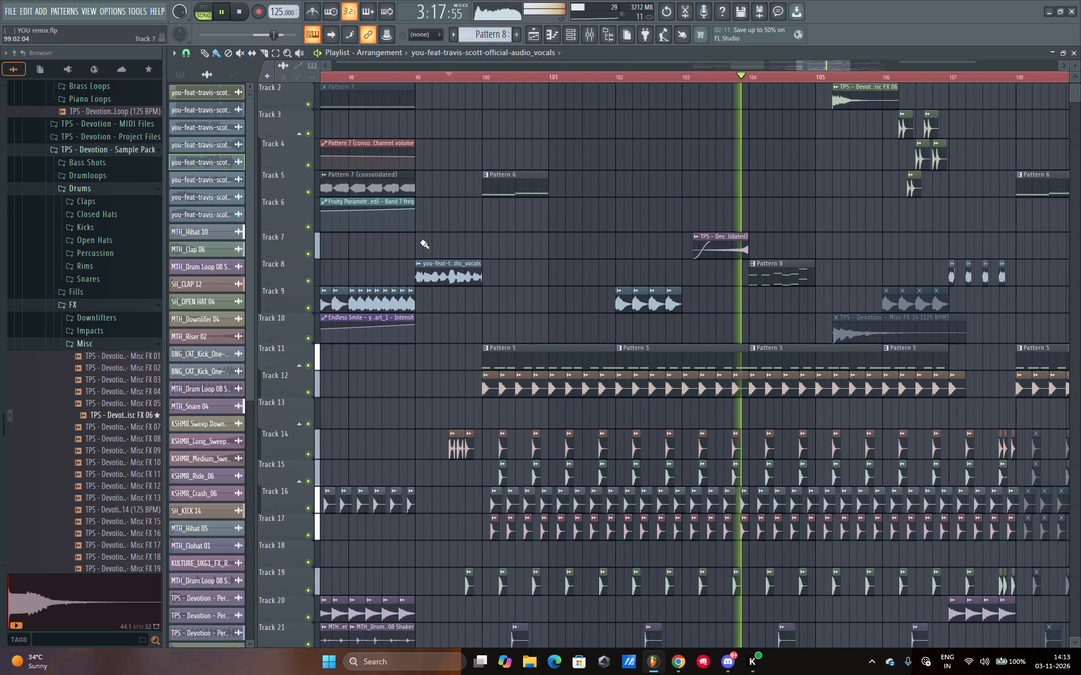
pyautogui.click(420, 241)
pyautogui.moveTo(443, 244); pyautogui.dragTo(436, 252)
pyautogui.click(413, 242)
pyautogui.moveTo(416, 246); pyautogui.dragTo(448, 268)
pyautogui.moveTo(478, 236); pyautogui.dragTo(449, 267)
pyautogui.press('space')
pyautogui.moveTo(454, 243); pyautogui.dragTo(952, 249)
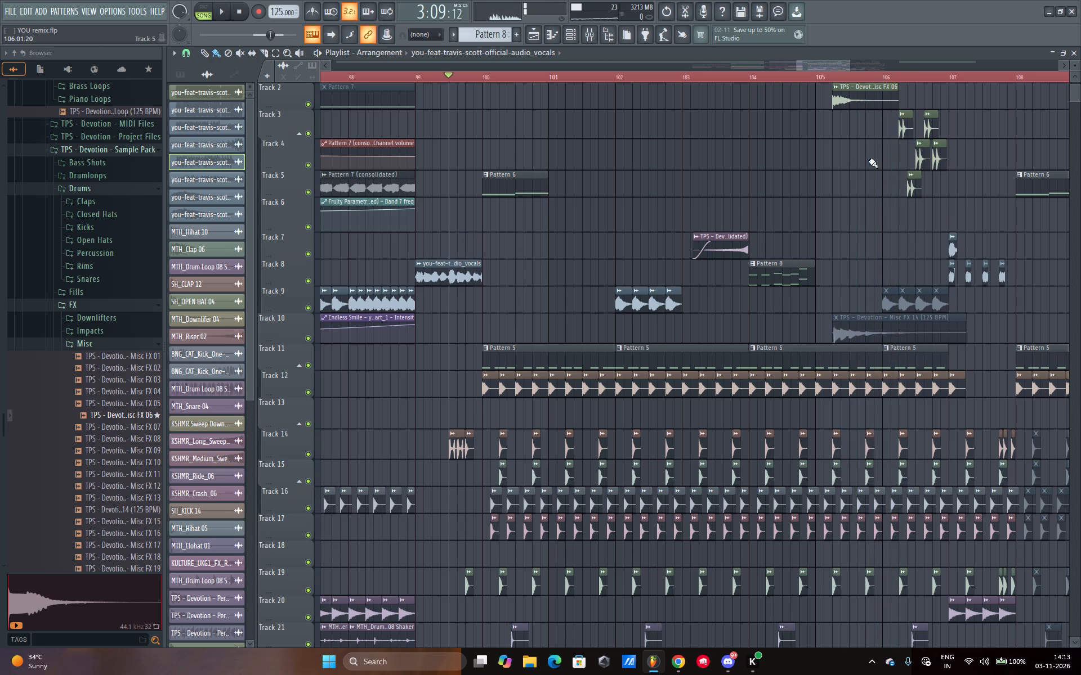
# Play bar 107 repeatedly to hear the new Track 7 vocal chop against the Track 8 chops.
pyautogui.moveTo(809, 65); pyautogui.dragTo(846, 73)
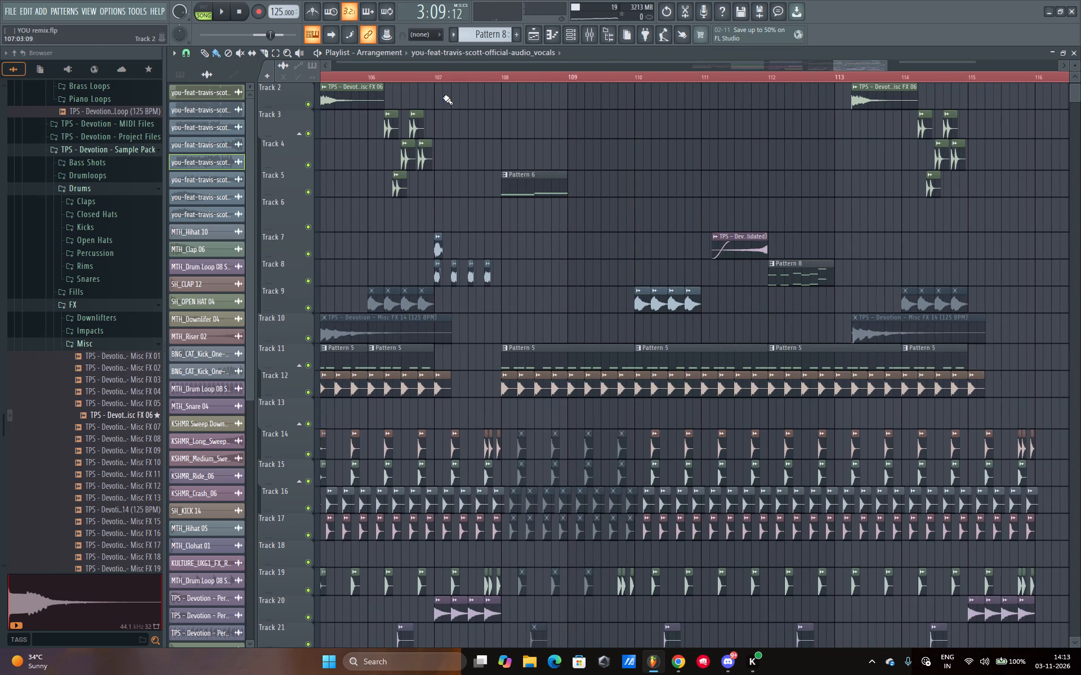
pyautogui.scroll(4, 437, 73)
pyautogui.click(437, 73)
pyautogui.press('space')
pyautogui.press('space')
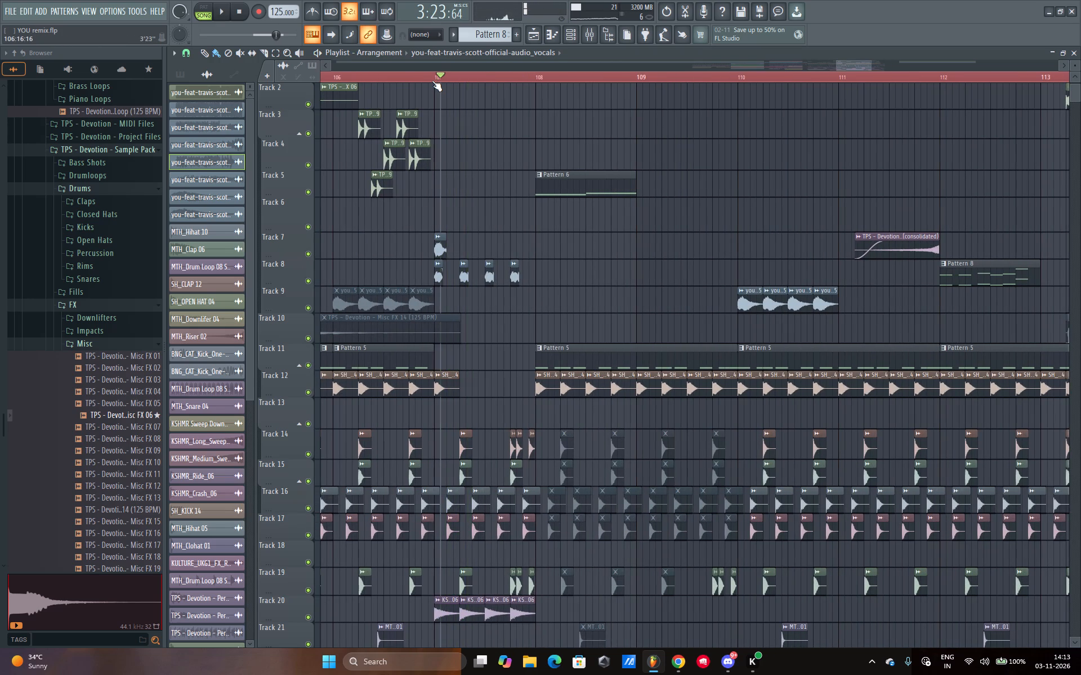
pyautogui.click(432, 80)
pyautogui.press('space')
pyautogui.scroll(13, 432, 80)
pyautogui.press('space')
pyautogui.press('space')
pyautogui.press('space')
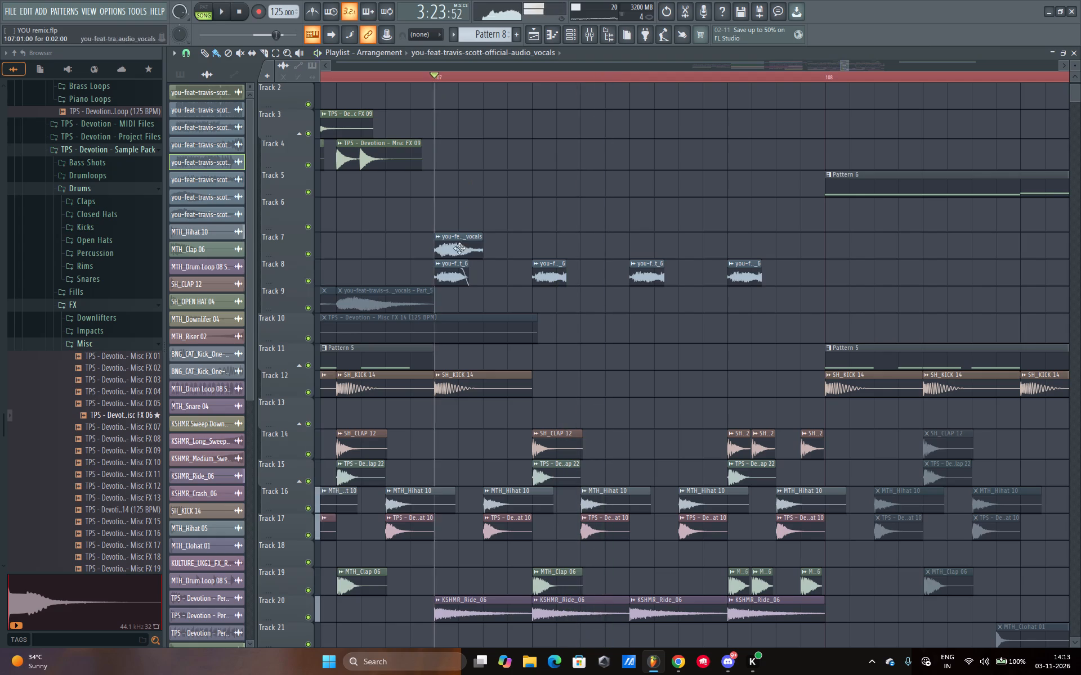
pyautogui.press('space')
pyautogui.press('space')
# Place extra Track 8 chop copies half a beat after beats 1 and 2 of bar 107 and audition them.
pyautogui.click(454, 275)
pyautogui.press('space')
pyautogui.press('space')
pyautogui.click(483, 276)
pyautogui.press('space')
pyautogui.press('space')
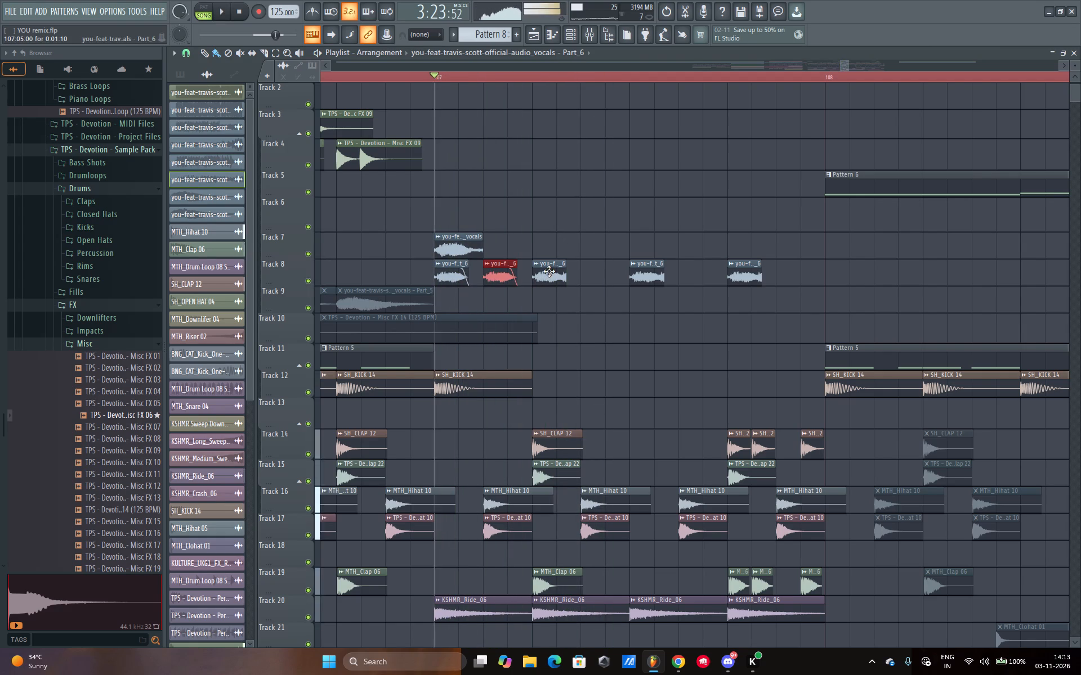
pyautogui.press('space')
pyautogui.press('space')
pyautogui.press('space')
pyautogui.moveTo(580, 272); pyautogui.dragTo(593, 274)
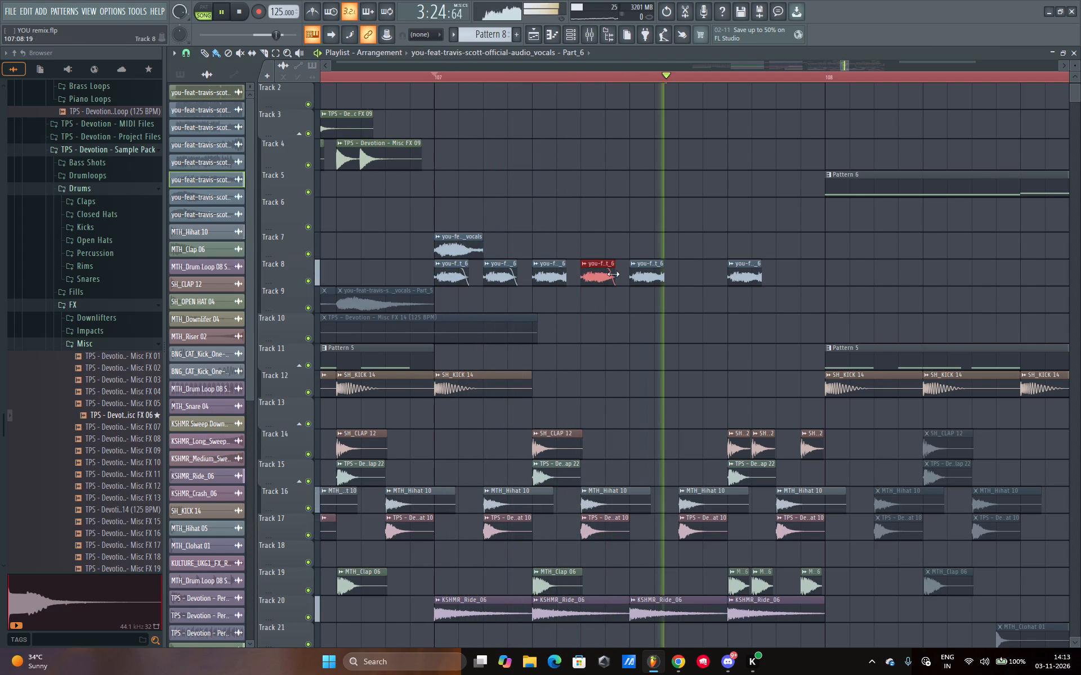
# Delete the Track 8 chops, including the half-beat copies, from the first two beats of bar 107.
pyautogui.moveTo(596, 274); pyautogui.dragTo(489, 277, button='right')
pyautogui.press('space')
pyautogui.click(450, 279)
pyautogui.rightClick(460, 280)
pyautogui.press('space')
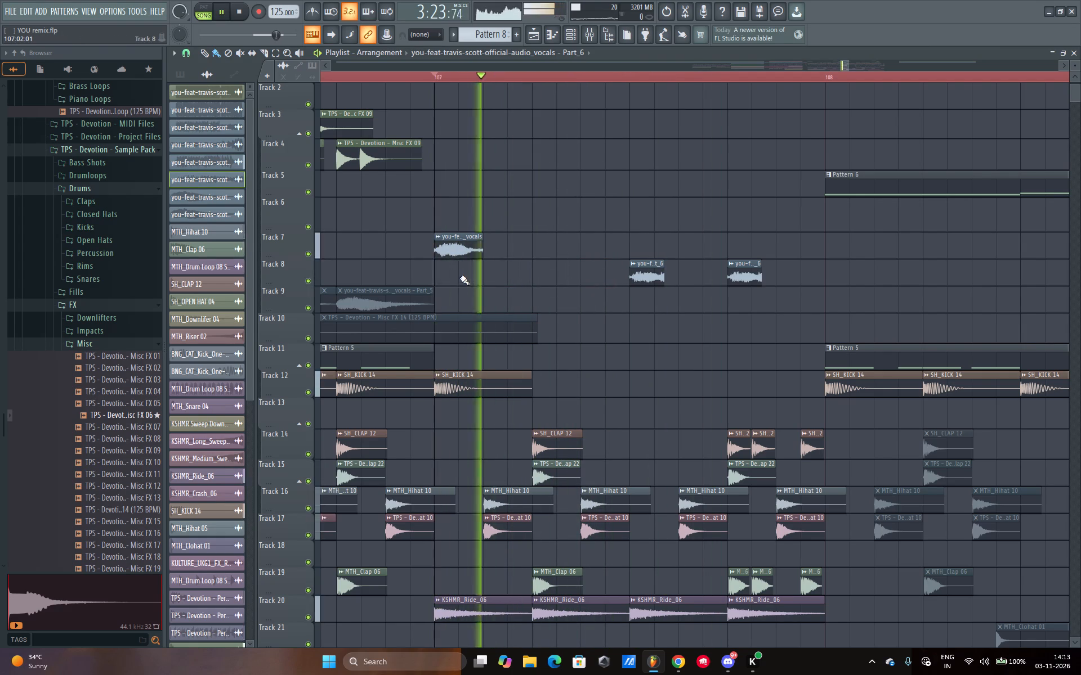
# Audition the start of bar 107 with the Track 7 chop alone and check the Track 8 chop at beat 3.
pyautogui.press('space')
pyautogui.press('space')
pyautogui.press('space')
pyautogui.press('space')
pyautogui.press('space')
pyautogui.press('space')
pyautogui.press('space')
pyautogui.doubleClick(656, 271)
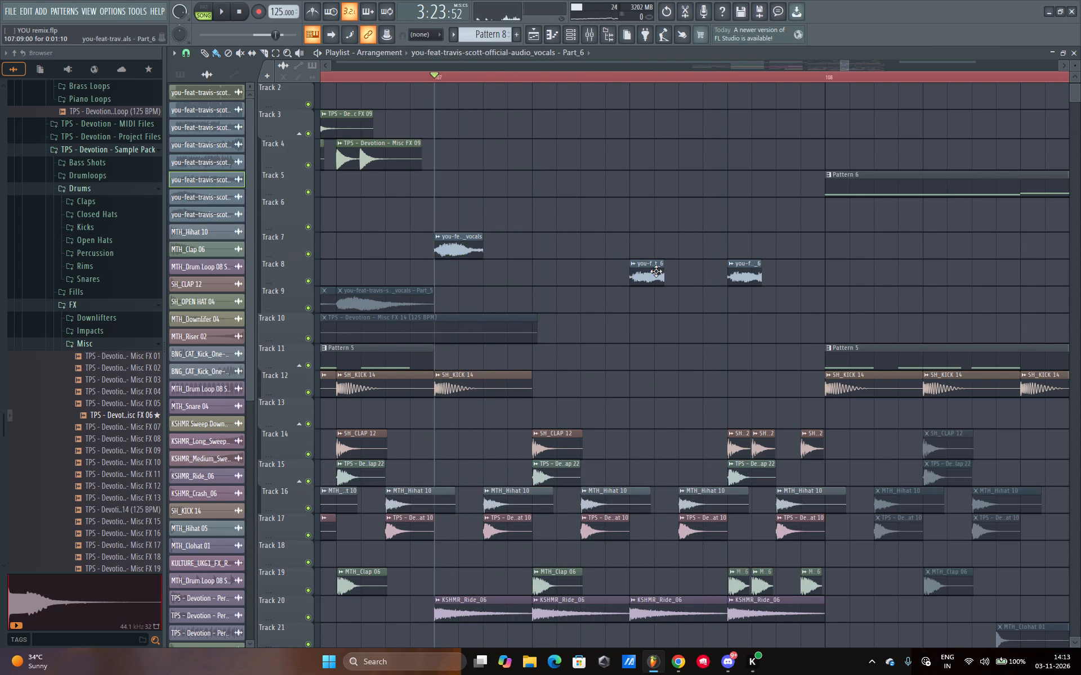
pyautogui.click(515, 135)
# Make the Track 7 vocal chop unique as a sample, route it to mixer track 42 and audition it.
pyautogui.click(436, 236)
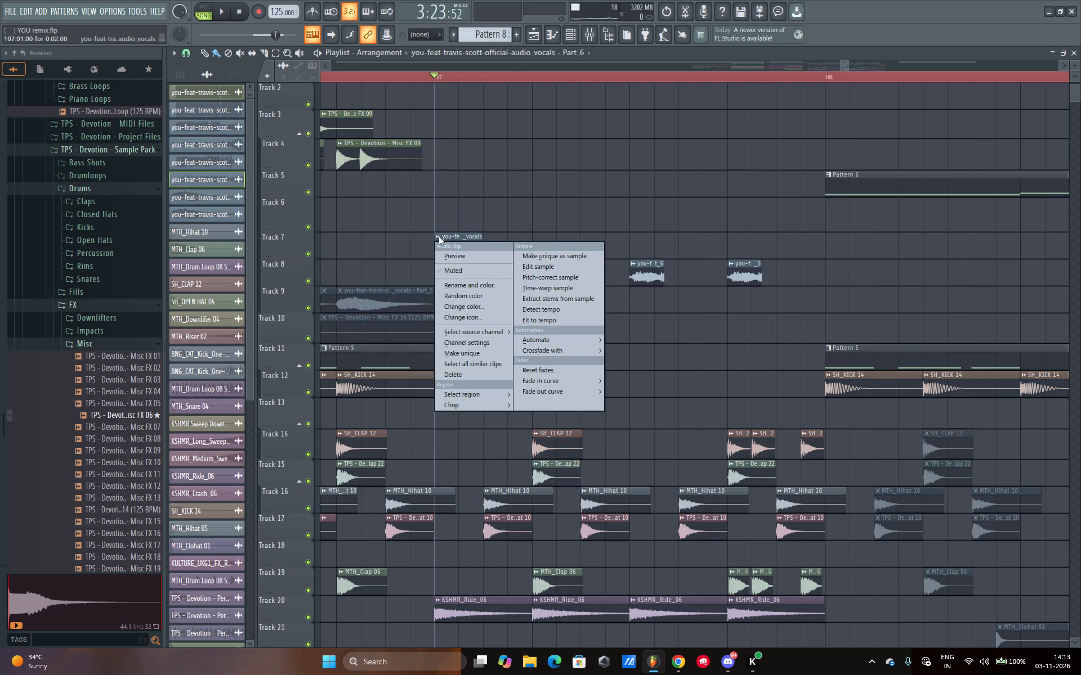
pyautogui.click(564, 259)
pyautogui.doubleClick(466, 247)
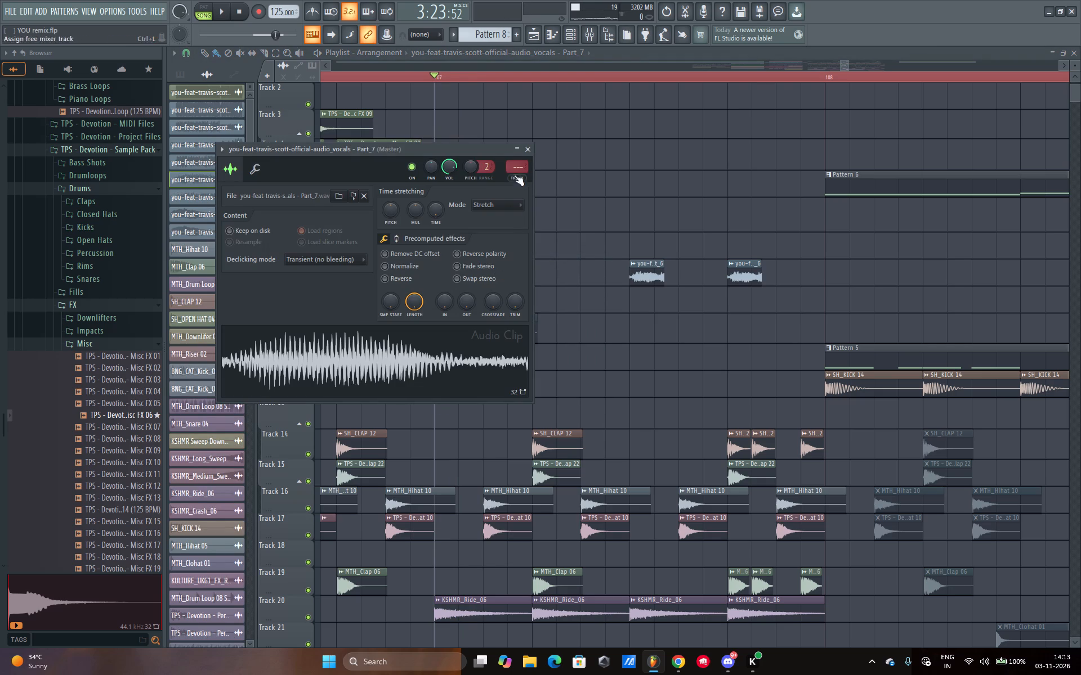
pyautogui.moveTo(514, 168); pyautogui.dragTo(564, 527)
pyautogui.press('space')
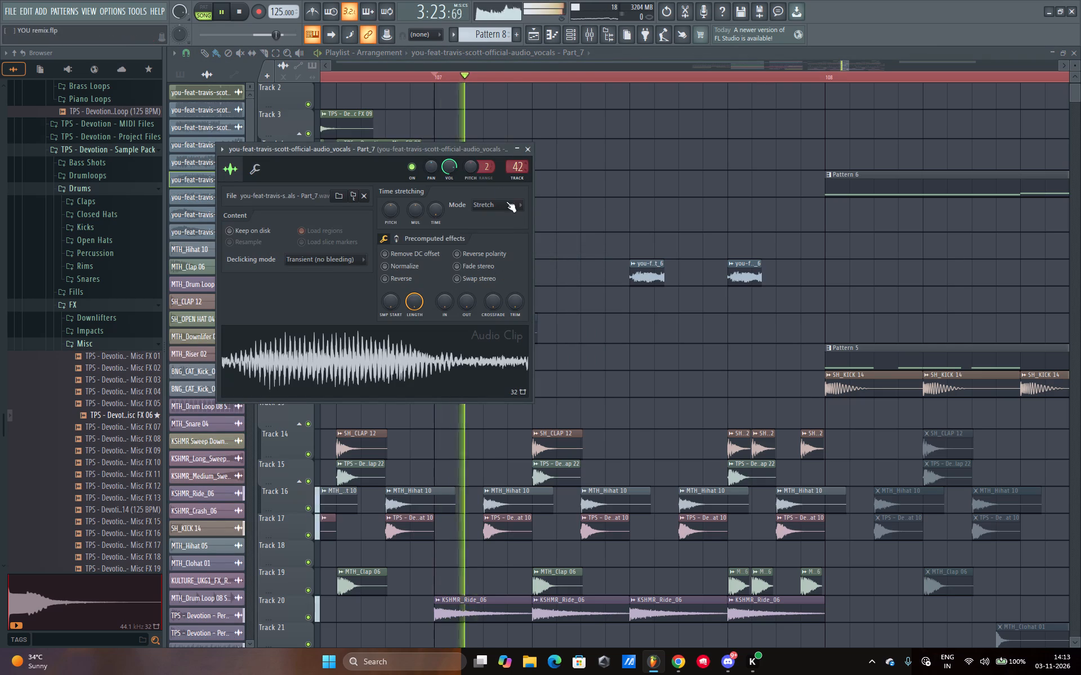
pyautogui.click(530, 143)
pyautogui.press('space')
pyautogui.press('space')
pyautogui.press('space')
pyautogui.press('space')
pyautogui.press('space')
# Lower the low-cut frequency in mixer track 42's Fruity Parametric EQ 2 while auditioning, and close the EQ.
pyautogui.doubleClick(456, 250)
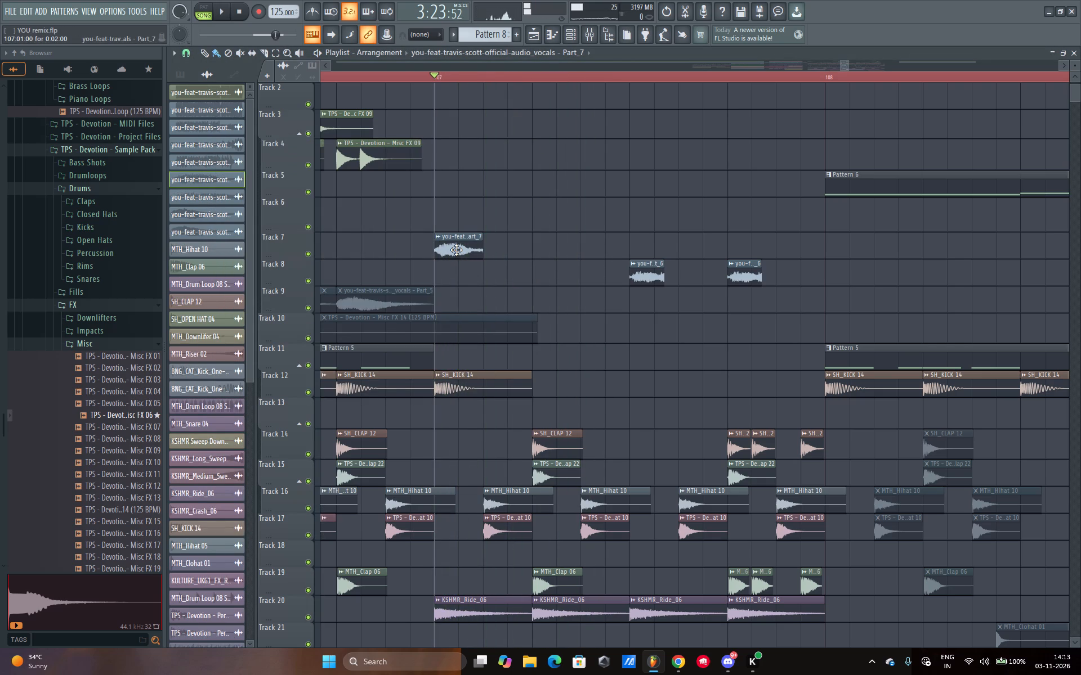
pyautogui.click(595, 37)
pyautogui.press('space')
pyautogui.press('space')
pyautogui.doubleClick(991, 94)
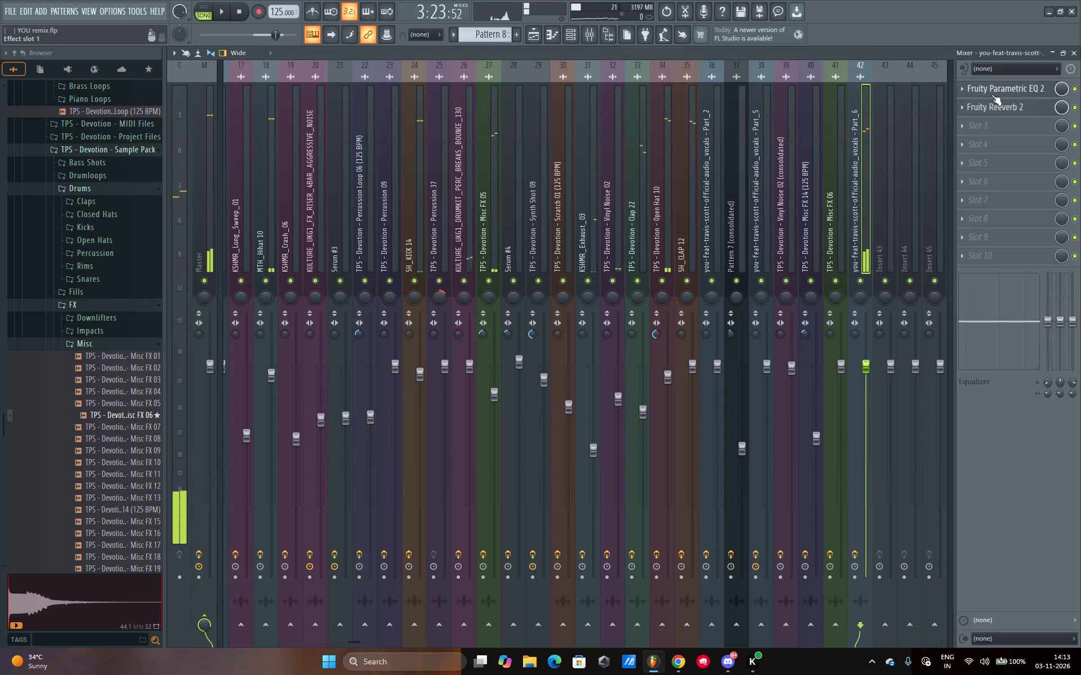
pyautogui.moveTo(383, 288); pyautogui.dragTo(197, 358)
pyautogui.press('space')
pyautogui.press('space')
pyautogui.press('space')
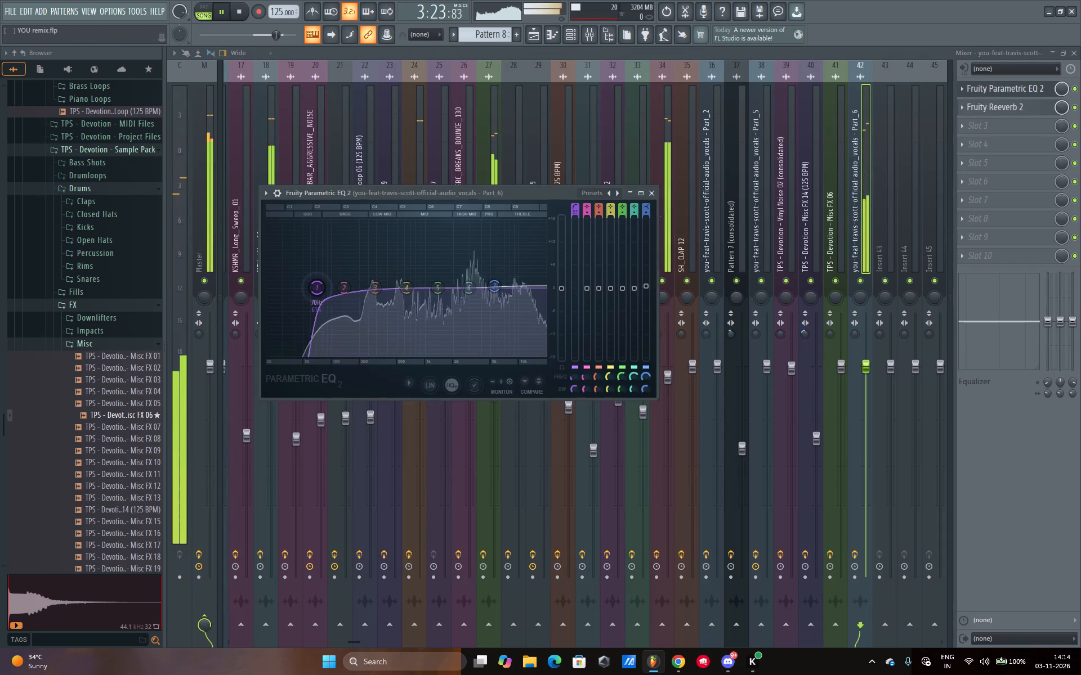
pyautogui.moveTo(197, 358); pyautogui.dragTo(226, 378)
pyautogui.press('space')
pyautogui.press('space')
pyautogui.click(653, 188)
# Audition the re-EQ'd Track 7 chop in the playlist and place copies of it at beats 2, 3 and 4 of bar 107.
pyautogui.click(538, 42)
pyautogui.press('space')
pyautogui.press('space')
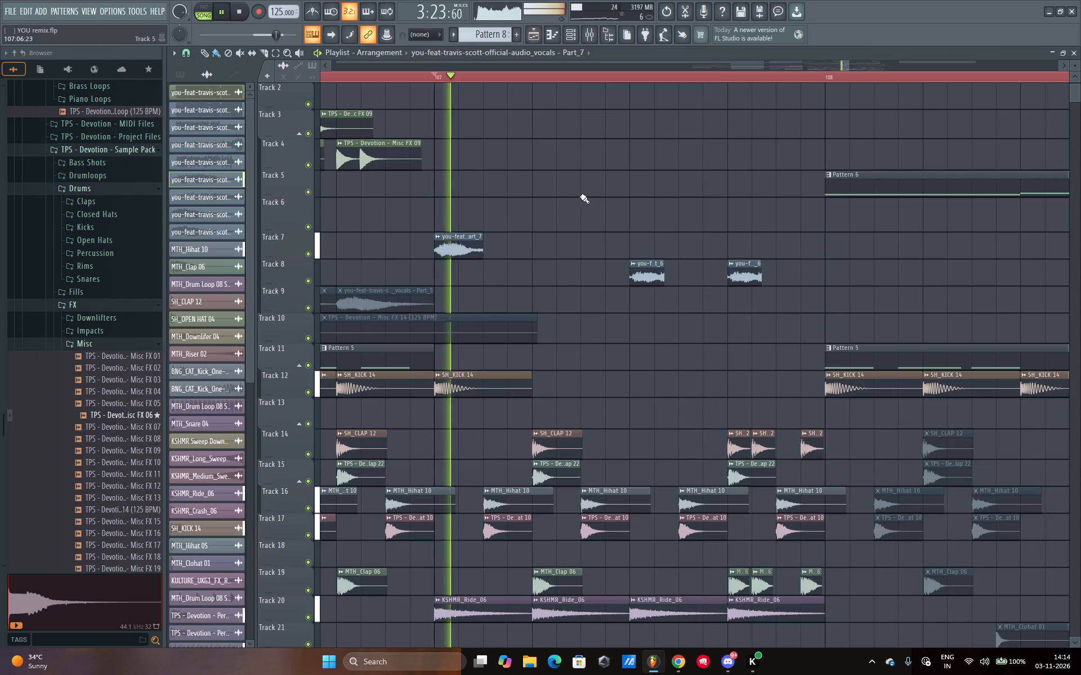
pyautogui.press('space')
pyautogui.press('space')
pyautogui.press('space')
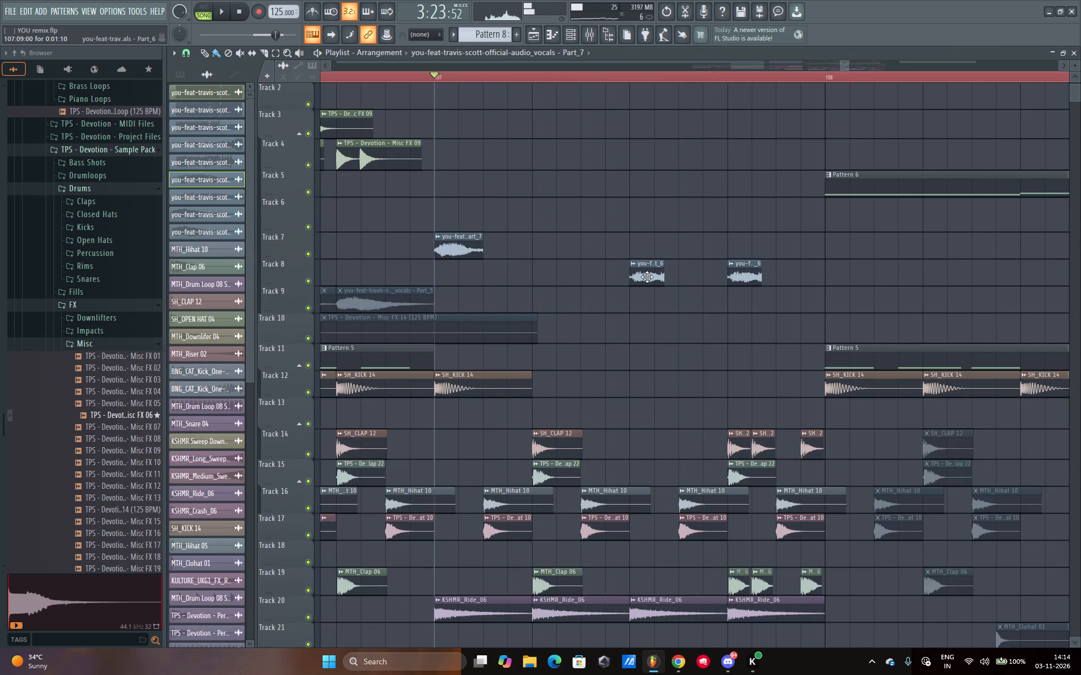
pyautogui.click(468, 250)
pyautogui.click(530, 244)
pyautogui.press('space')
pyautogui.click(636, 240)
pyautogui.click(732, 238)
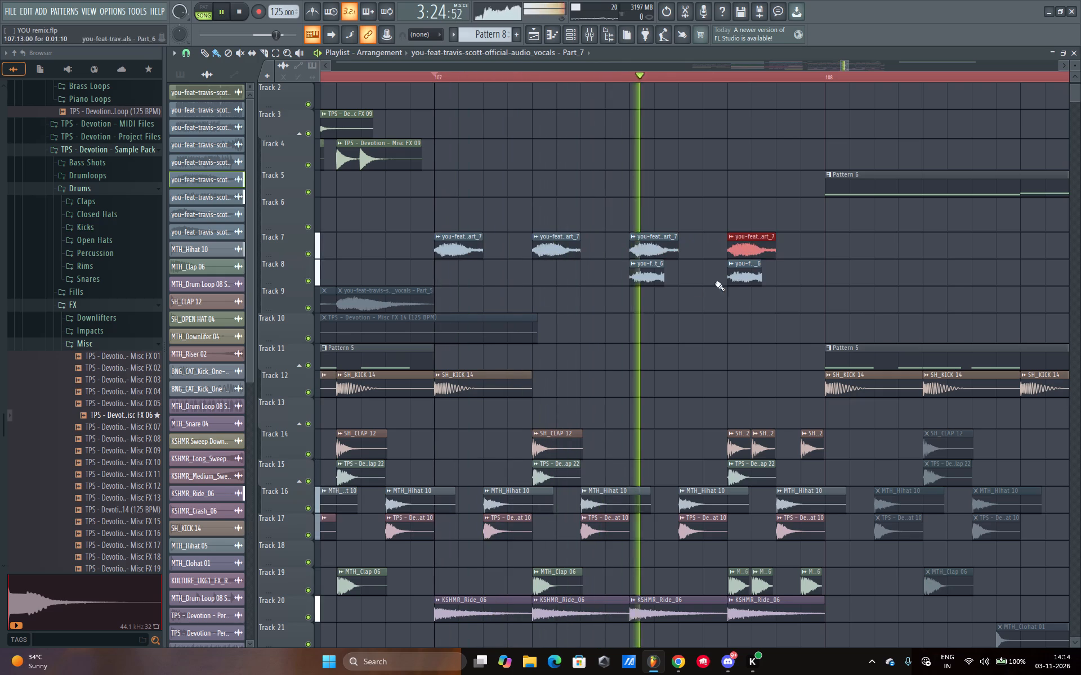
pyautogui.press('space')
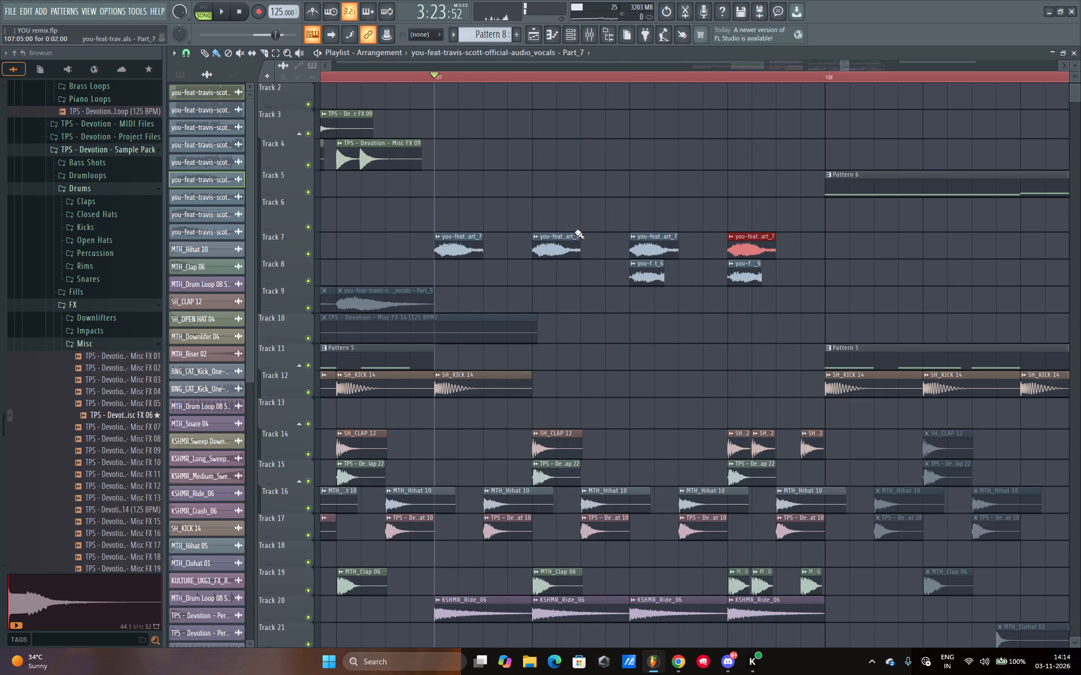
# Place copies of the Track 8 chop at beats 1 and 2 of bar 107.
pyautogui.click(647, 281)
pyautogui.click(550, 274)
pyautogui.moveTo(570, 269); pyautogui.dragTo(547, 273)
pyautogui.click(443, 269)
# Open the Track 7 chop's channel settings, preview its waveform and close them.
pyautogui.doubleClick(461, 238)
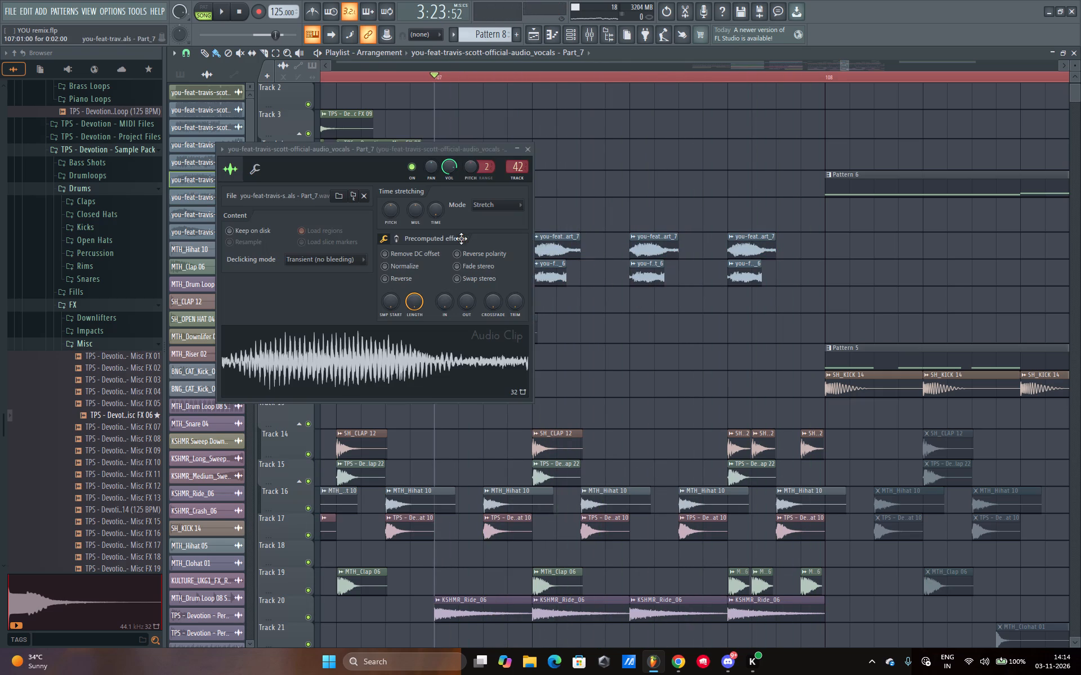
pyautogui.tripleClick(422, 355)
pyautogui.doubleClick(422, 355)
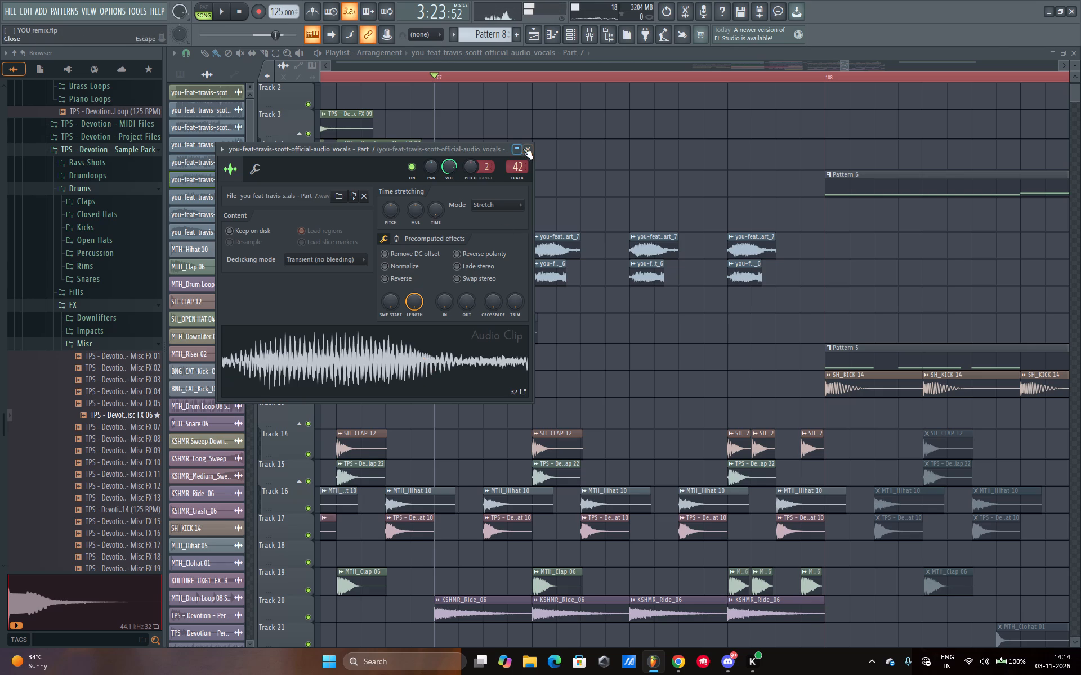
pyautogui.click(523, 148)
# Select all four Track 7 chops in bar 107, add a short fade-out to them and play the bar.
pyautogui.click(276, 52)
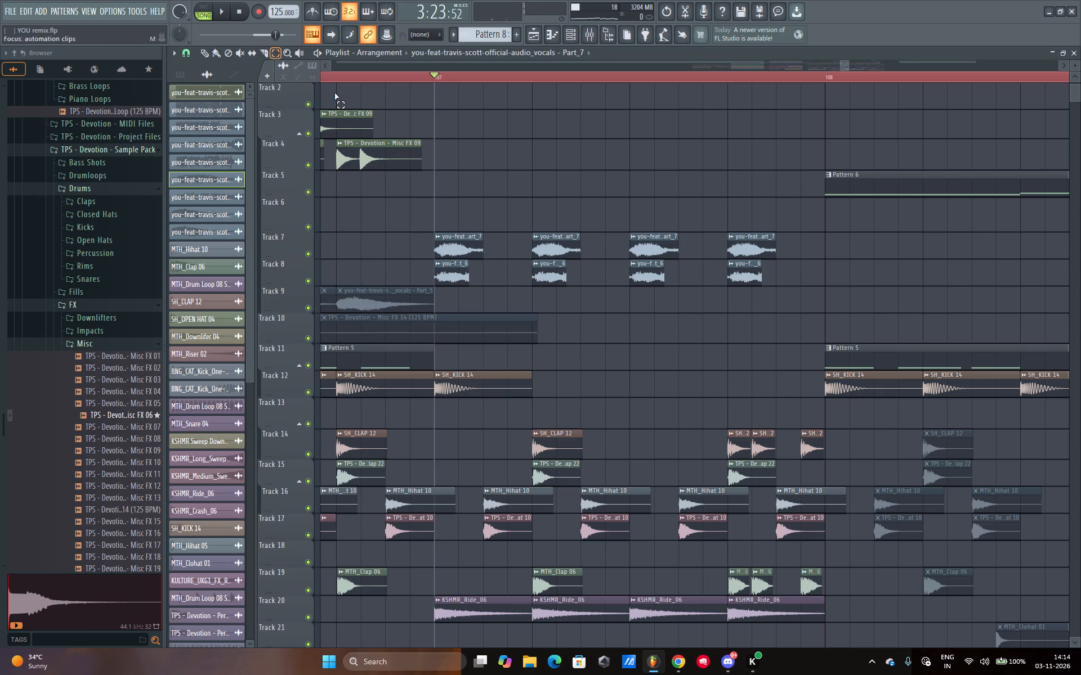
pyautogui.moveTo(440, 236); pyautogui.dragTo(793, 226)
pyautogui.click(219, 53)
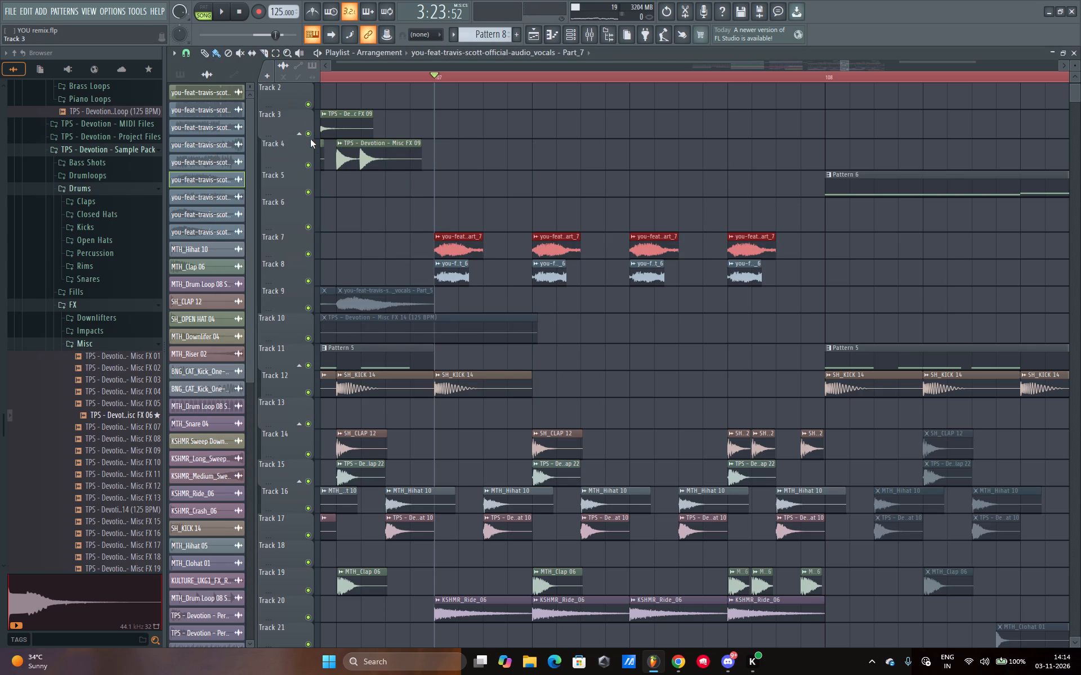
pyautogui.click(281, 79)
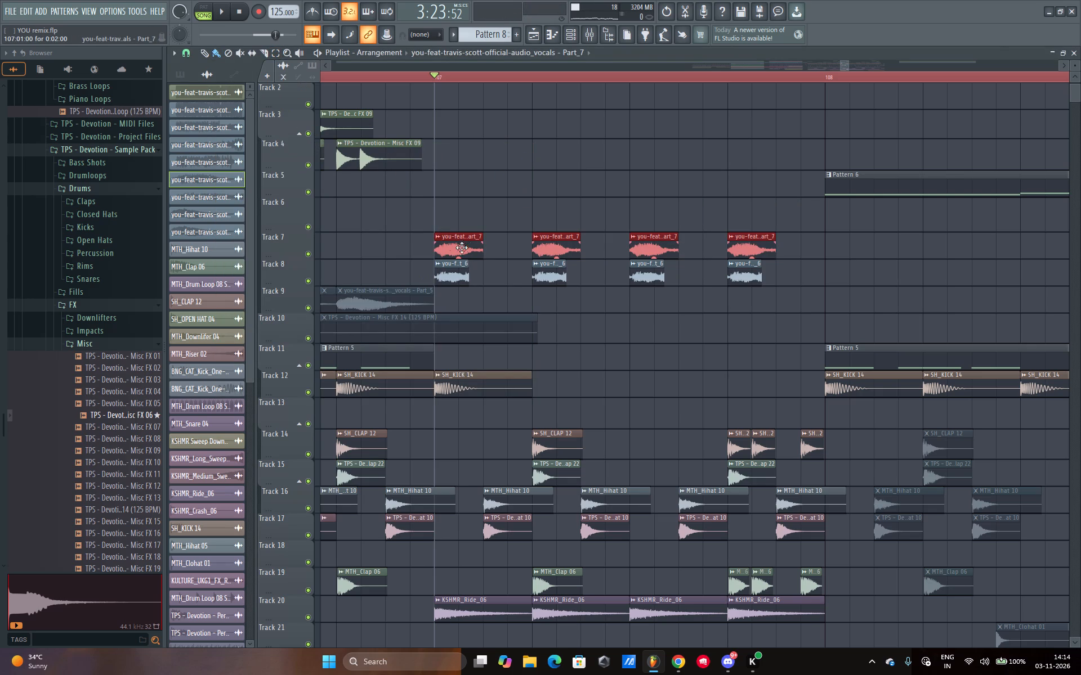
pyautogui.moveTo(479, 243); pyautogui.dragTo(470, 233)
pyautogui.press('space')
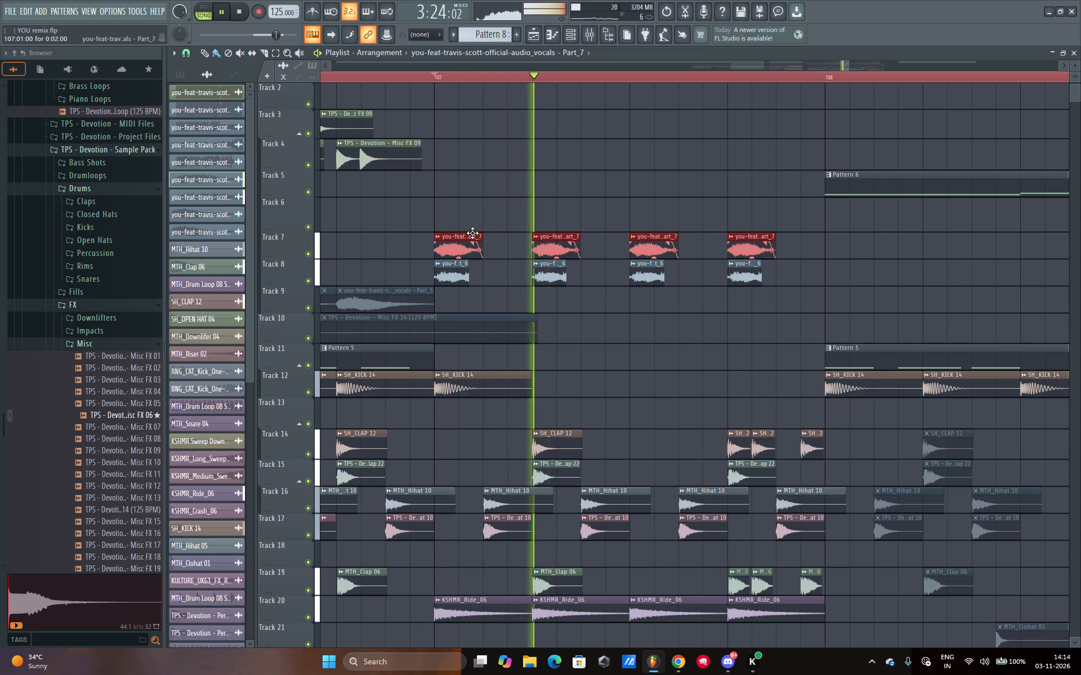
pyautogui.click(221, 54)
pyautogui.press('space')
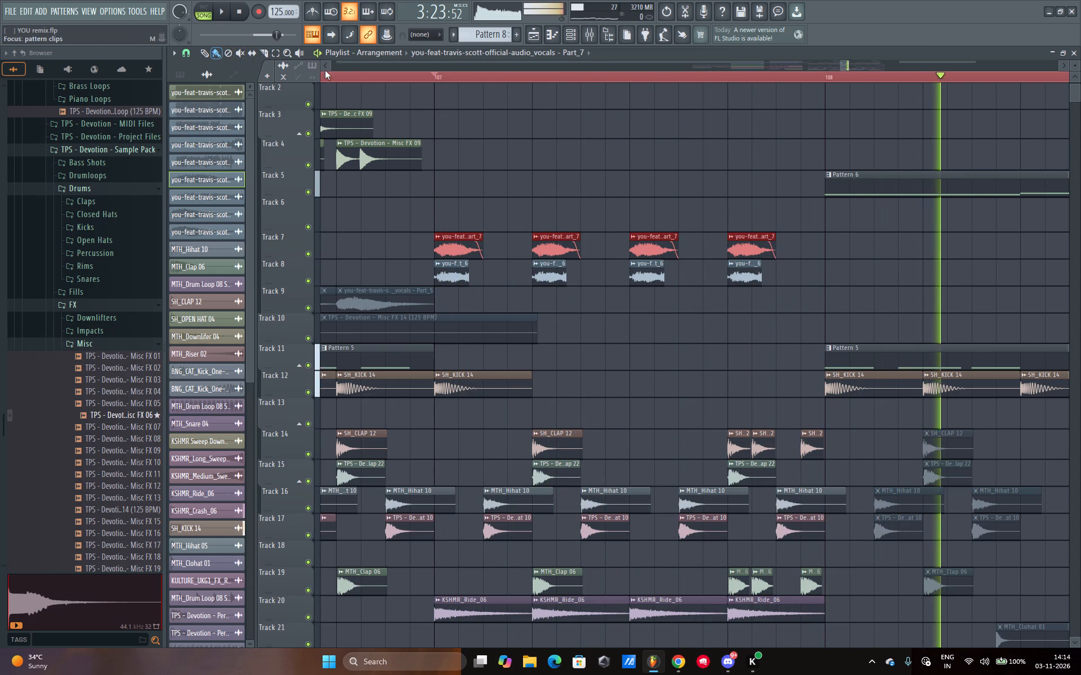
# Play the faded chops from the start of bar 107, and again with a lead-in from just before bar 105.
pyautogui.click(280, 74)
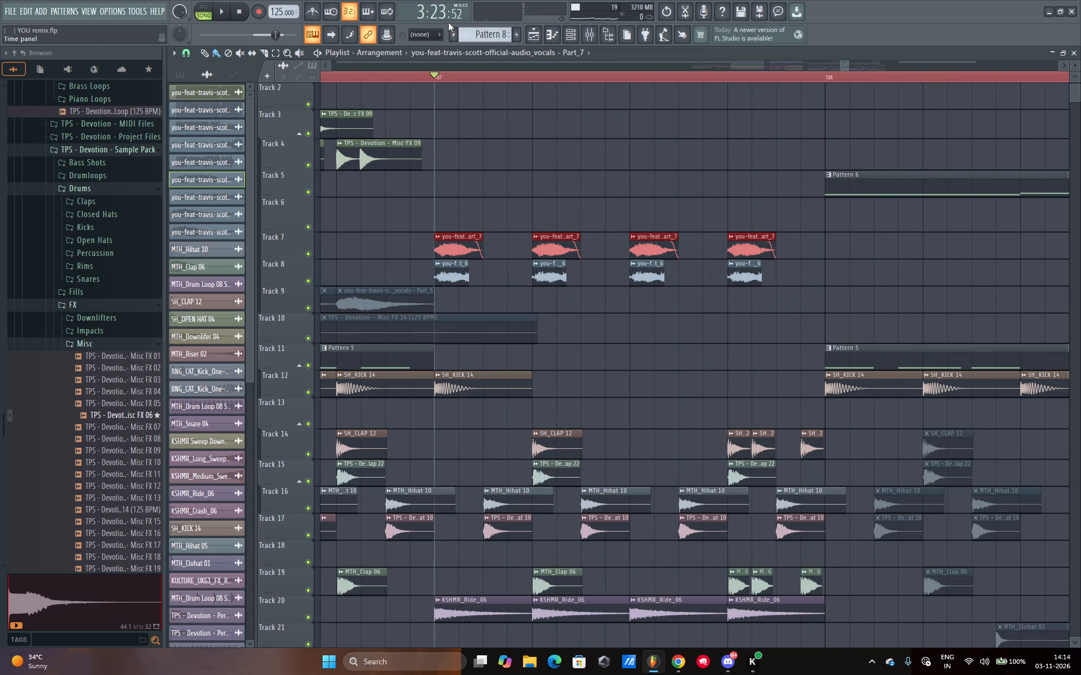
pyautogui.press('space')
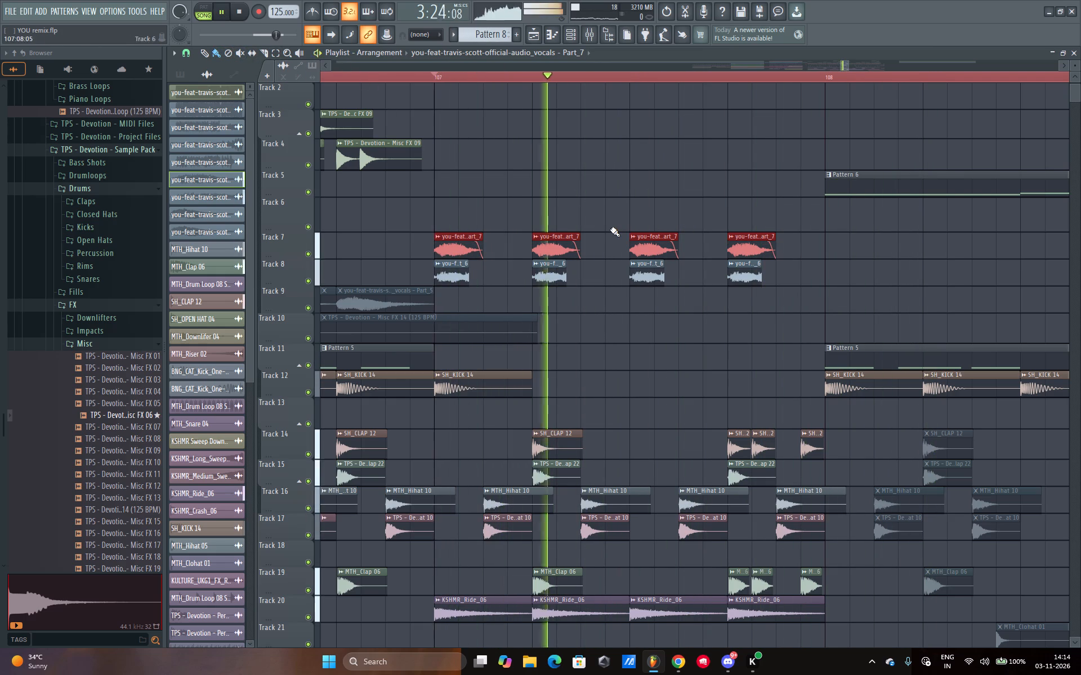
pyautogui.press('space')
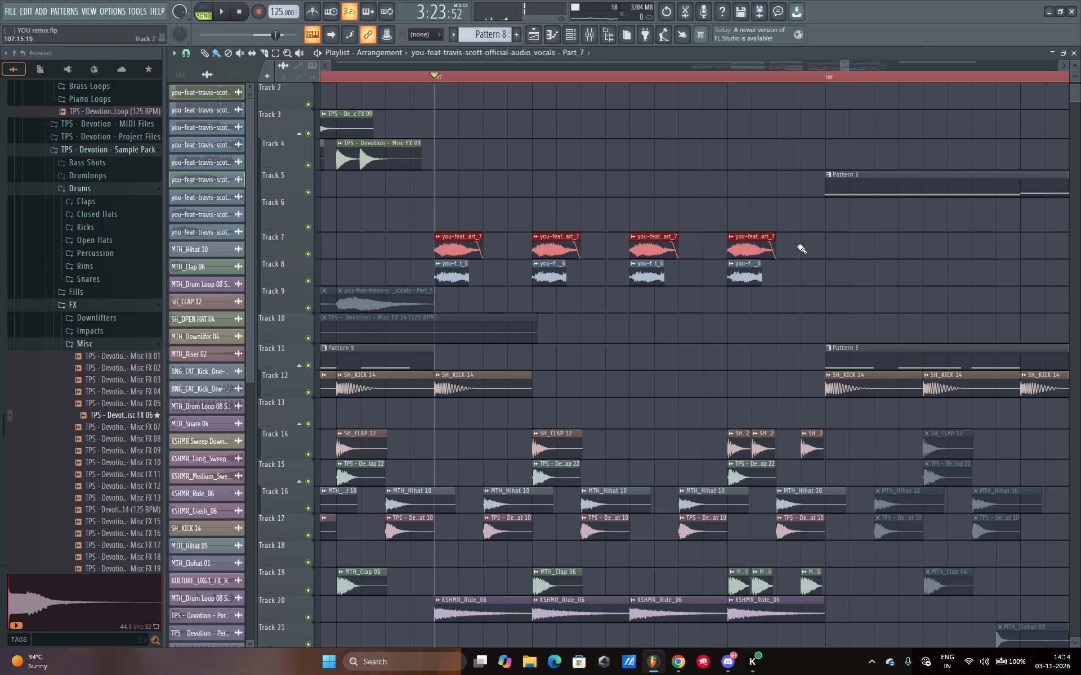
pyautogui.scroll(-20, 847, 74)
pyautogui.scroll(-3, 847, 74)
pyautogui.press('space')
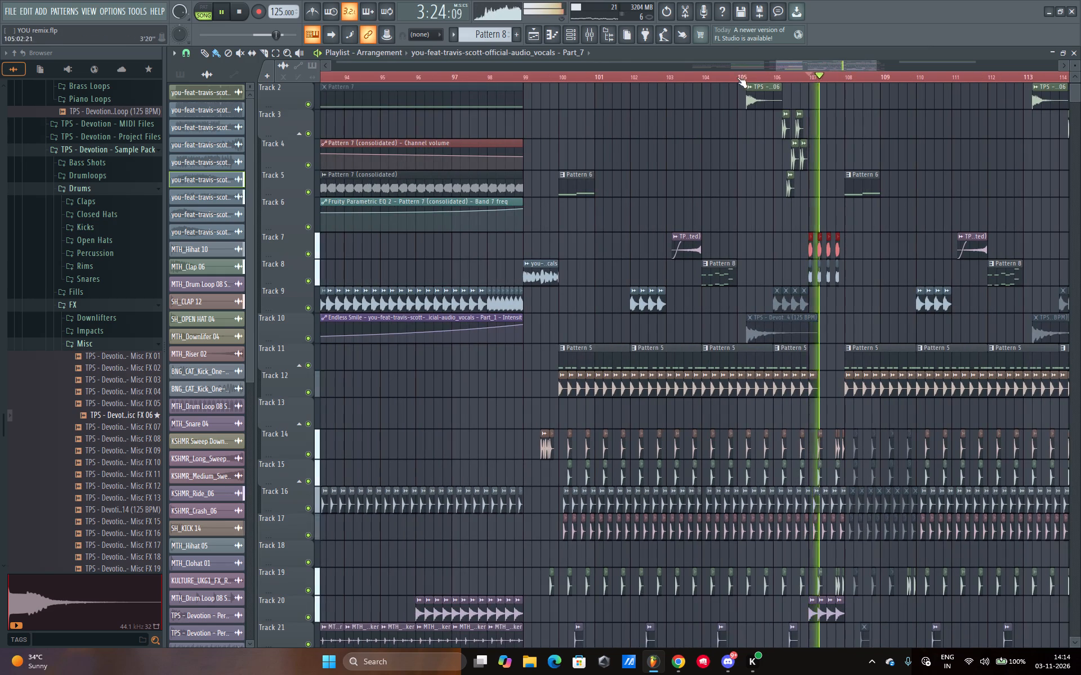
pyautogui.click(730, 76)
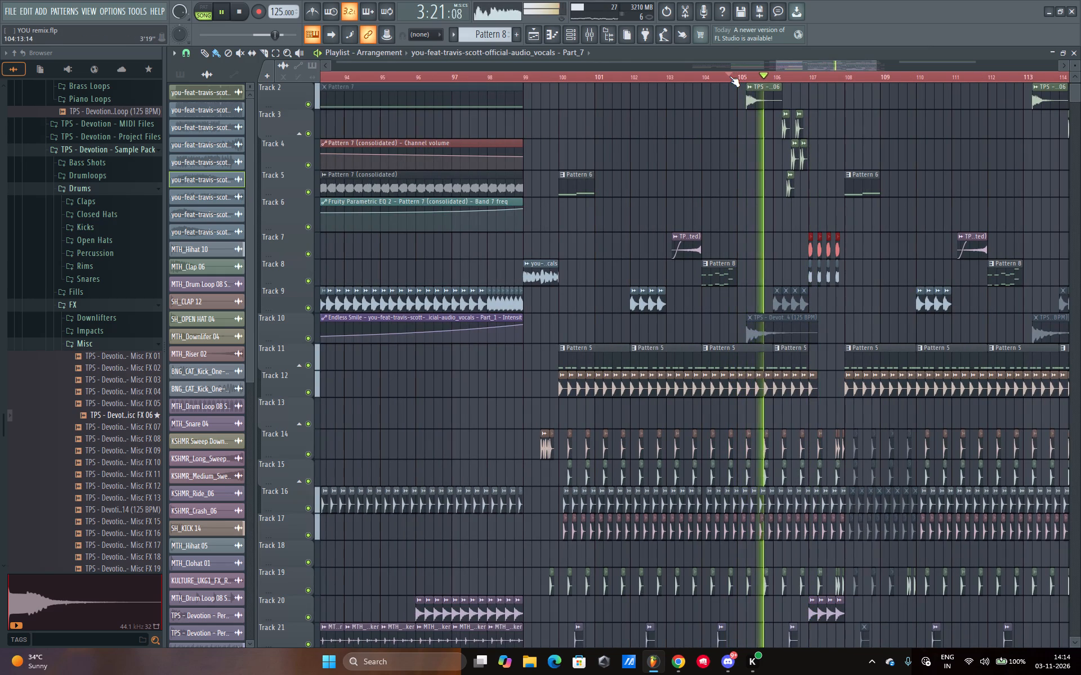
# Load Fruity Delay 3 into effect slot 3 of the Part_6 vocal's mixer track during playback.
pyautogui.click(584, 24)
pyautogui.click(592, 35)
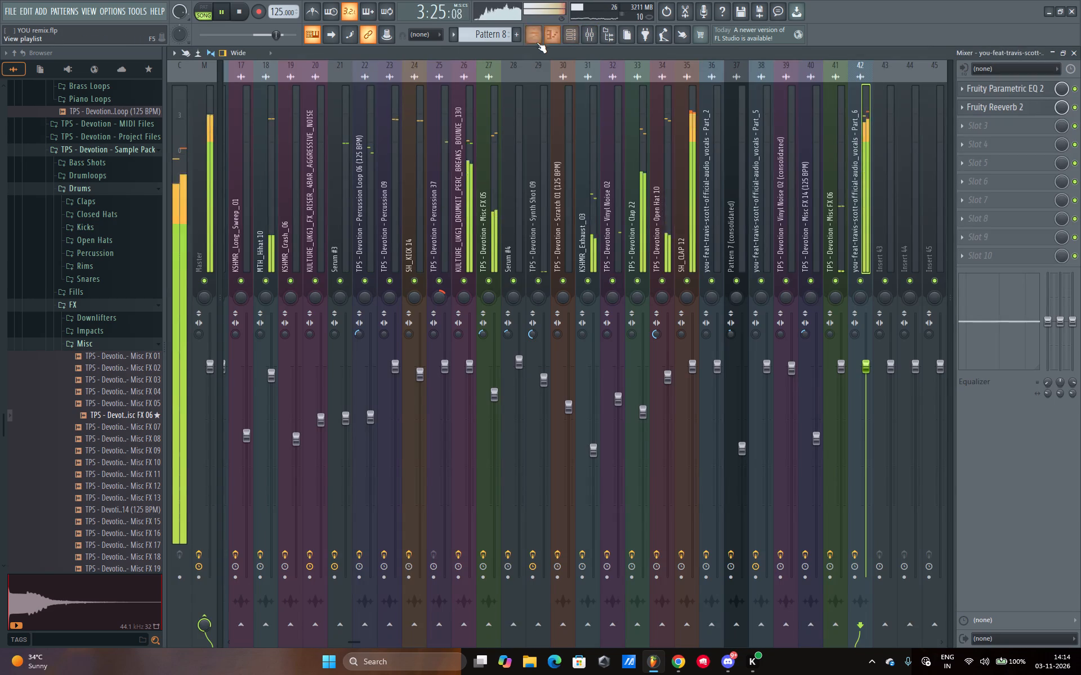
pyautogui.click(537, 42)
pyautogui.press('space')
pyautogui.press('space')
pyautogui.click(591, 38)
pyautogui.press('space')
pyautogui.press('space')
pyautogui.press('space')
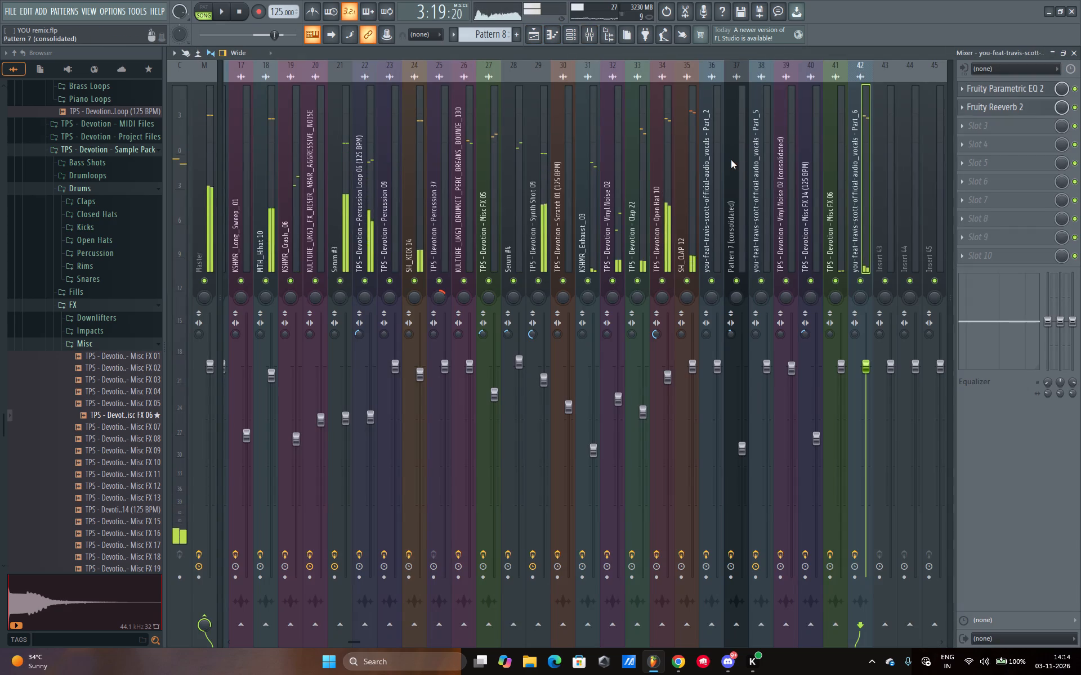
pyautogui.press('space')
pyautogui.click(1004, 128)
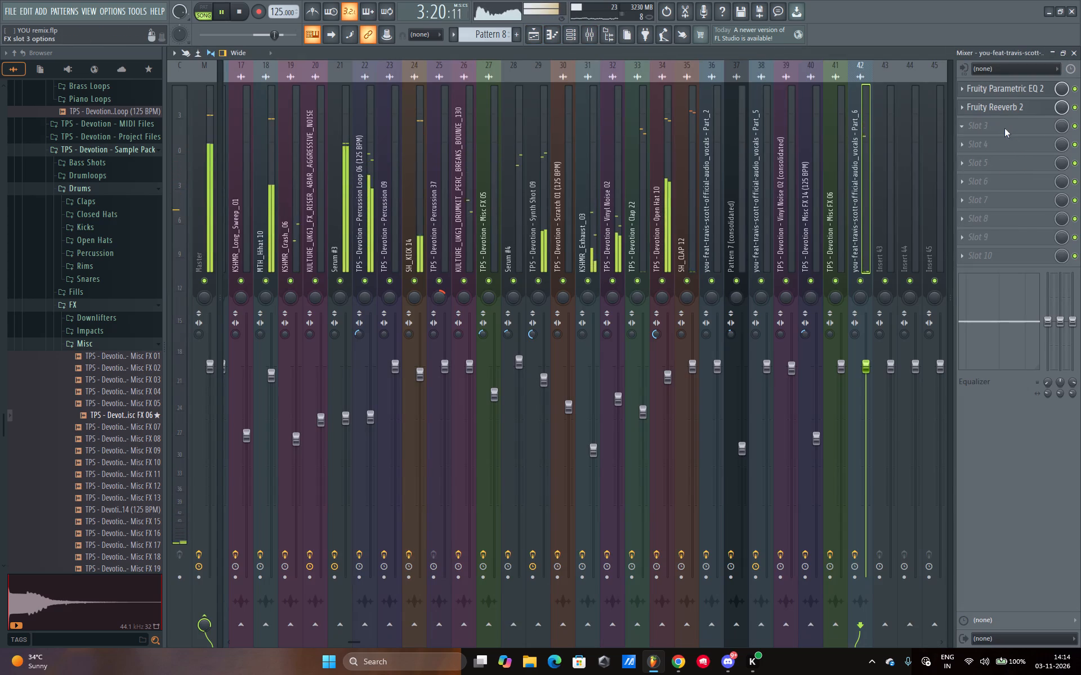
pyautogui.click(736, 305)
pyautogui.press('space')
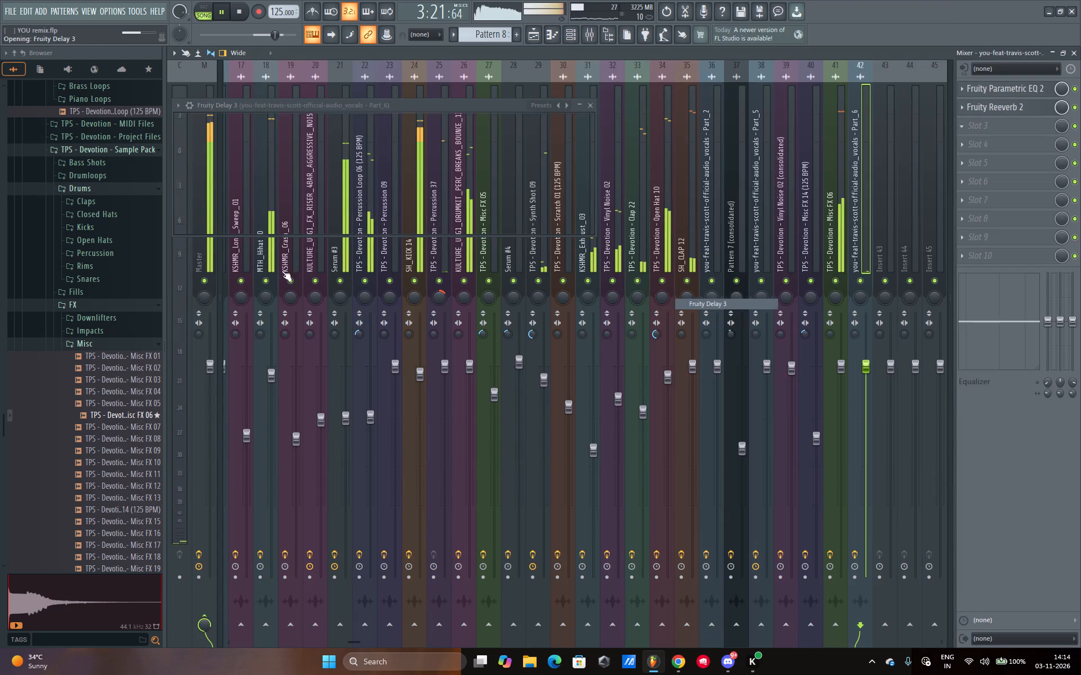
# Adjust Fruity Delay 3's feedback controls and lower its wet output while playing through bar 107.
pyautogui.moveTo(403, 139); pyautogui.dragTo(408, 173)
pyautogui.moveTo(467, 151); pyautogui.dragTo(466, 31)
pyautogui.moveTo(437, 148); pyautogui.dragTo(443, 187)
pyautogui.press('space')
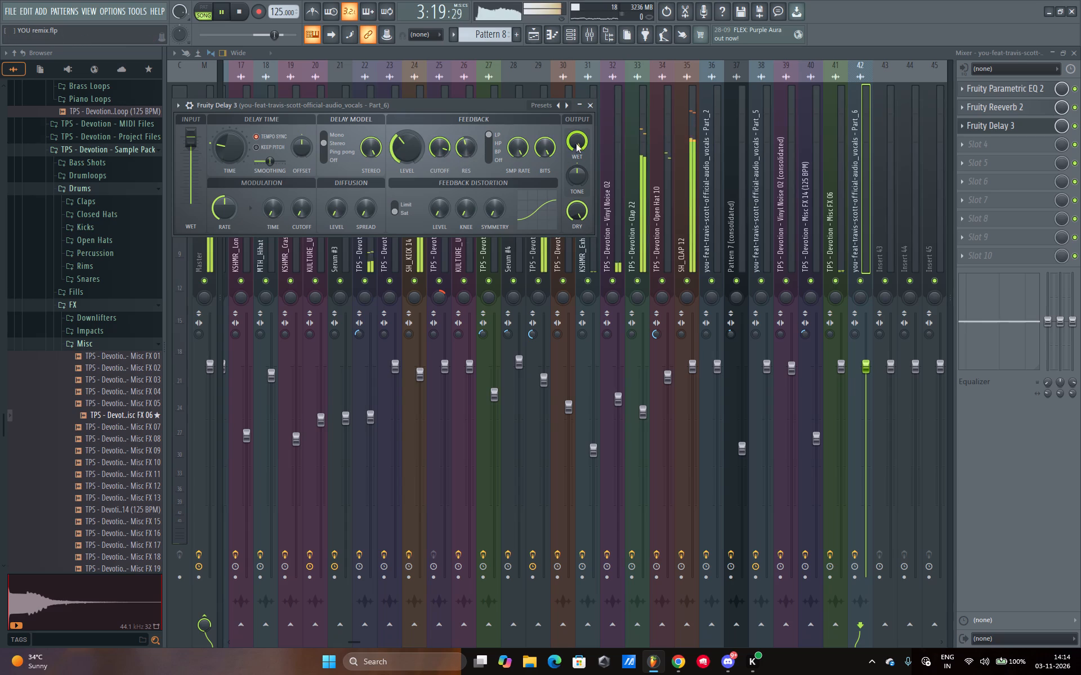
pyautogui.moveTo(577, 145); pyautogui.dragTo(581, 222)
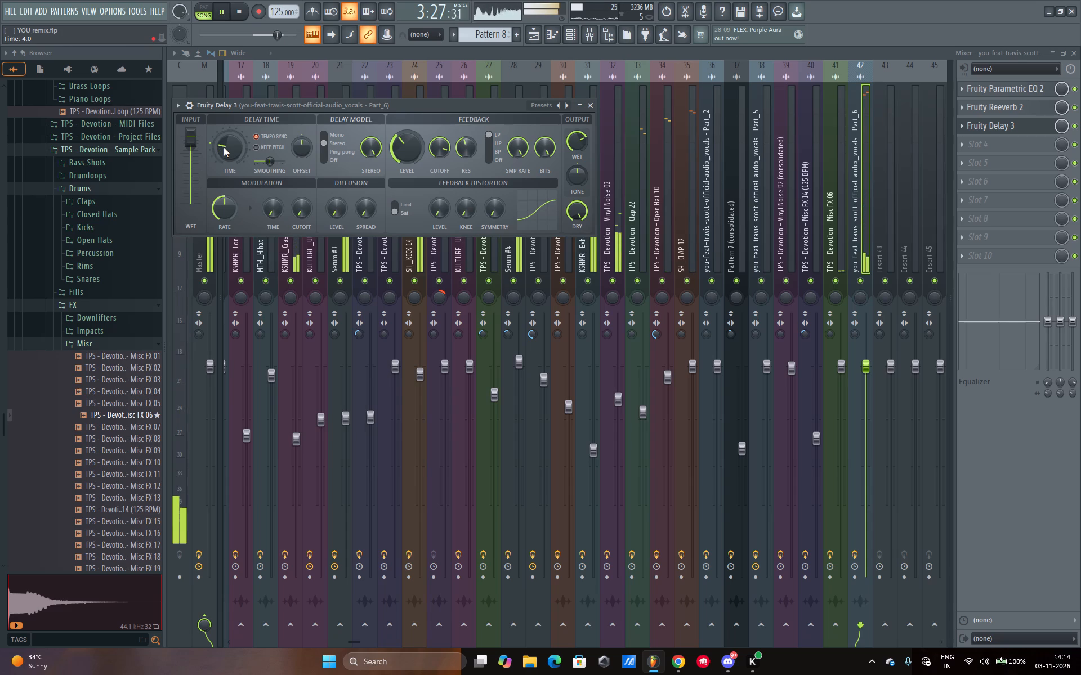
pyautogui.click(535, 36)
pyautogui.press('space')
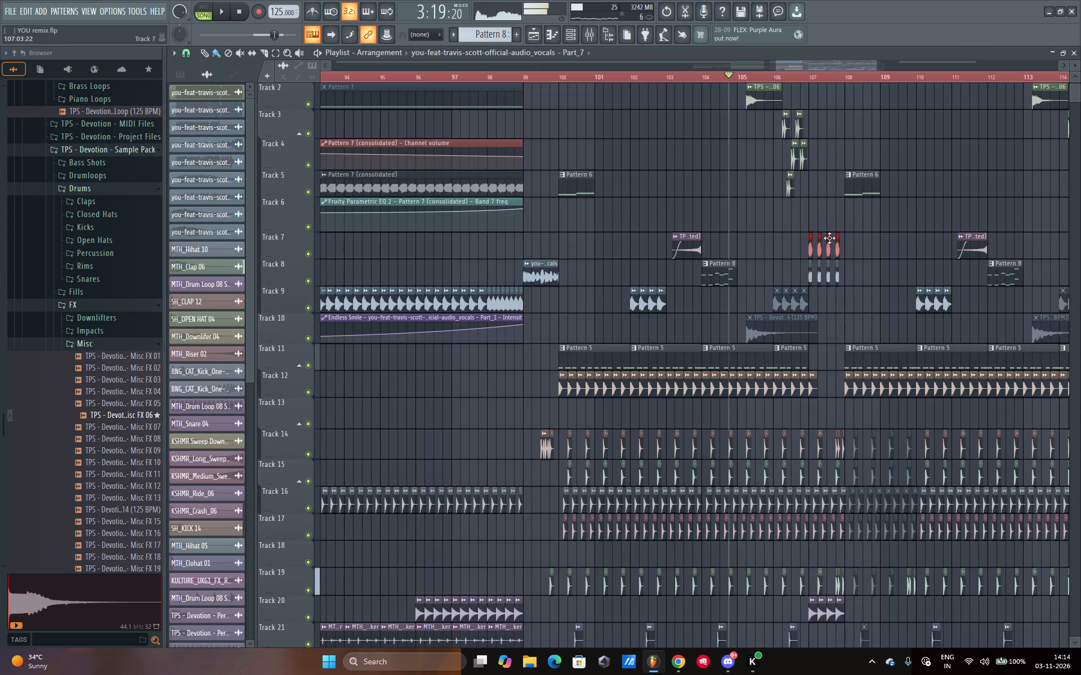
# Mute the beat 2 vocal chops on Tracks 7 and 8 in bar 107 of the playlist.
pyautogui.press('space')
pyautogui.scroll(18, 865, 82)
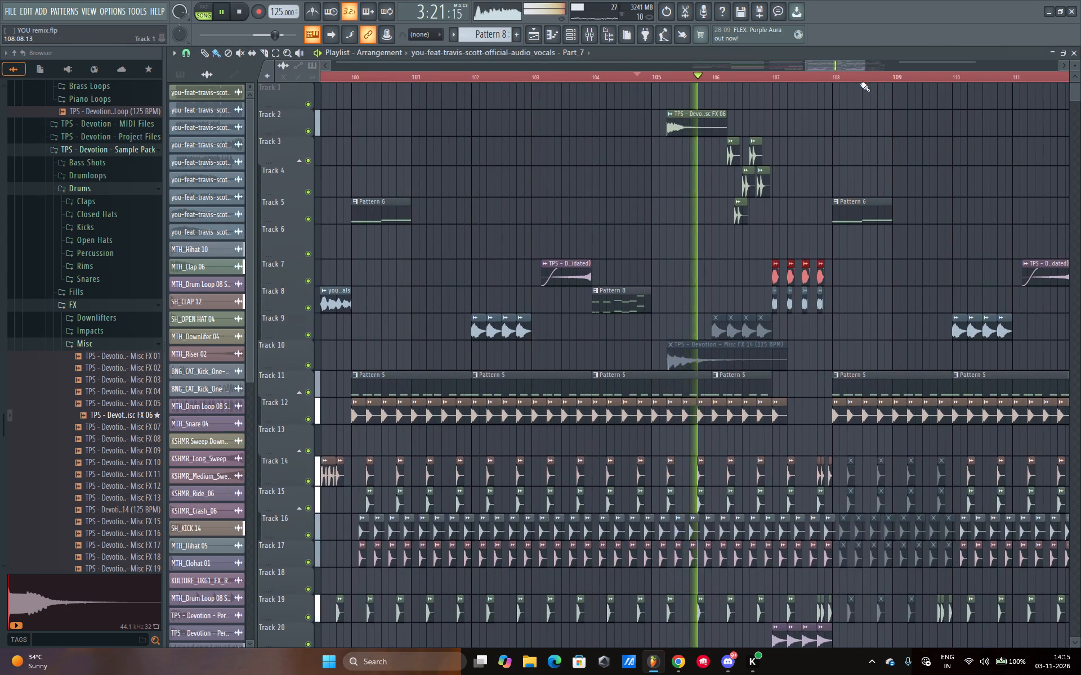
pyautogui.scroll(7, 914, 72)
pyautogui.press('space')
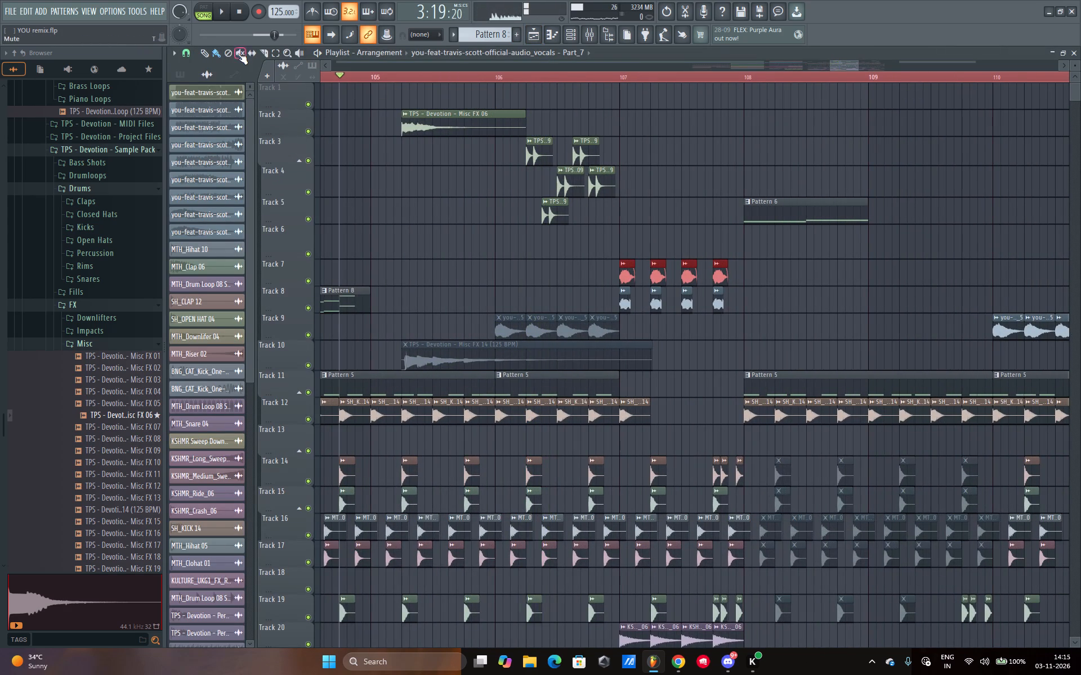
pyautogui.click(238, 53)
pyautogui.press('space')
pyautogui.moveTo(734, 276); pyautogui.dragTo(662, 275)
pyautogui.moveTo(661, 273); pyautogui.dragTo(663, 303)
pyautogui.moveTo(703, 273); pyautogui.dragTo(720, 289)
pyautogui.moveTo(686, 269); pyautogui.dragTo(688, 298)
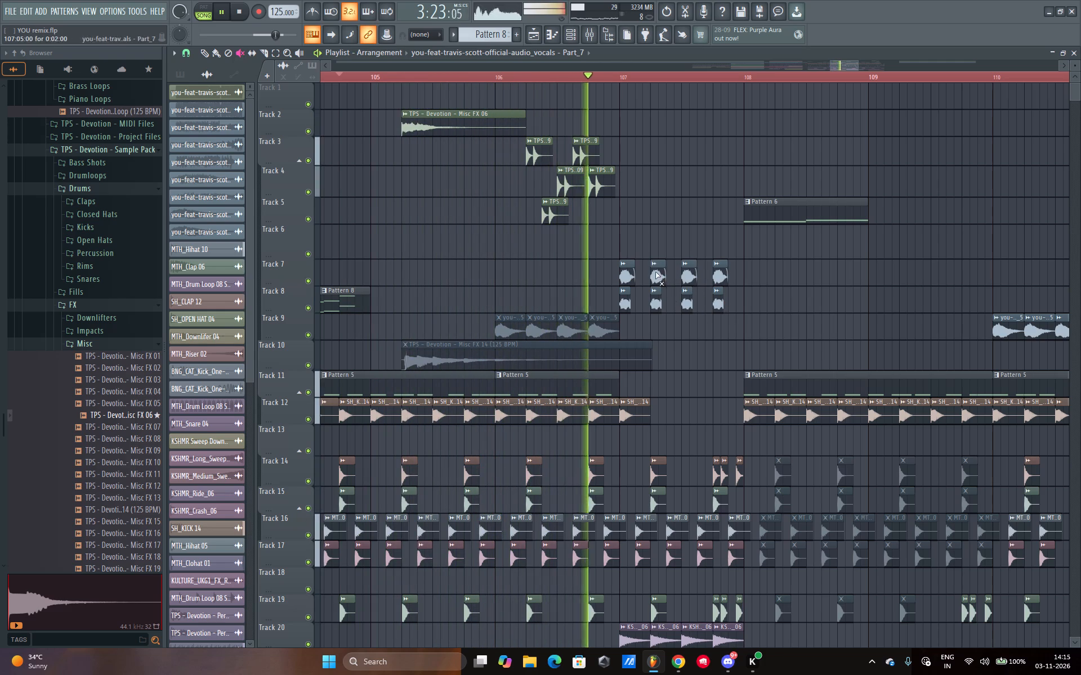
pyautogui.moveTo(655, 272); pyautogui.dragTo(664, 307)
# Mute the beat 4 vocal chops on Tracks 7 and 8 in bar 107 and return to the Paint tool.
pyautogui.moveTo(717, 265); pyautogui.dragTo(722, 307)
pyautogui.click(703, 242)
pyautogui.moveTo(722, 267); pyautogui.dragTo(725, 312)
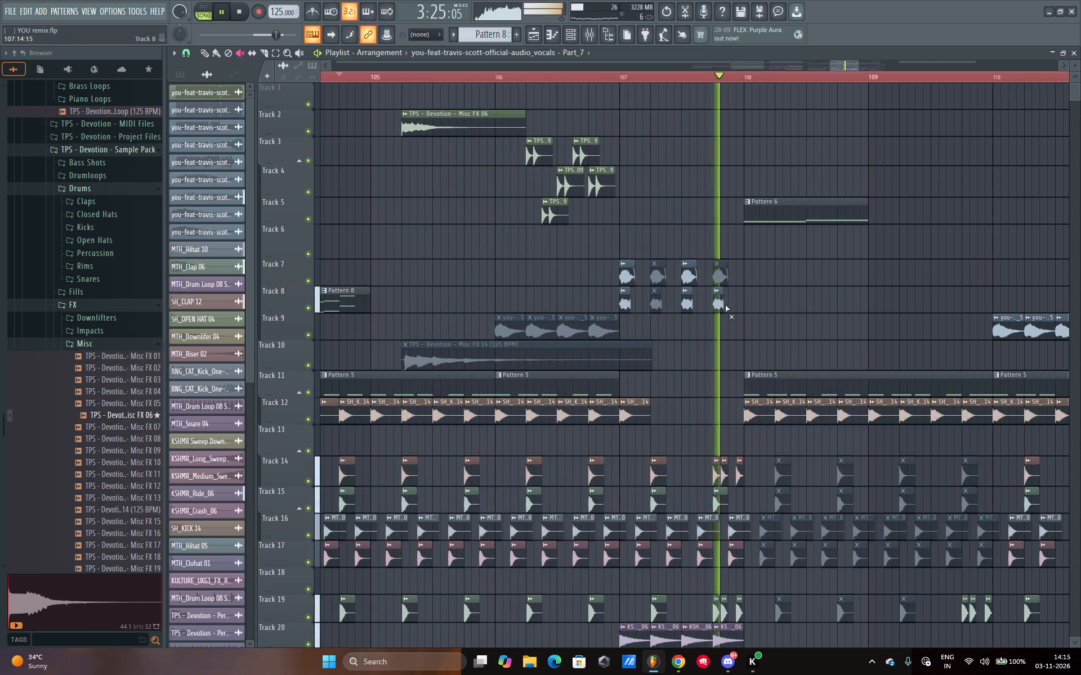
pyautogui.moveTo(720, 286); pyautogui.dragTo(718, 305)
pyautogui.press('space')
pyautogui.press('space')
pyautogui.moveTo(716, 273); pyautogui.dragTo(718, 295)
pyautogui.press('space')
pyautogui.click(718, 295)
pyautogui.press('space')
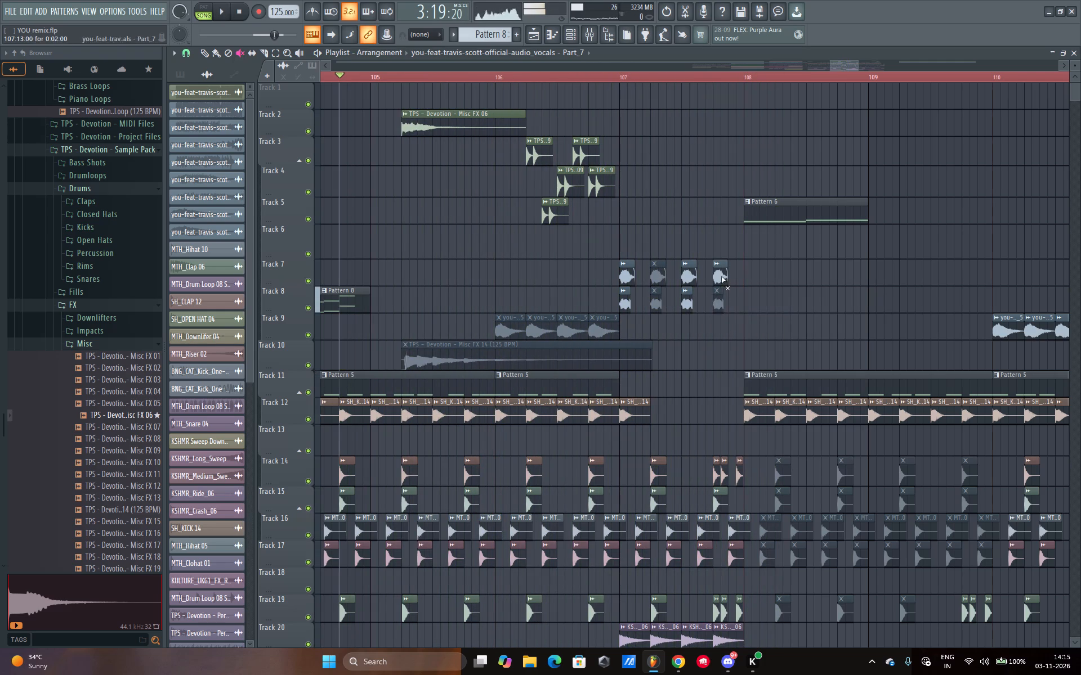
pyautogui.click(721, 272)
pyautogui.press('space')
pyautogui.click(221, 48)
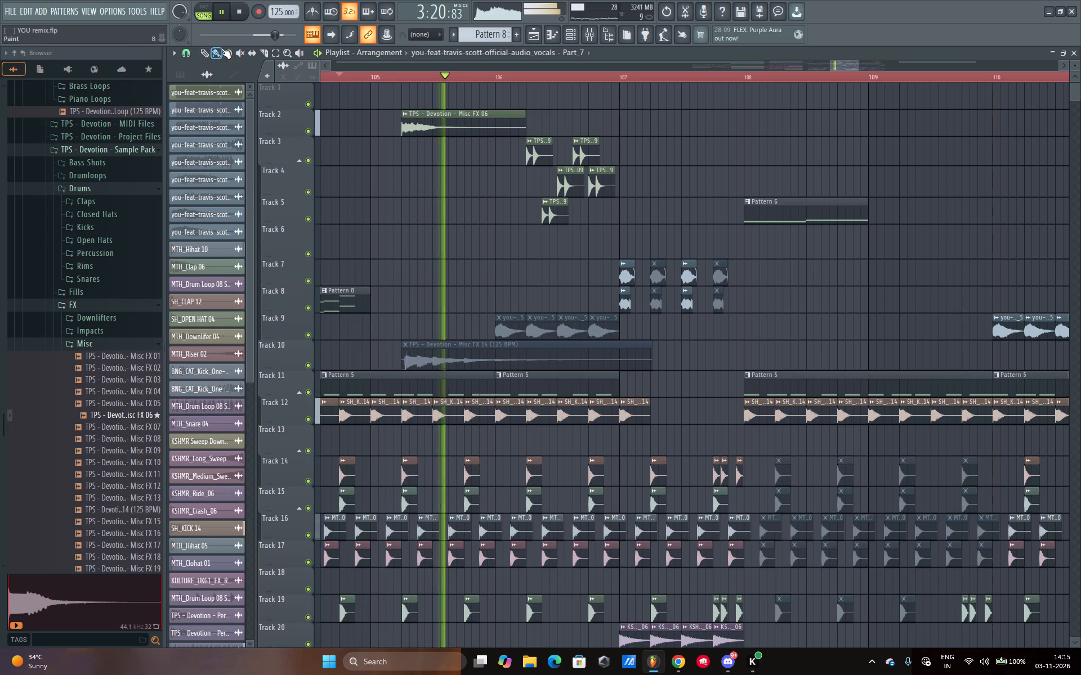
# Lower the feedback level and wet output of Fruity Delay 3 on the Part_6 vocal's mixer track while auditioning it.
pyautogui.click(586, 33)
pyautogui.doubleClick(1021, 124)
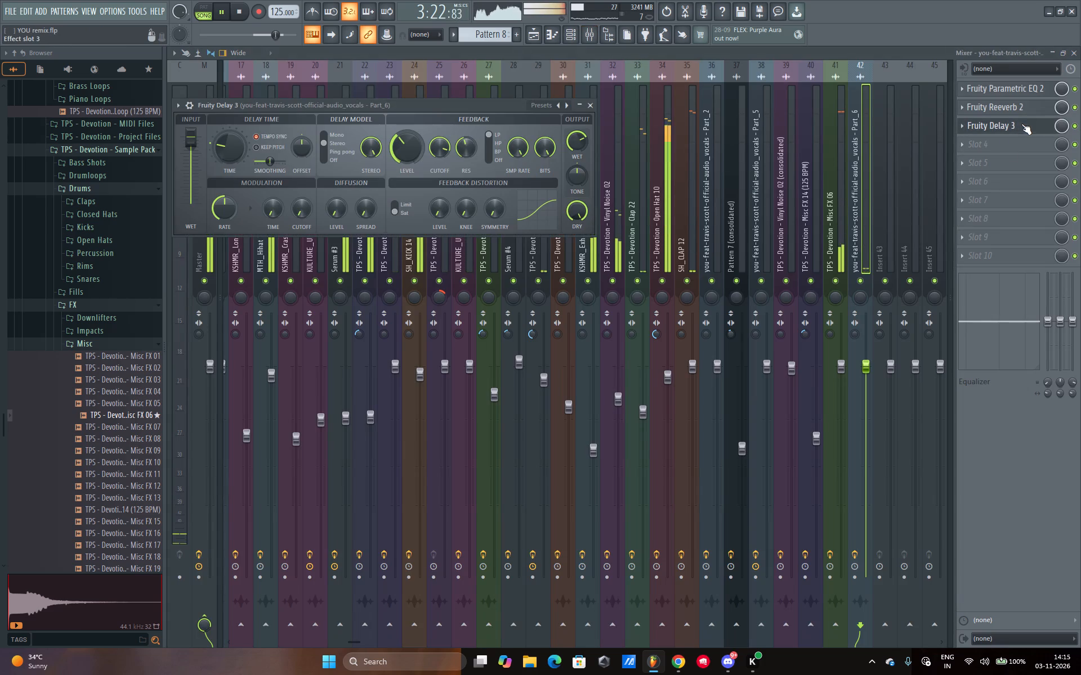
pyautogui.moveTo(414, 143); pyautogui.dragTo(419, 178)
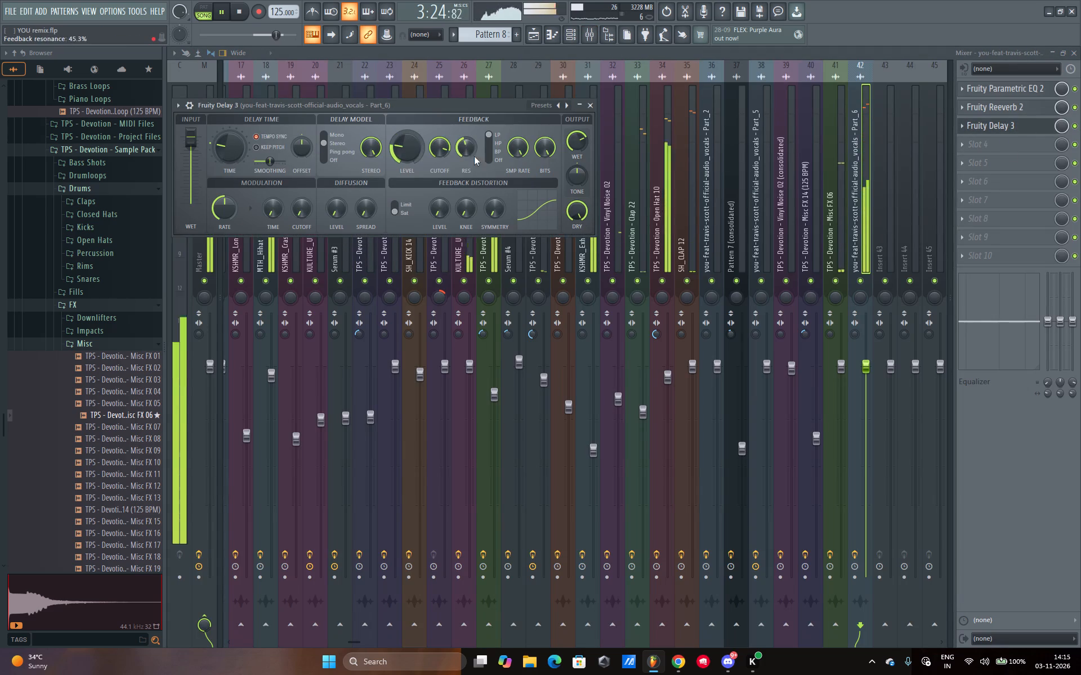
pyautogui.moveTo(430, 148); pyautogui.dragTo(428, 143)
pyautogui.moveTo(412, 146); pyautogui.dragTo(403, 165)
pyautogui.press('space')
pyautogui.press('space')
pyautogui.moveTo(575, 142); pyautogui.dragTo(582, 166)
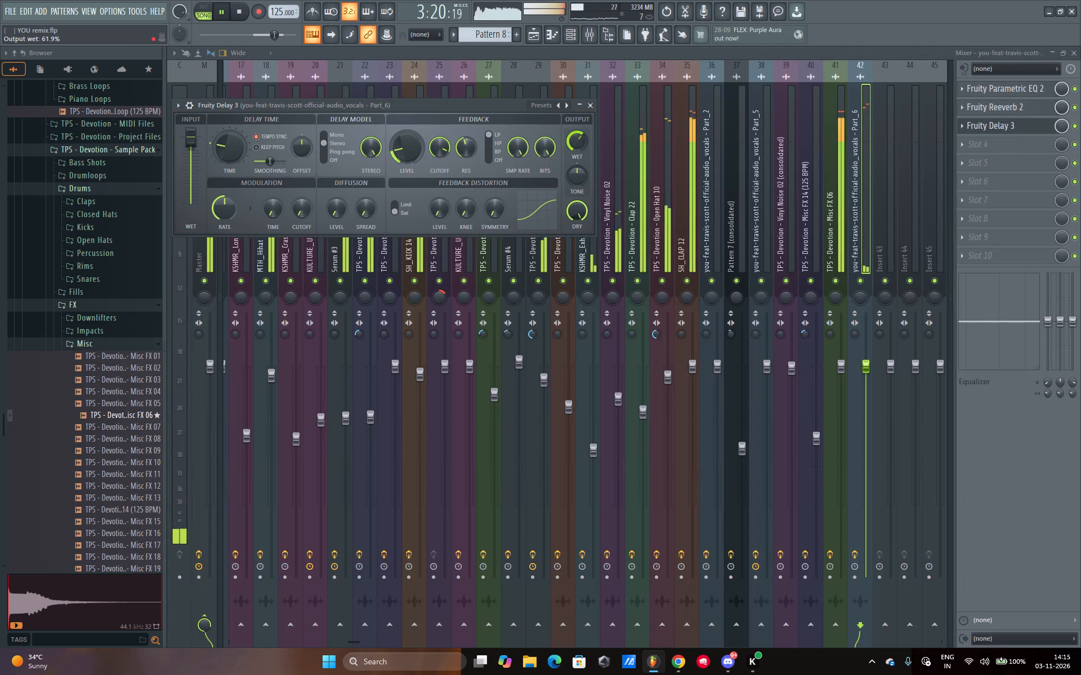
pyautogui.moveTo(582, 166); pyautogui.dragTo(582, 169)
pyautogui.moveTo(410, 150); pyautogui.dragTo(409, 137)
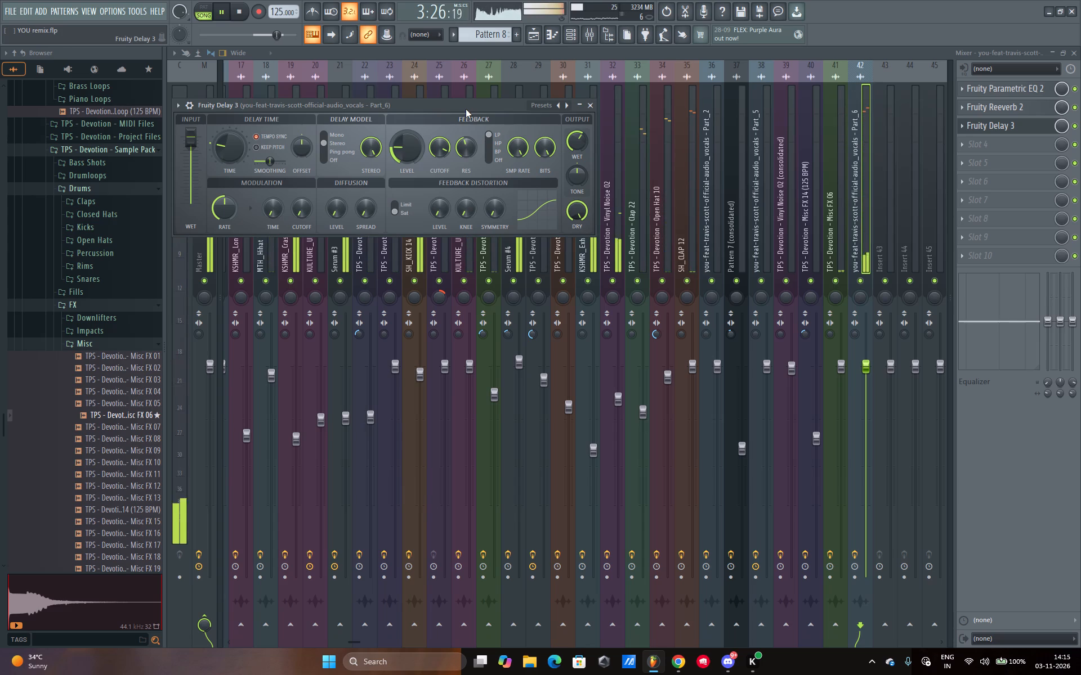
pyautogui.moveTo(588, 151); pyautogui.dragTo(590, 172)
pyautogui.moveTo(575, 145); pyautogui.dragTo(577, 185)
pyautogui.press('space')
pyautogui.press('space')
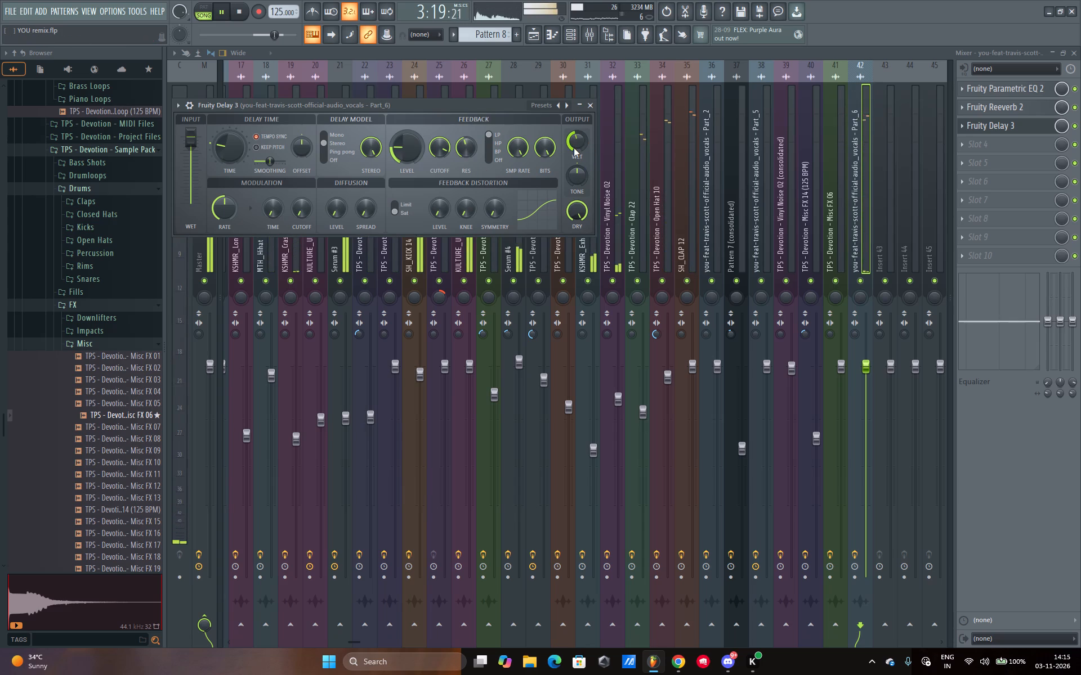
# Audition the delayed chops in the playlist, replaying from just before bar 107 into the following bars.
pyautogui.click(537, 34)
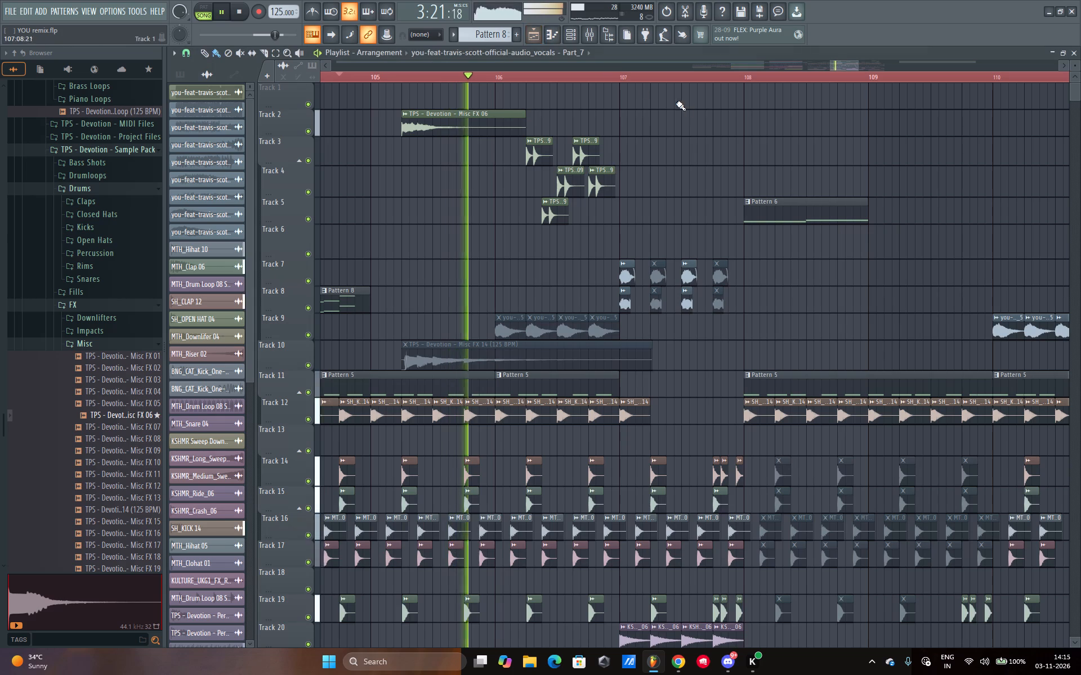
pyautogui.click(609, 75)
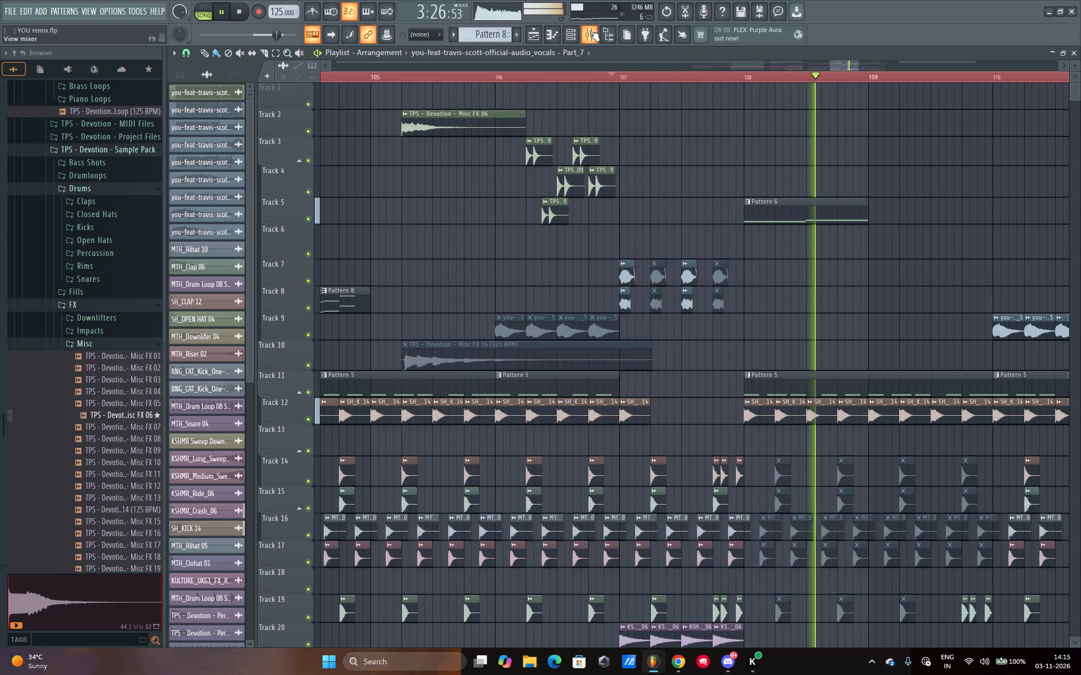
pyautogui.press('space')
pyautogui.press('space')
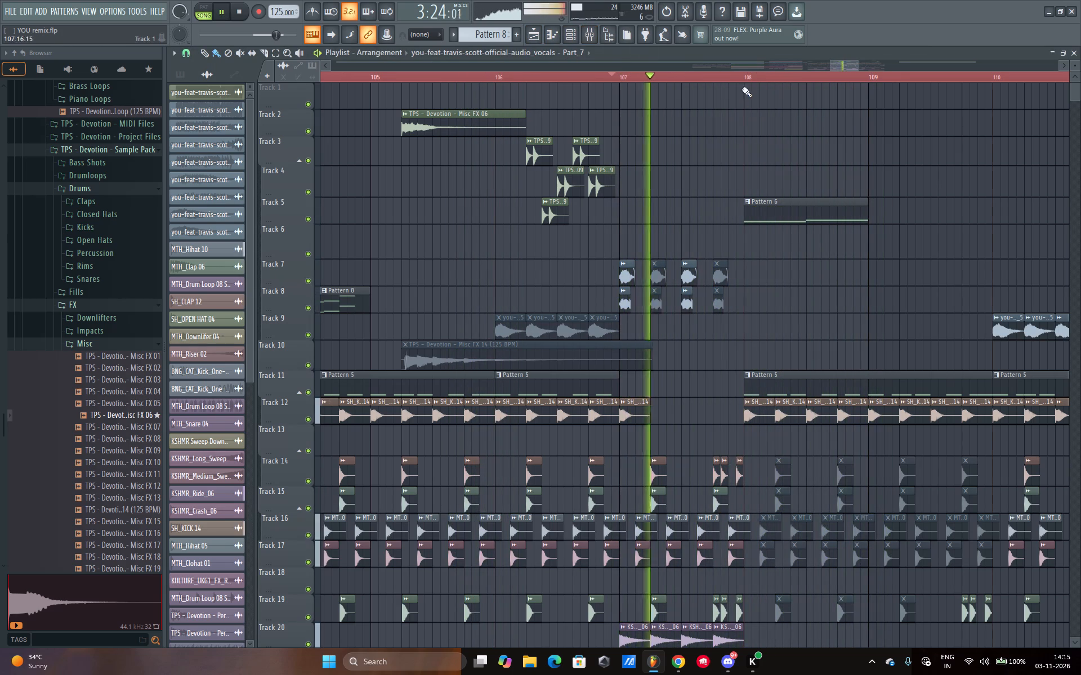
pyautogui.scroll(6, 754, 78)
pyautogui.press('space')
pyautogui.press('space')
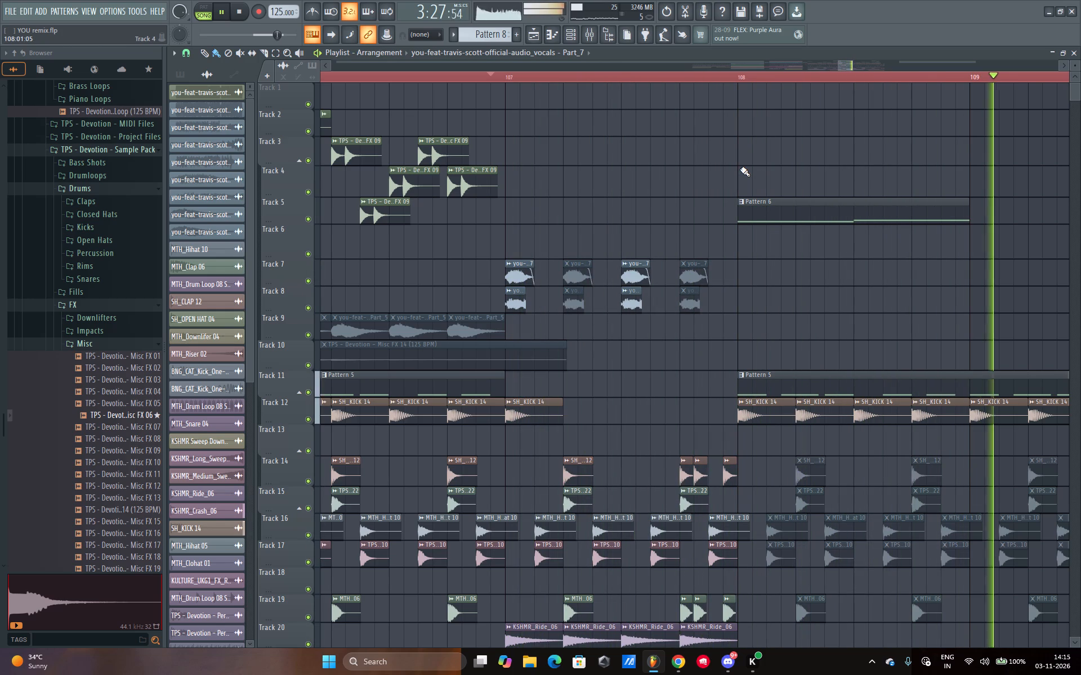
pyautogui.press('space')
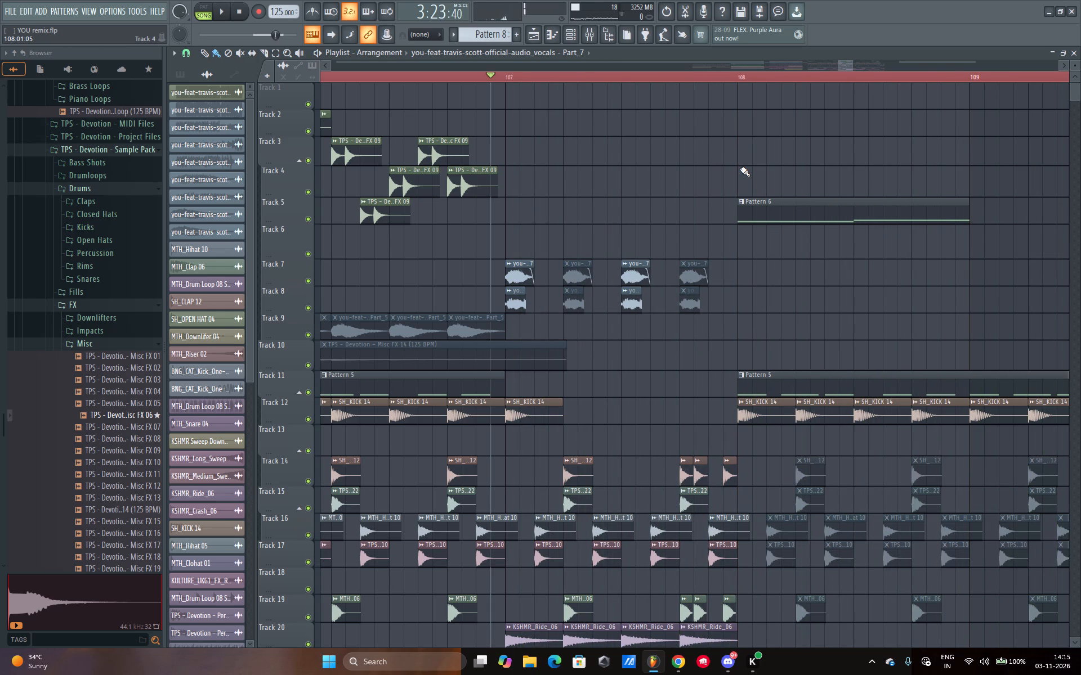
pyautogui.press('space')
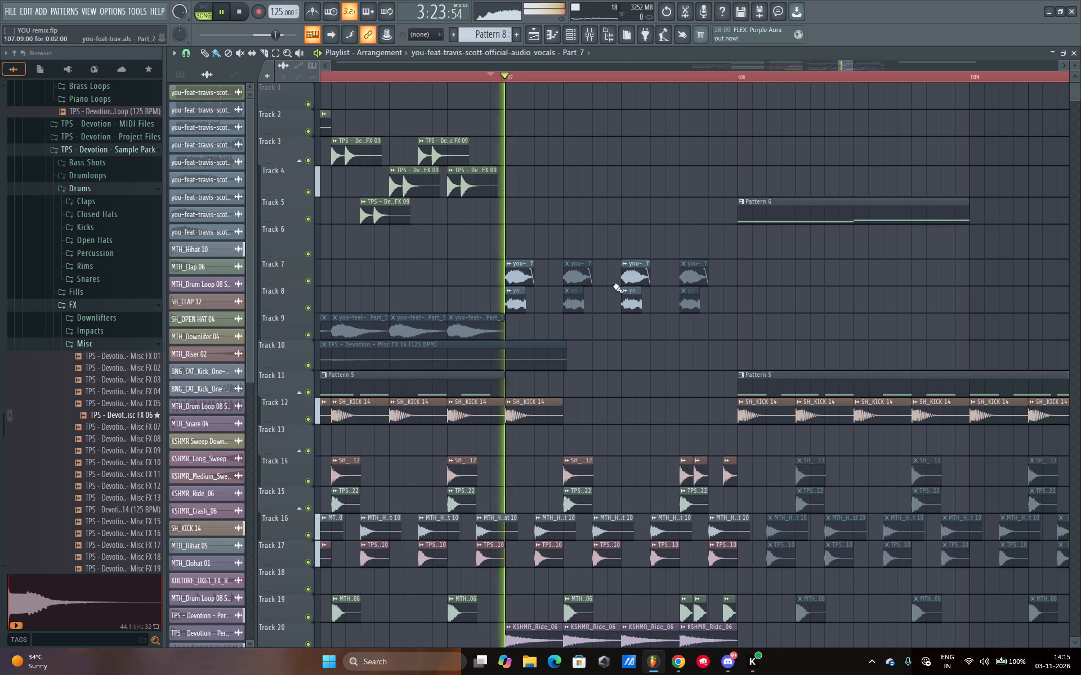
pyautogui.press('space')
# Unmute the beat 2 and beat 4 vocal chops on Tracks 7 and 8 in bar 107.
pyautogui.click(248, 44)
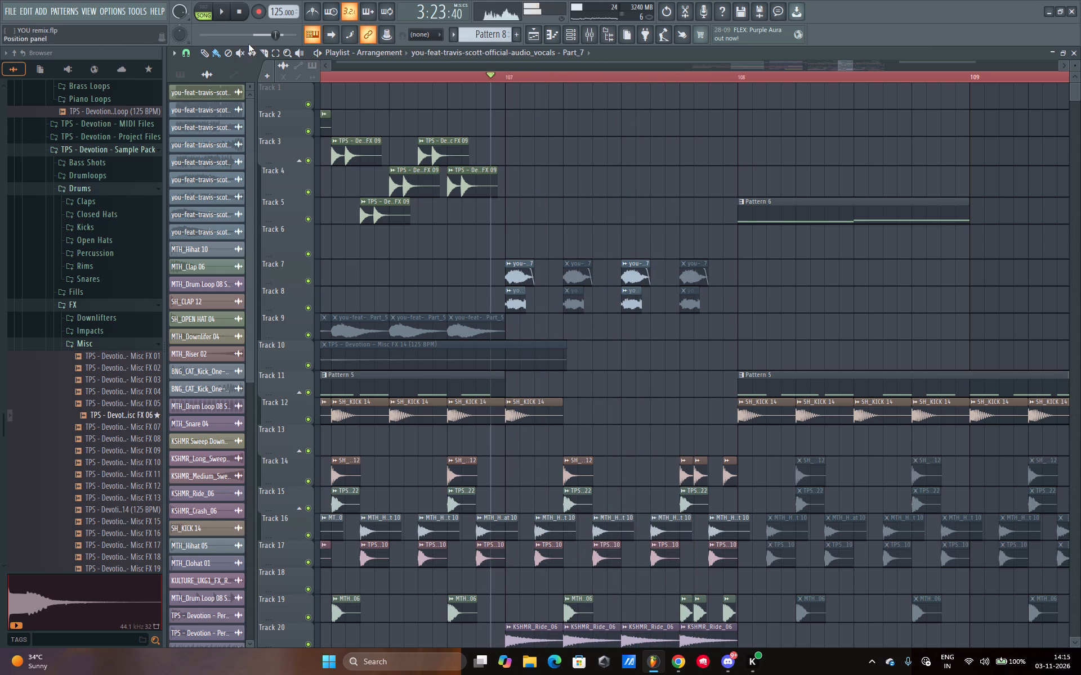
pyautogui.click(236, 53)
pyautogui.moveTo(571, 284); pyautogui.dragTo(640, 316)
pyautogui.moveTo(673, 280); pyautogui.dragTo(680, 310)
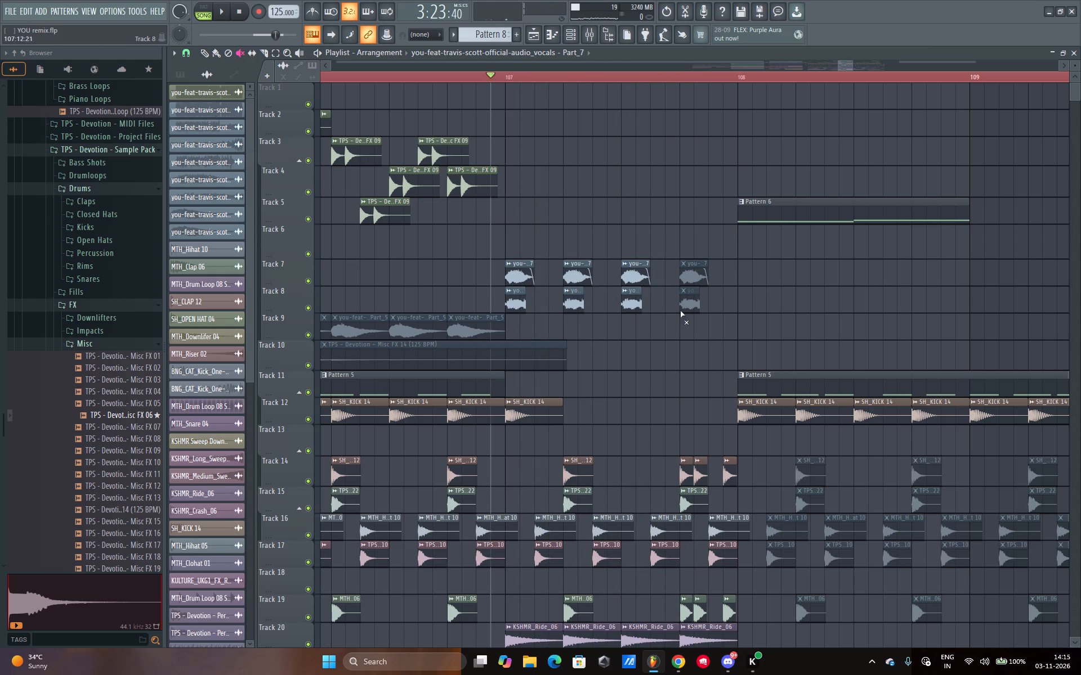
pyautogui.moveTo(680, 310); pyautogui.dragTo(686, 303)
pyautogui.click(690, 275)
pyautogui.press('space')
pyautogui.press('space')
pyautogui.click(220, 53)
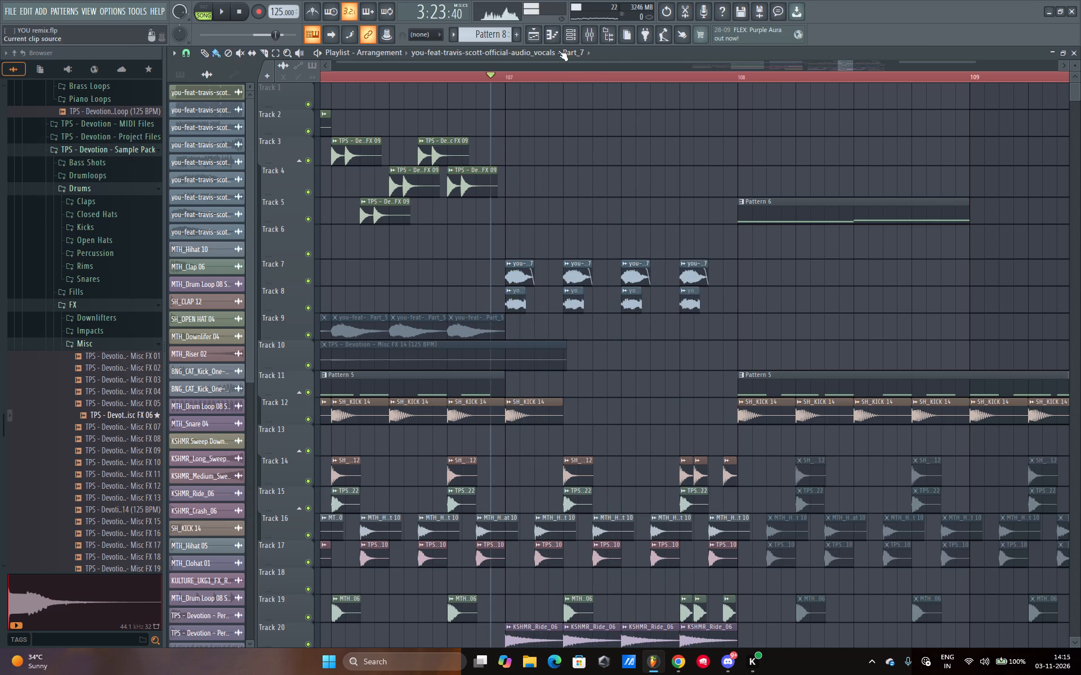
# Play bar 107 with Fruity Delay 3 active on the Part_6 mixer track, and again with the delay bypassed.
pyautogui.click(589, 32)
pyautogui.press('space')
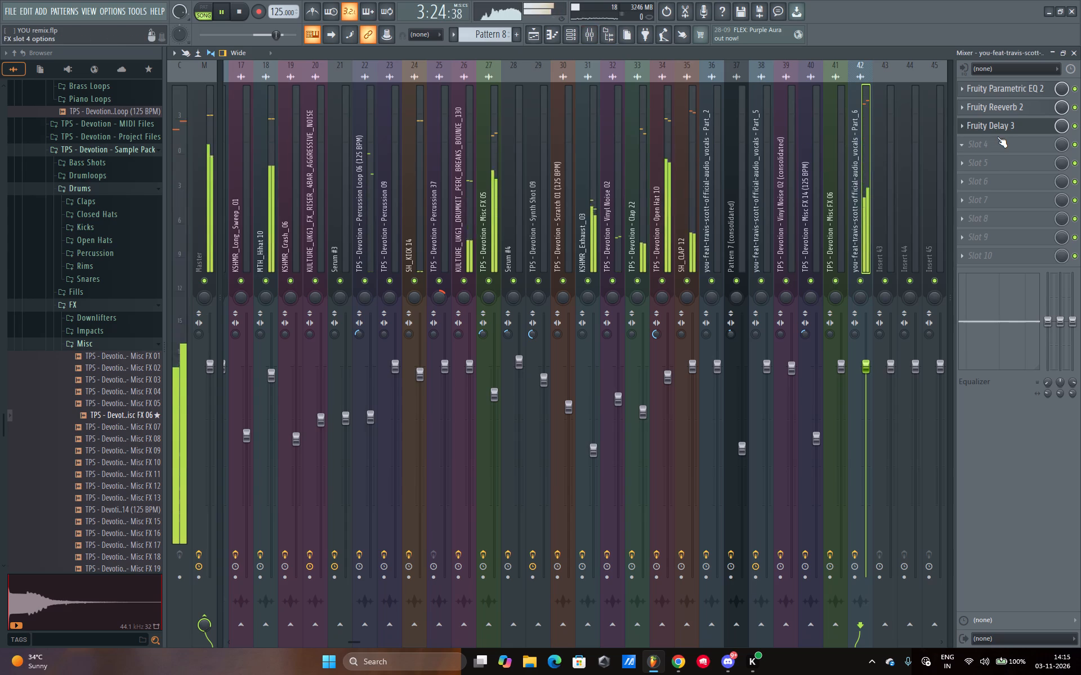
pyautogui.press('space')
pyautogui.press('space')
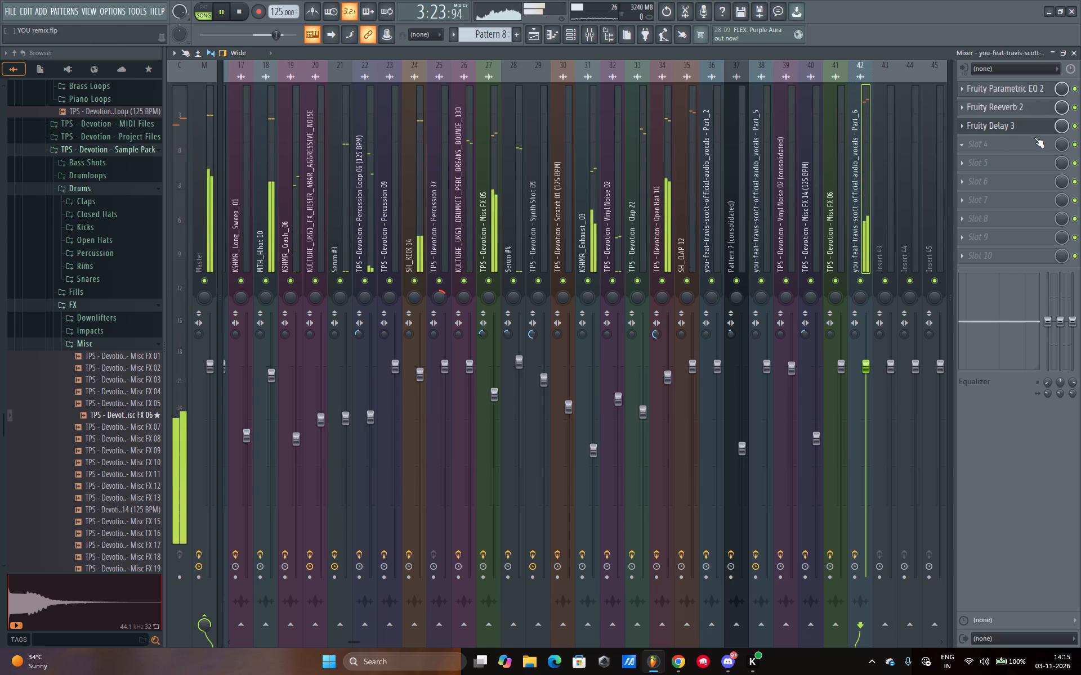
pyautogui.press('space')
pyautogui.click(1071, 125)
pyautogui.press('space')
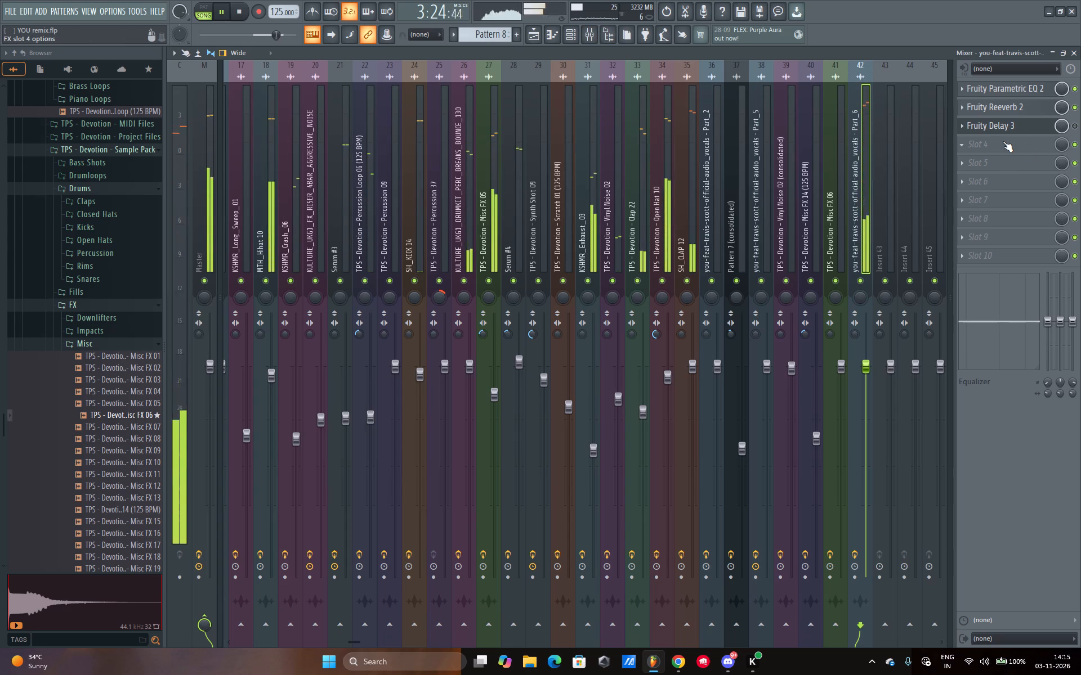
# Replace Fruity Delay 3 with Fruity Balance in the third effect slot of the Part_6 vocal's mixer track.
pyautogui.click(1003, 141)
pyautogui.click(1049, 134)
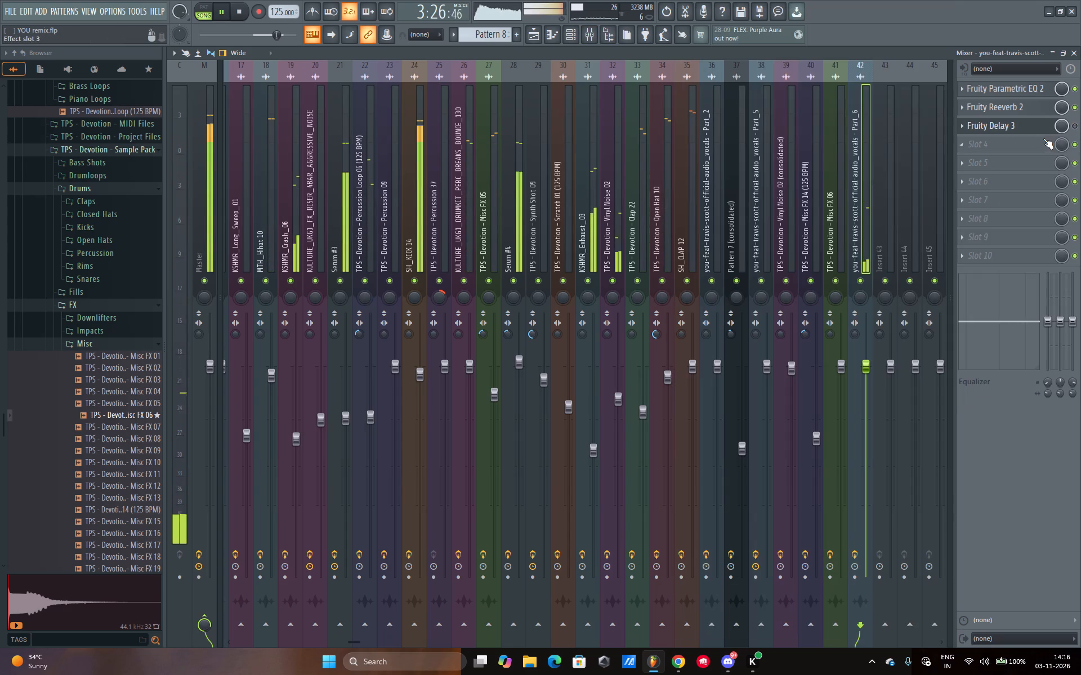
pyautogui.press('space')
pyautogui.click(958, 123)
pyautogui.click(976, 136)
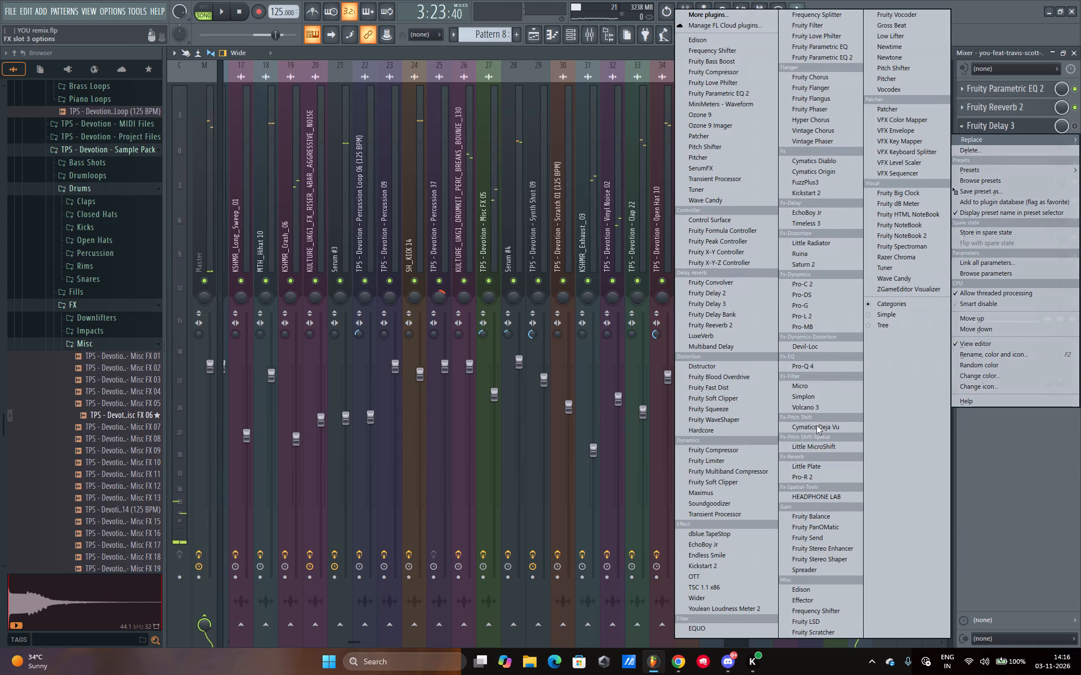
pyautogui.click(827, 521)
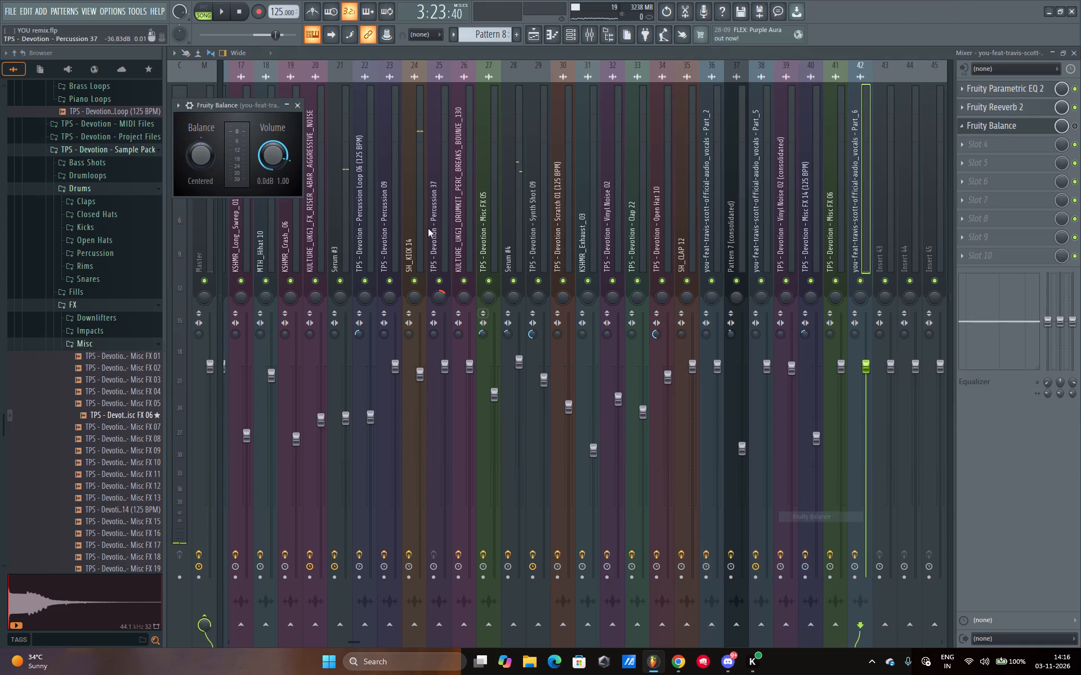
# Select bar 107 as the playlist's playback range and audition it with the Part_6 mixer track in view.
pyautogui.click(534, 35)
pyautogui.press('space')
pyautogui.press('space')
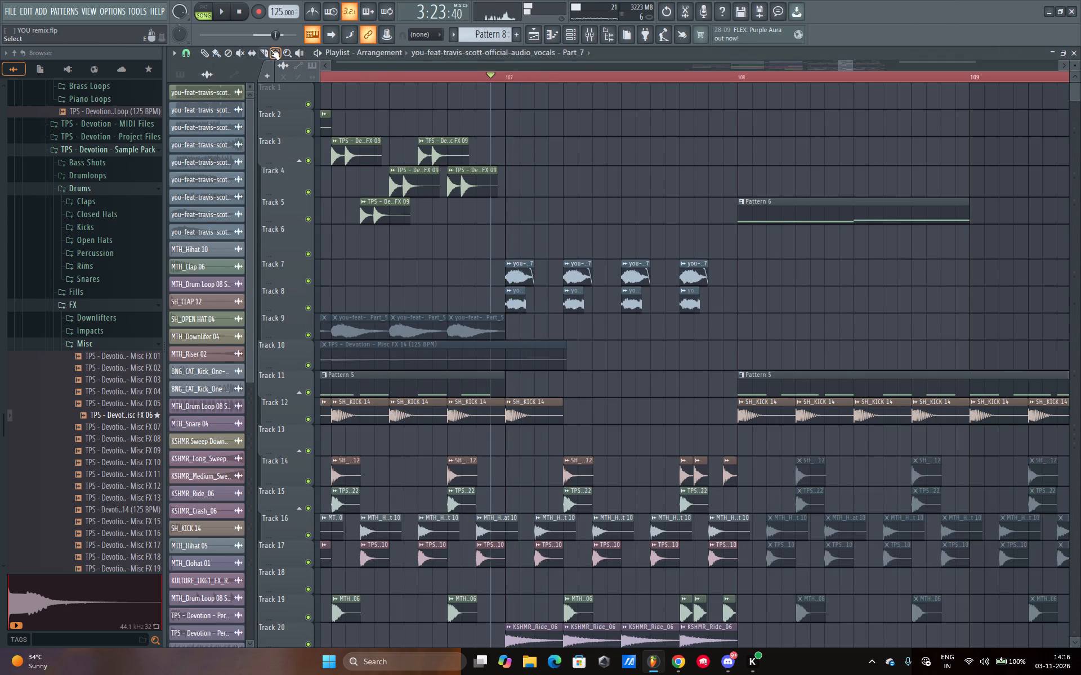
pyautogui.click(270, 49)
pyautogui.moveTo(506, 74); pyautogui.dragTo(735, 96)
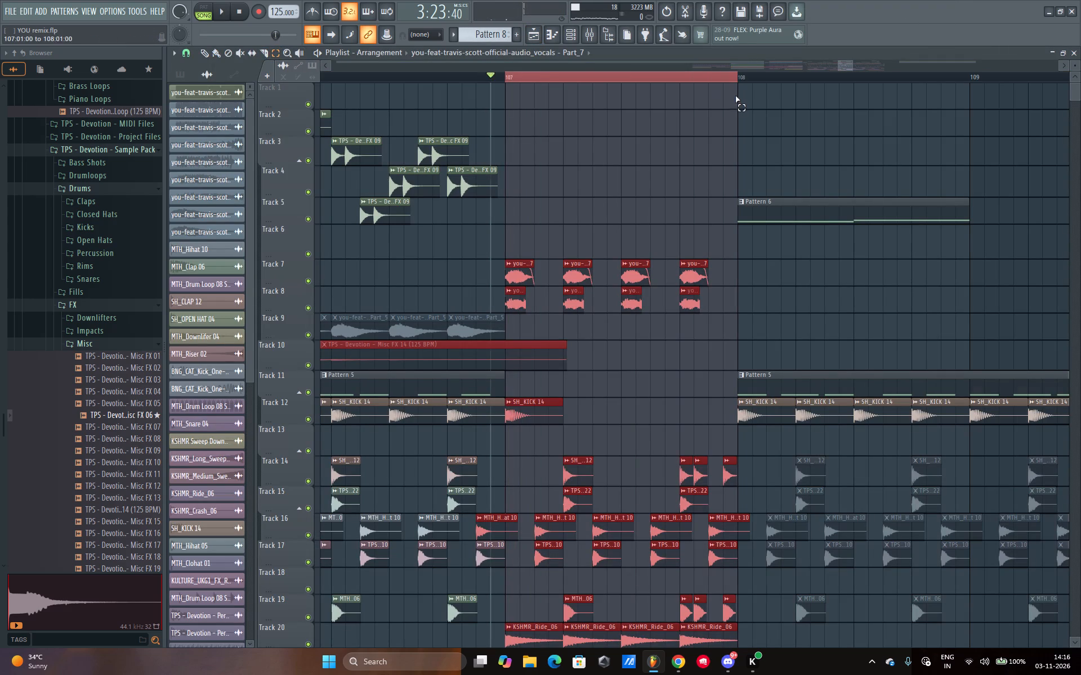
pyautogui.moveTo(735, 96); pyautogui.dragTo(735, 96)
pyautogui.press('space')
pyautogui.press('space')
pyautogui.click(218, 49)
pyautogui.click(588, 38)
pyautogui.press('space')
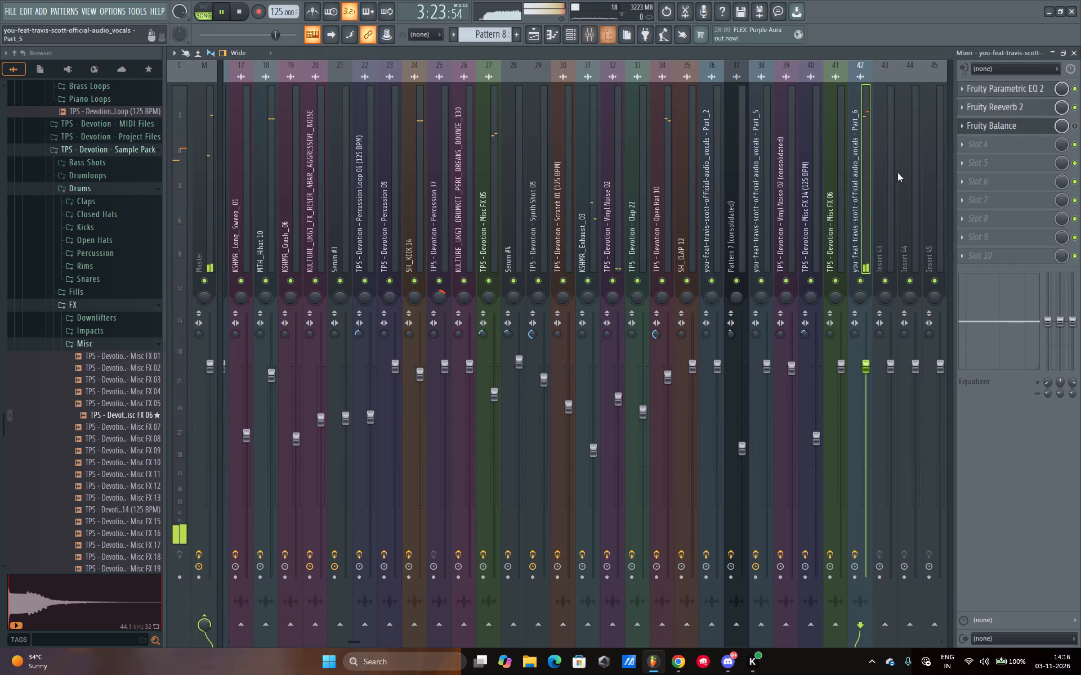
pyautogui.press('space')
# Replace Fruity Balance with Gross Beat in the third effect slot of the Part_6 vocal's mixer track.
pyautogui.click(1072, 132)
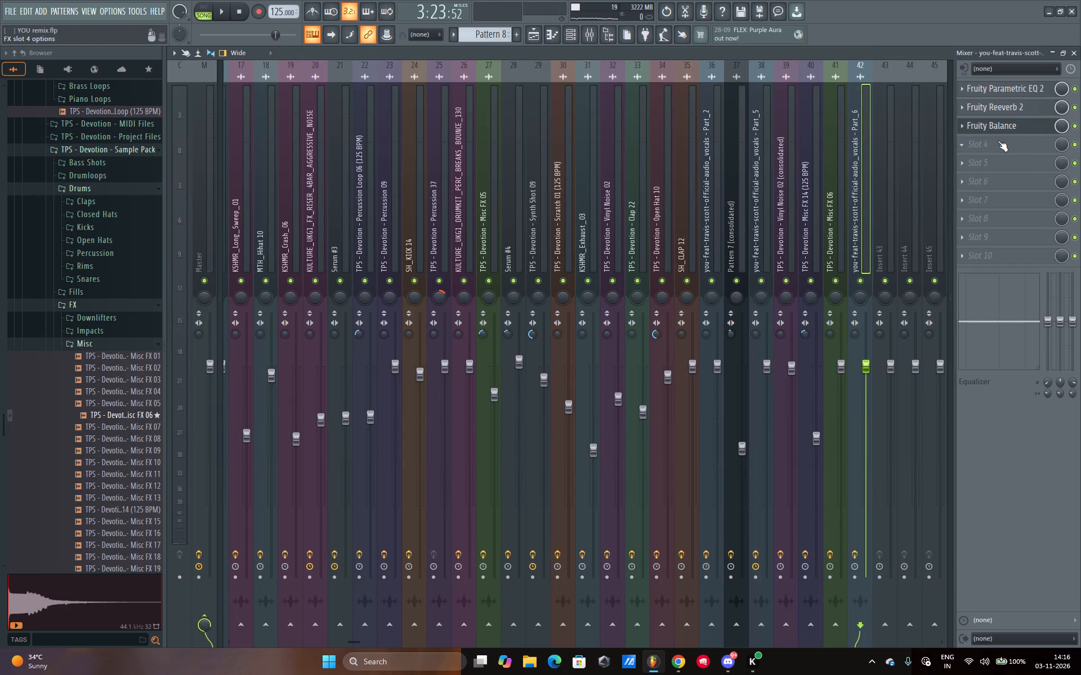
pyautogui.click(998, 141)
pyautogui.doubleClick(1013, 130)
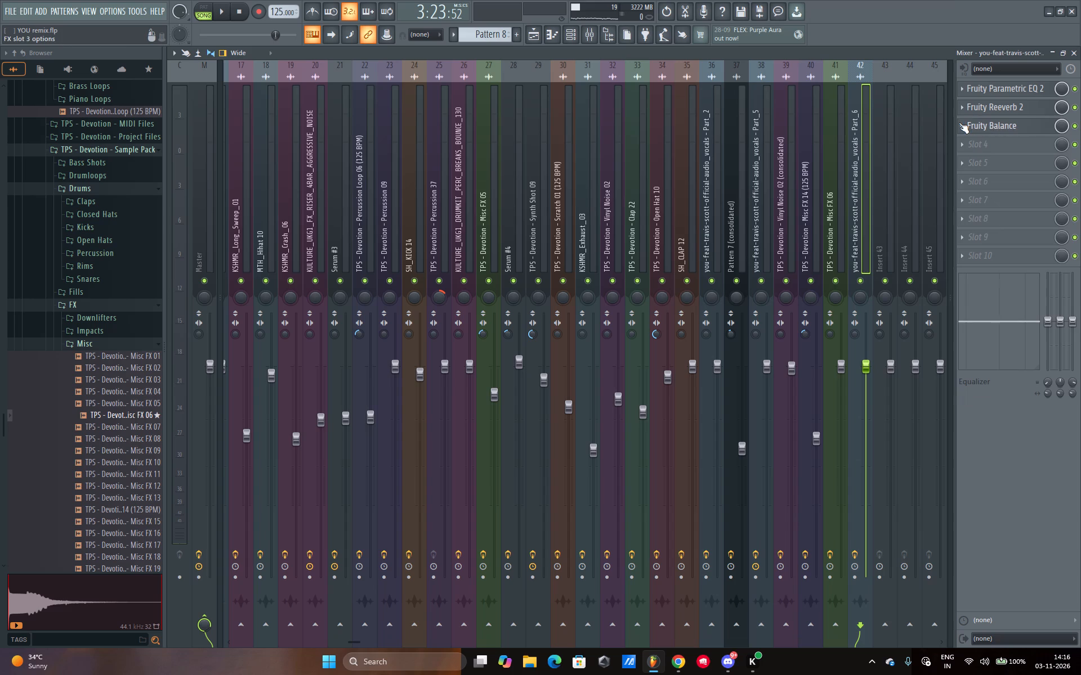
pyautogui.click(959, 123)
pyautogui.click(979, 139)
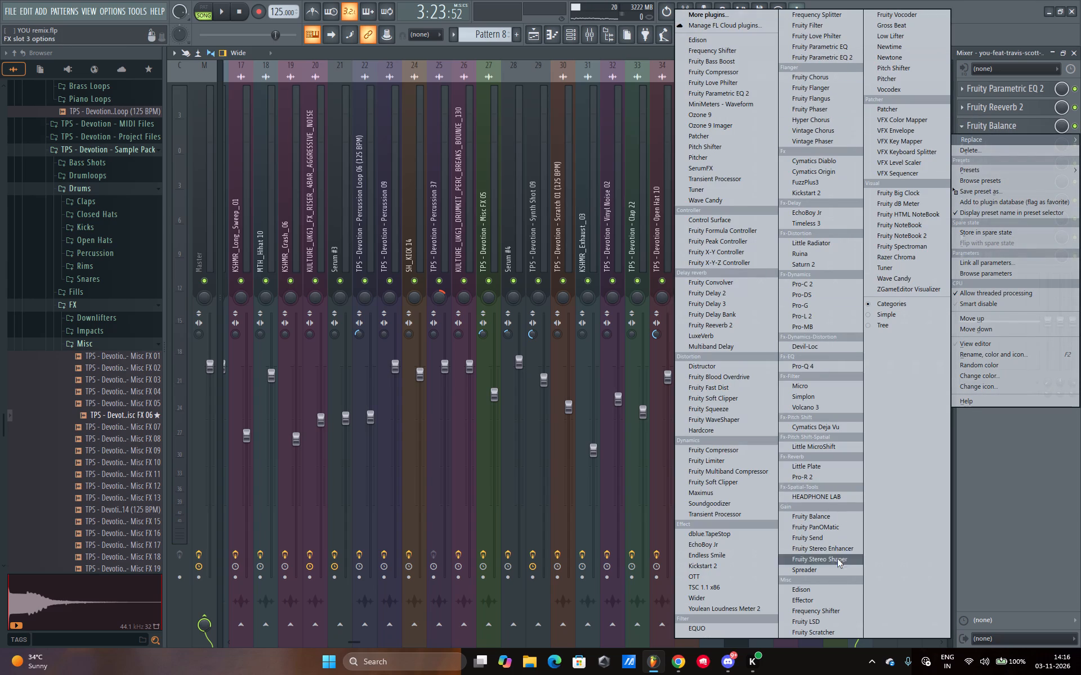
pyautogui.click(891, 28)
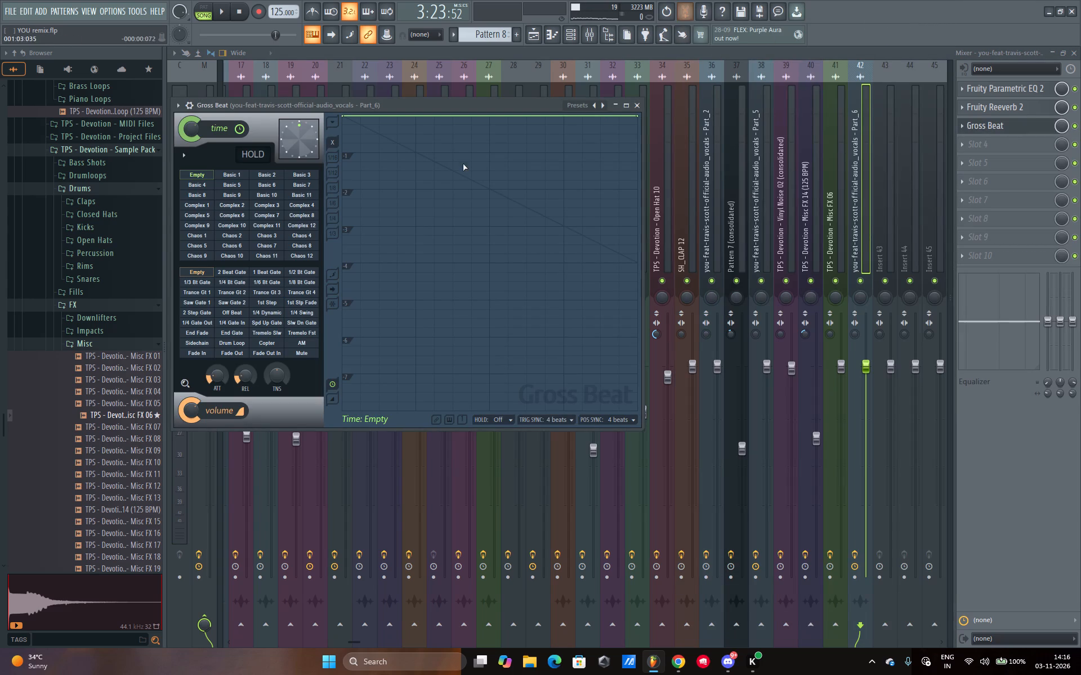
# Choose Gross Beat's 2 Beat Gate volume preset, raise its first dip to just above the 5 mark, and audition it.
pyautogui.click(262, 270)
pyautogui.click(231, 273)
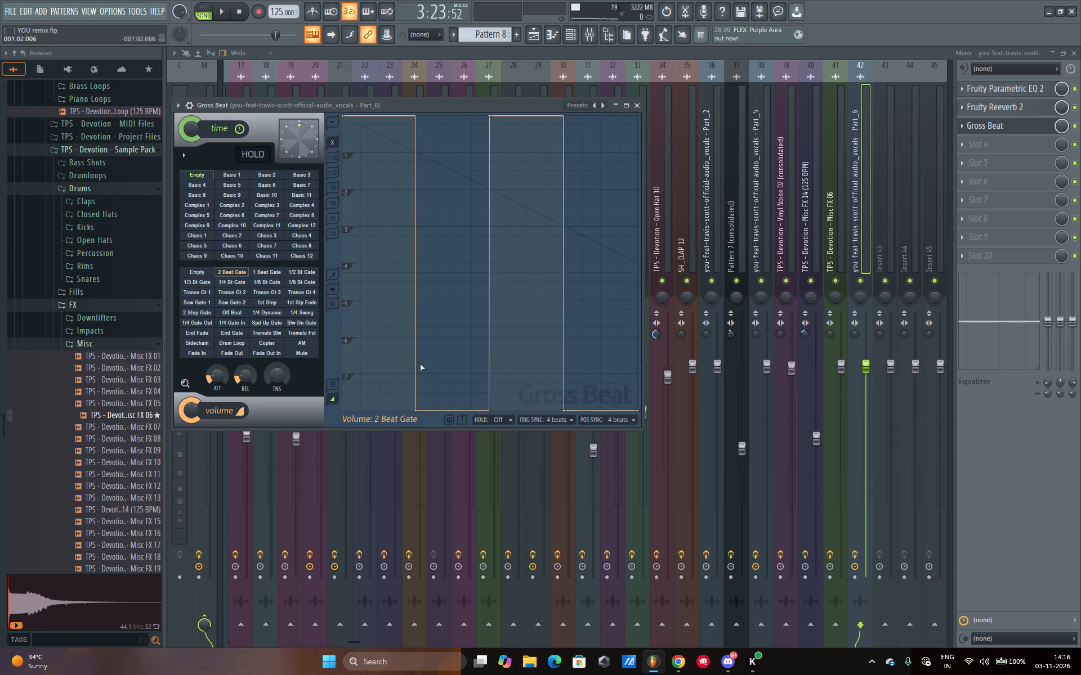
pyautogui.moveTo(417, 411); pyautogui.dragTo(415, 298)
pyautogui.click(626, 105)
pyautogui.press('space')
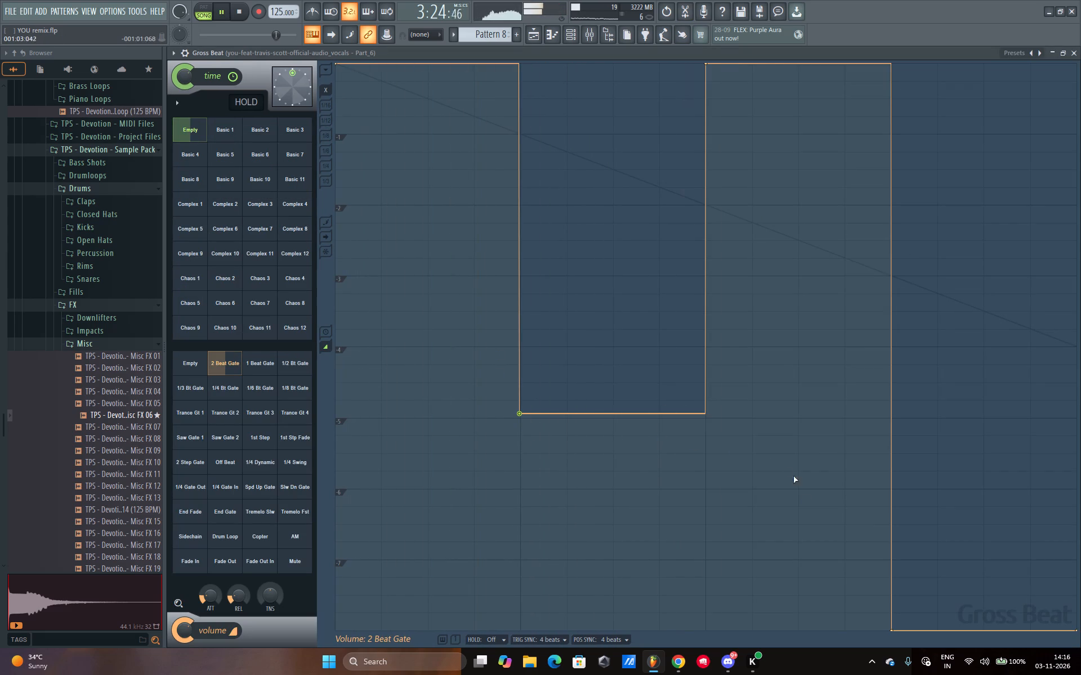
pyautogui.press('space')
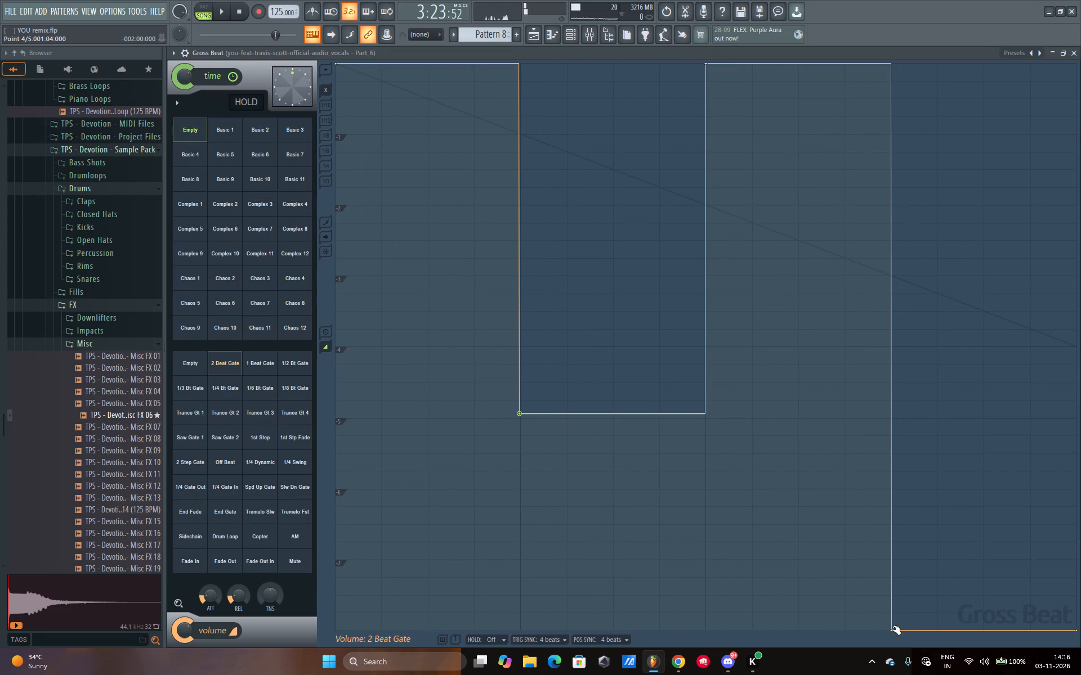
pyautogui.press('space')
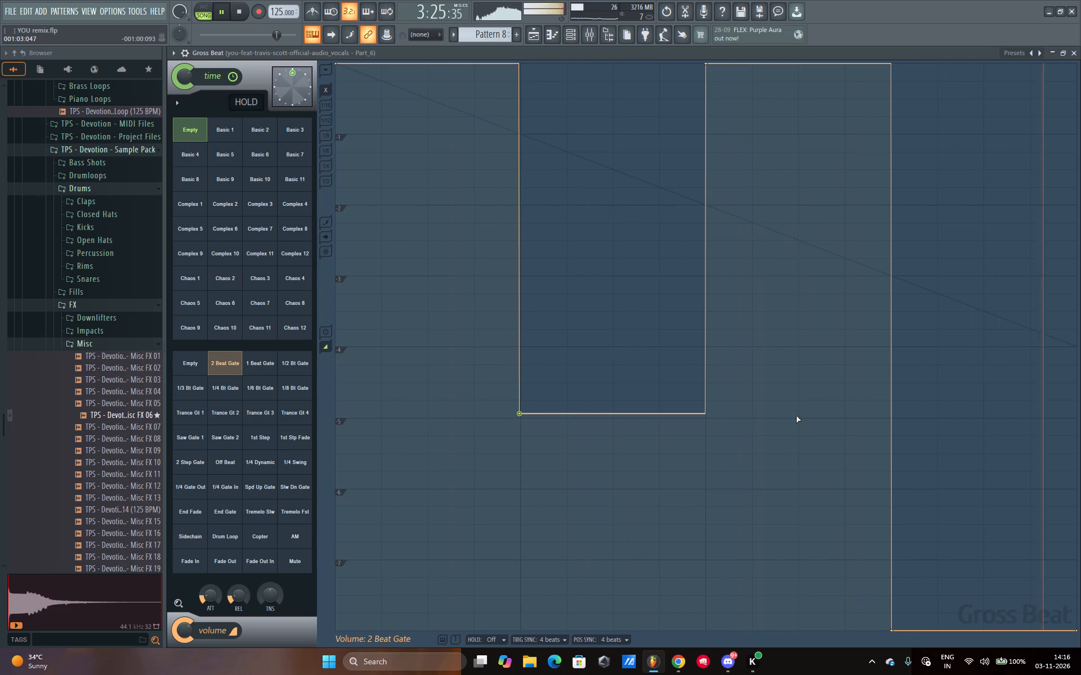
pyautogui.press('space')
# Lower the gate envelope's third-beat plateau in stages to the 2 mark, auditioning bar 107 between adjustments.
pyautogui.moveTo(706, 65); pyautogui.dragTo(709, 100)
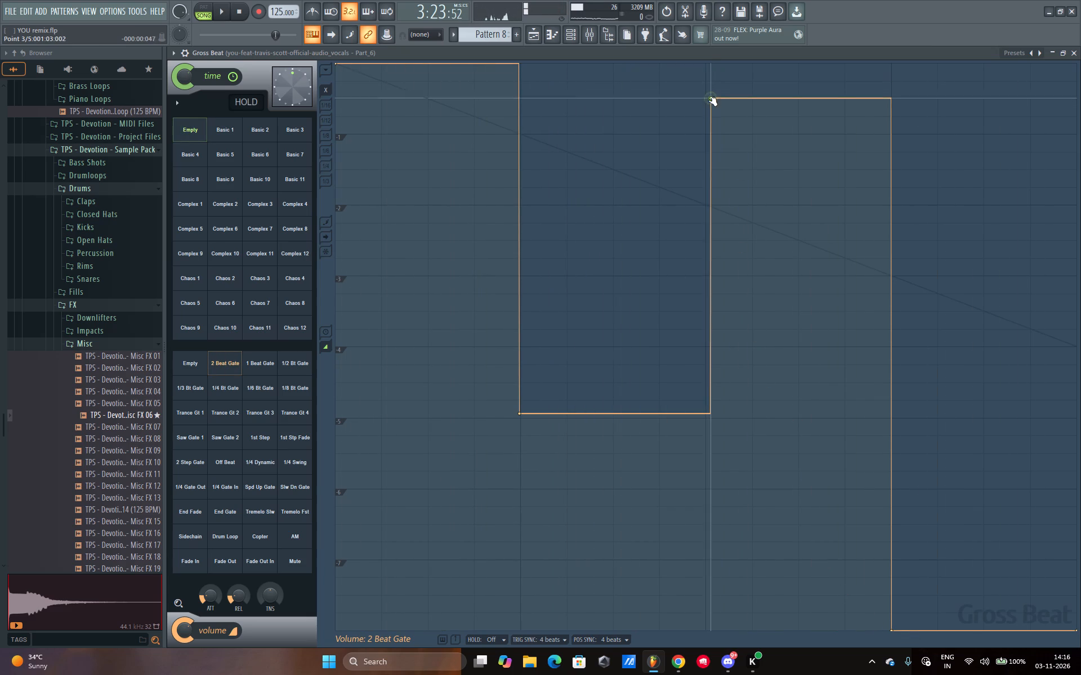
pyautogui.moveTo(709, 100); pyautogui.dragTo(706, 100)
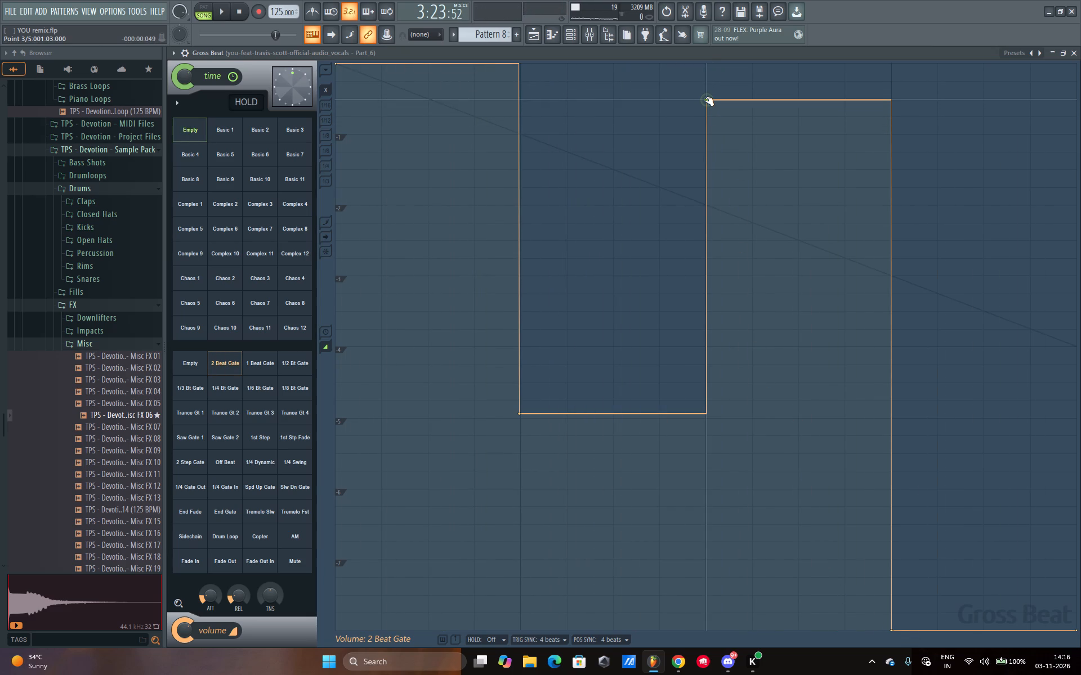
pyautogui.moveTo(706, 100); pyautogui.dragTo(704, 133)
pyautogui.press('space')
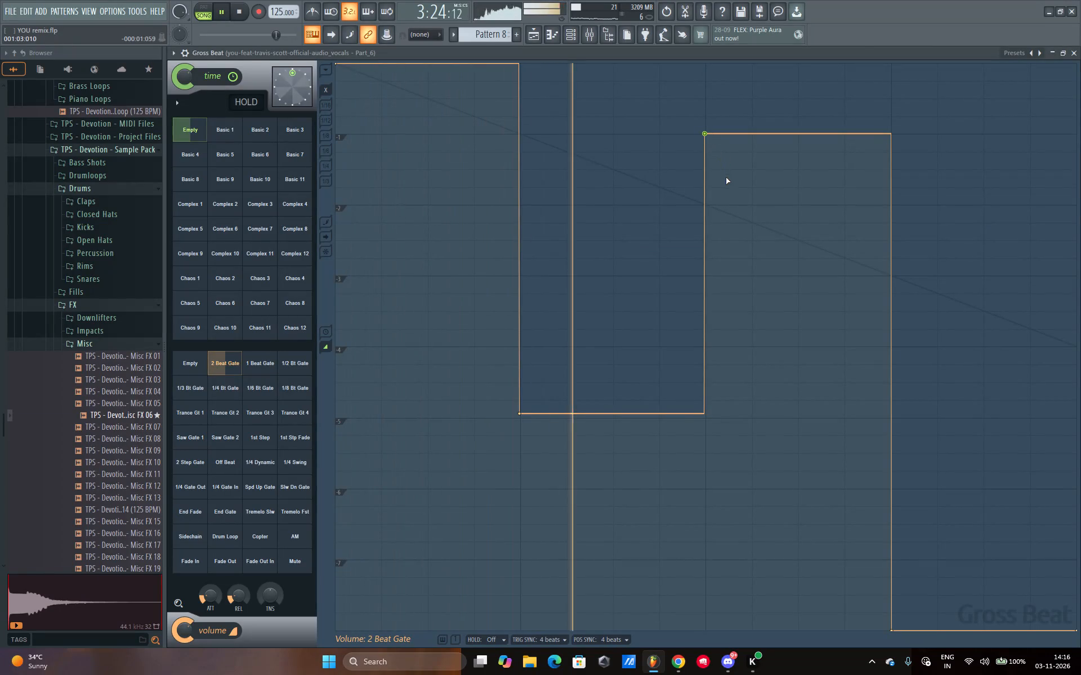
pyautogui.press('space')
pyautogui.press('space')
pyautogui.moveTo(705, 136); pyautogui.dragTo(705, 141)
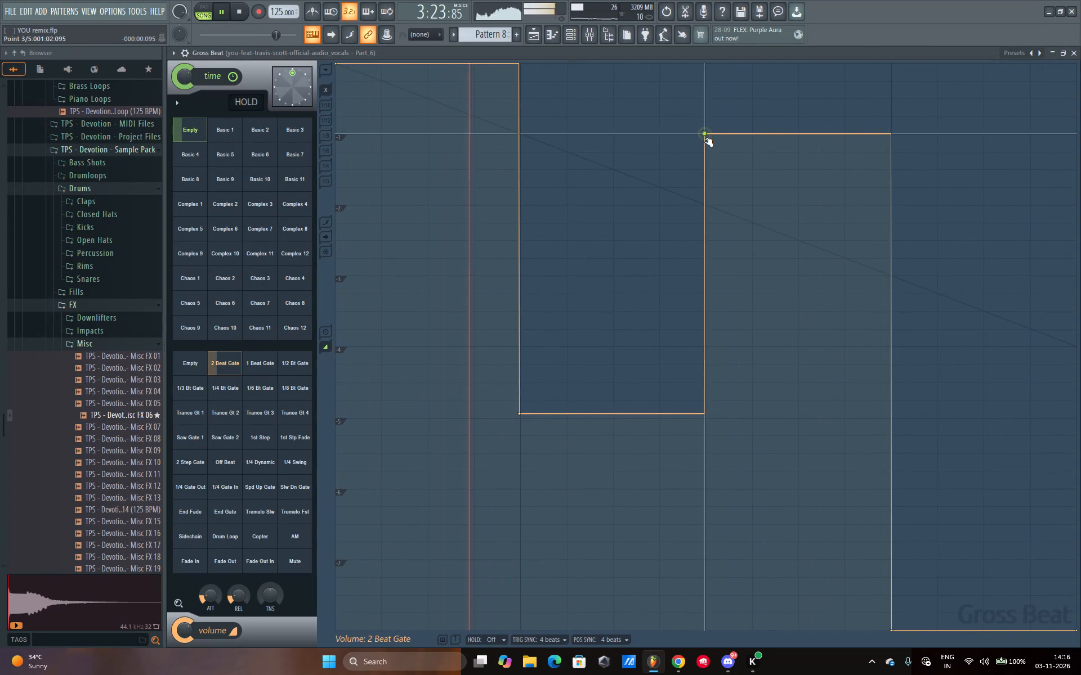
pyautogui.moveTo(705, 141); pyautogui.dragTo(707, 204)
pyautogui.press('space')
pyautogui.press('space')
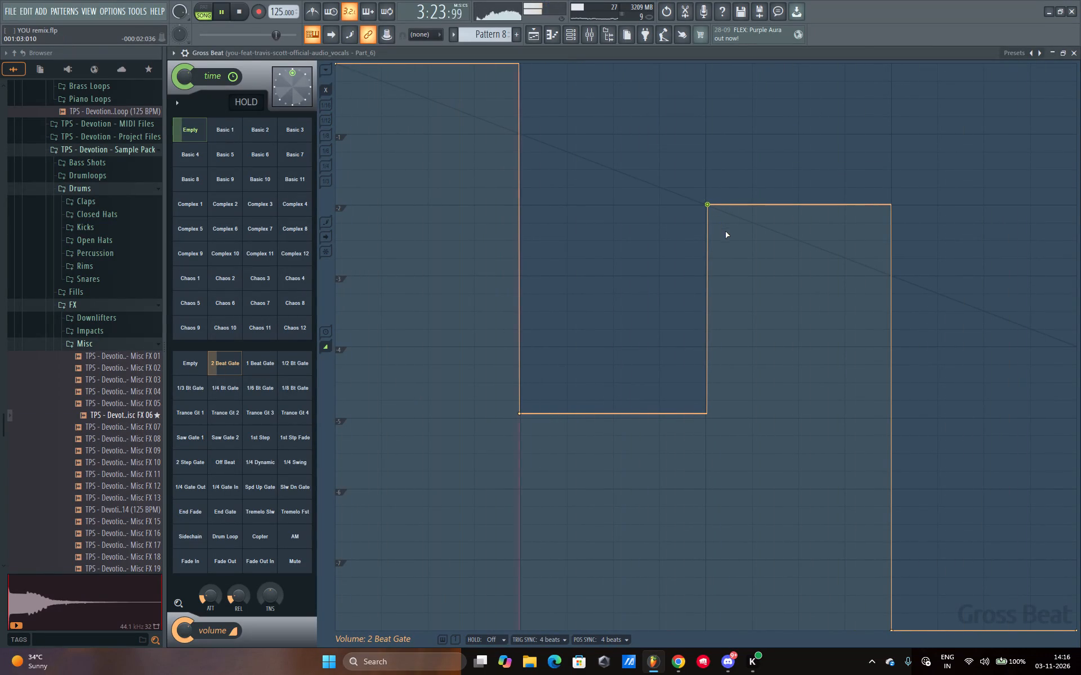
pyautogui.press('space')
pyautogui.press('space')
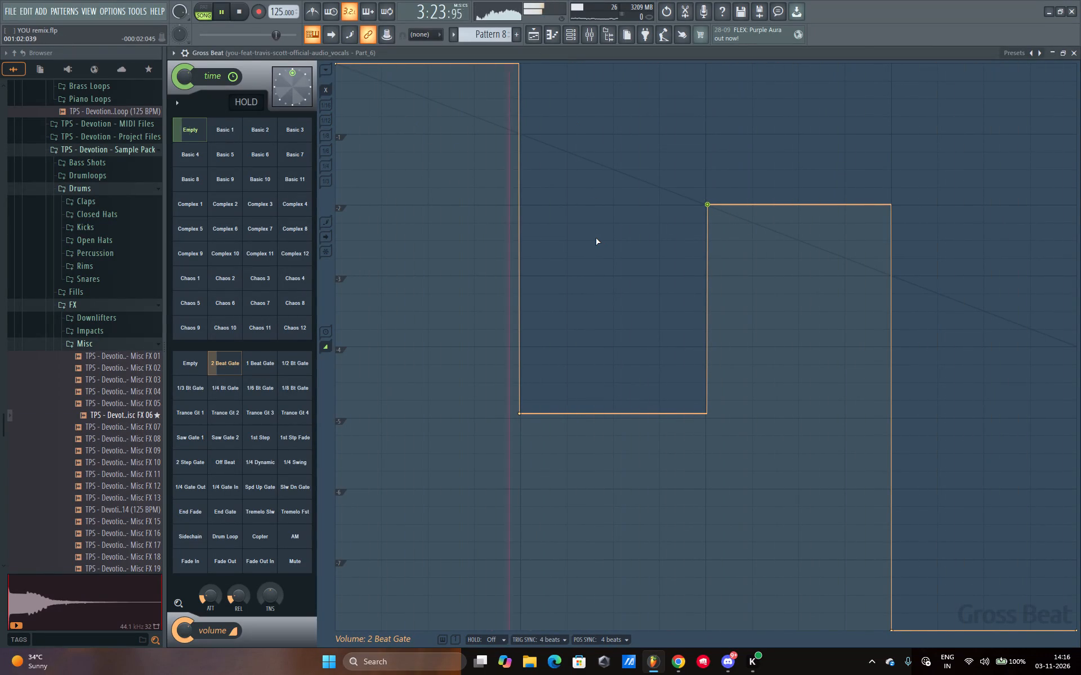
pyautogui.press('space')
pyautogui.press('space')
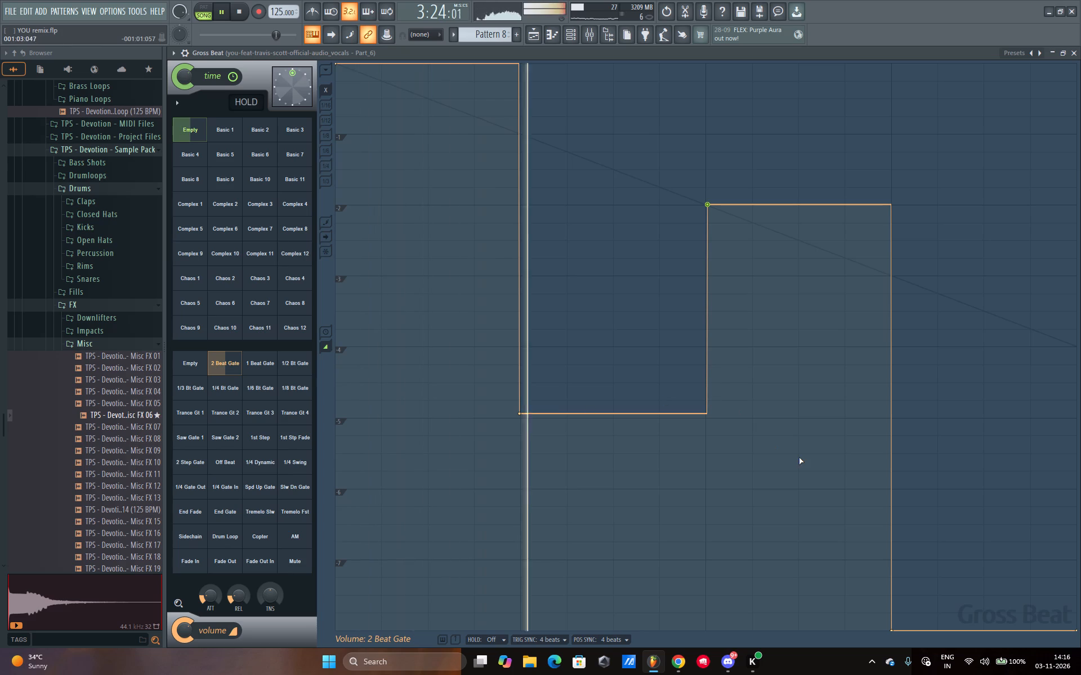
pyautogui.press('space')
# Raise the gate envelope's fourth-beat dip to the same level as the first dip and play the result.
pyautogui.moveTo(894, 629); pyautogui.dragTo(891, 448)
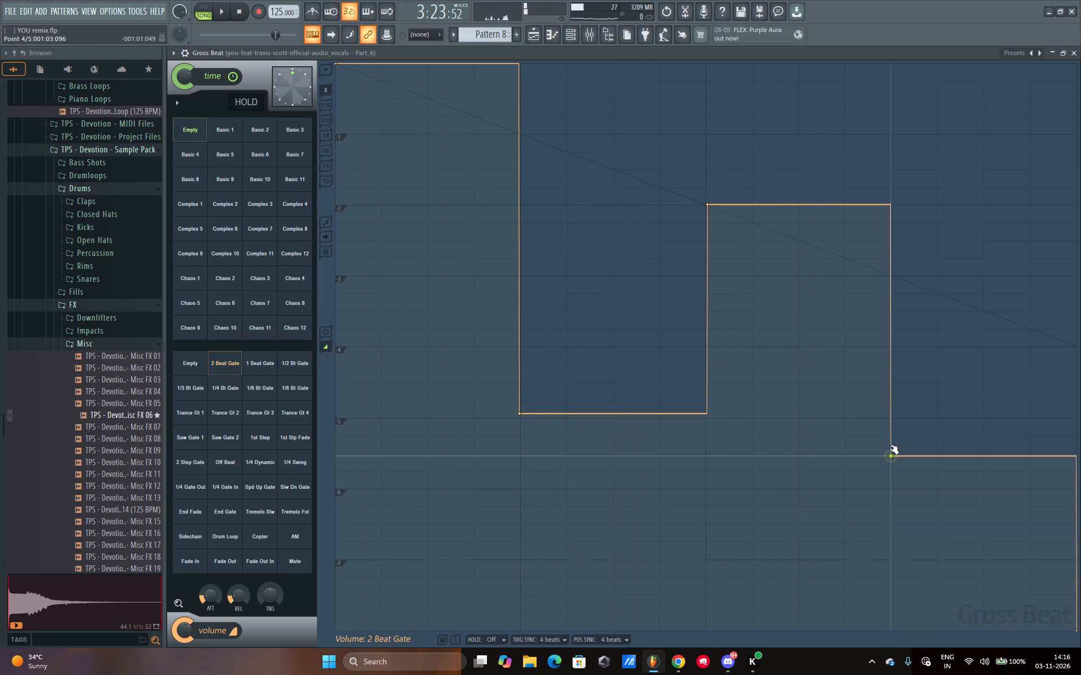
pyautogui.moveTo(891, 448); pyautogui.dragTo(889, 413)
pyautogui.press('space')
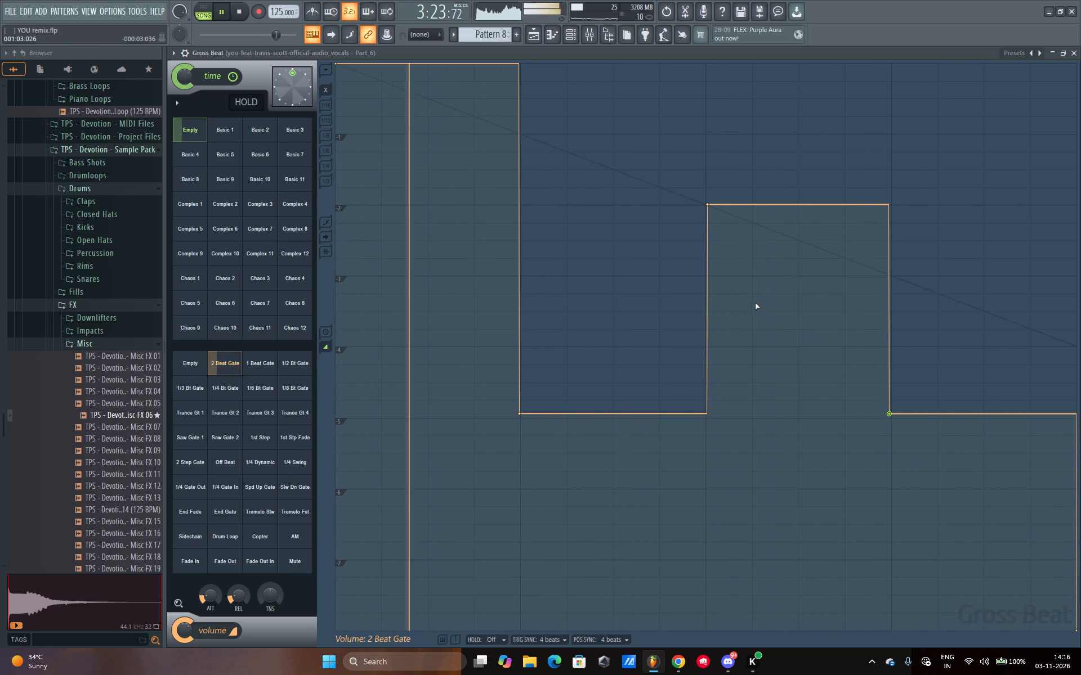
# Clear the bar 107 range selection in the playlist and play from about bar 102 through the vocal chops.
pyautogui.click(539, 34)
pyautogui.press('space')
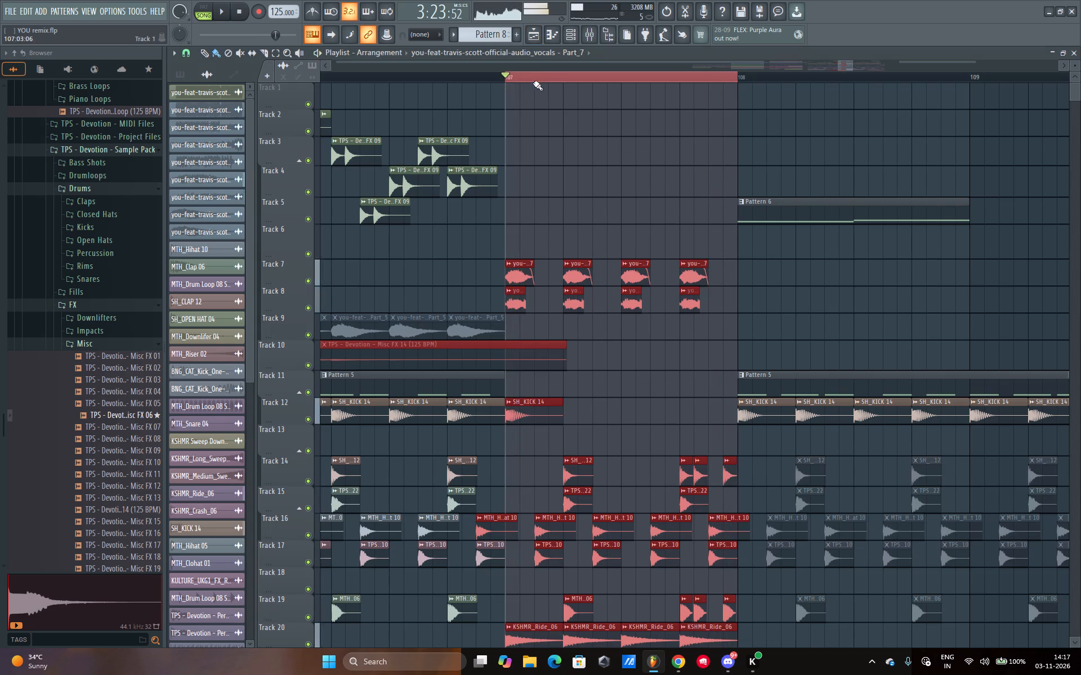
pyautogui.doubleClick(506, 73)
pyautogui.scroll(-20, 506, 73)
pyautogui.scroll(-9, 506, 73)
pyautogui.press('space')
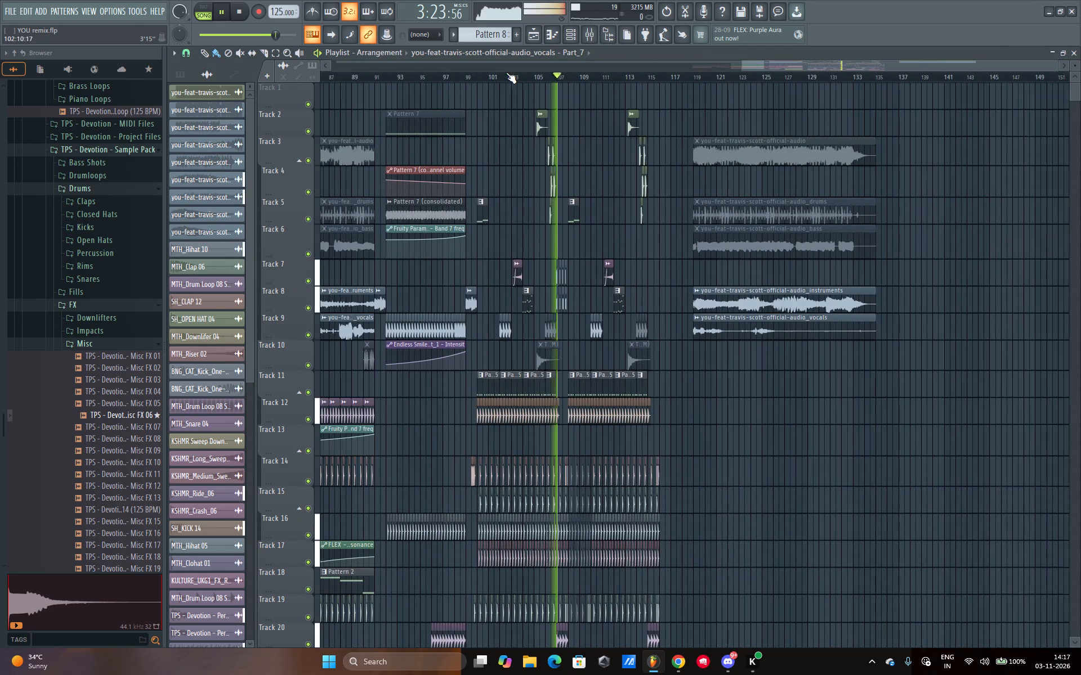
pyautogui.click(506, 73)
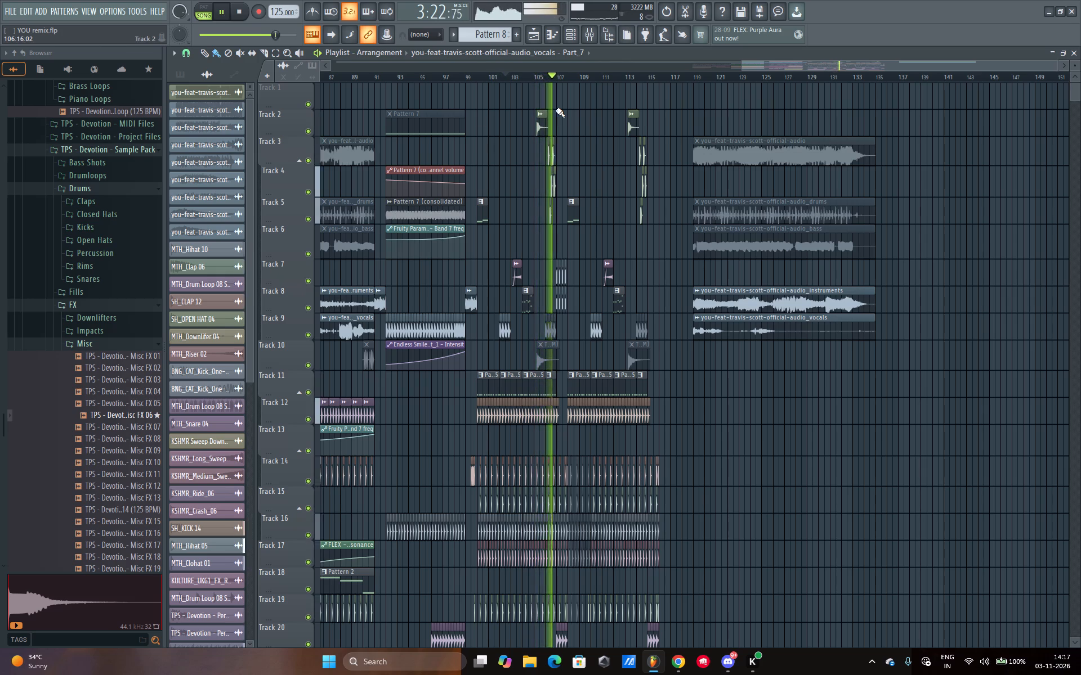
pyautogui.scroll(7, 573, 81)
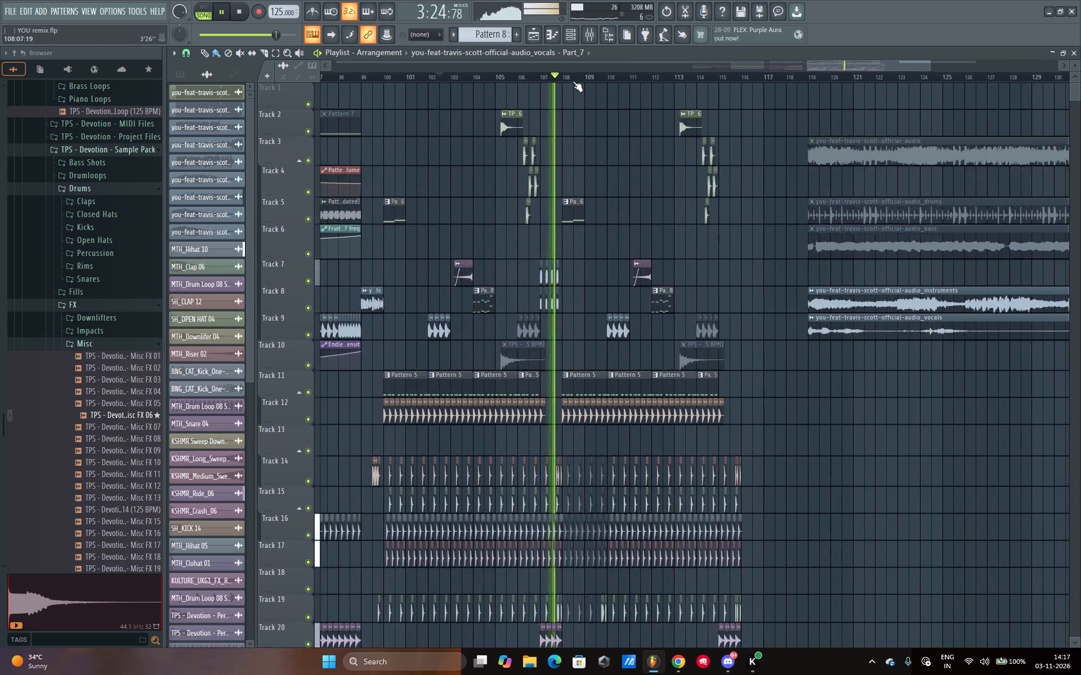
pyautogui.scroll(10, 573, 81)
# Lower the volume fader of the Part_6 vocal's mixer track, readjusting it during playback.
pyautogui.click(585, 35)
pyautogui.press('space')
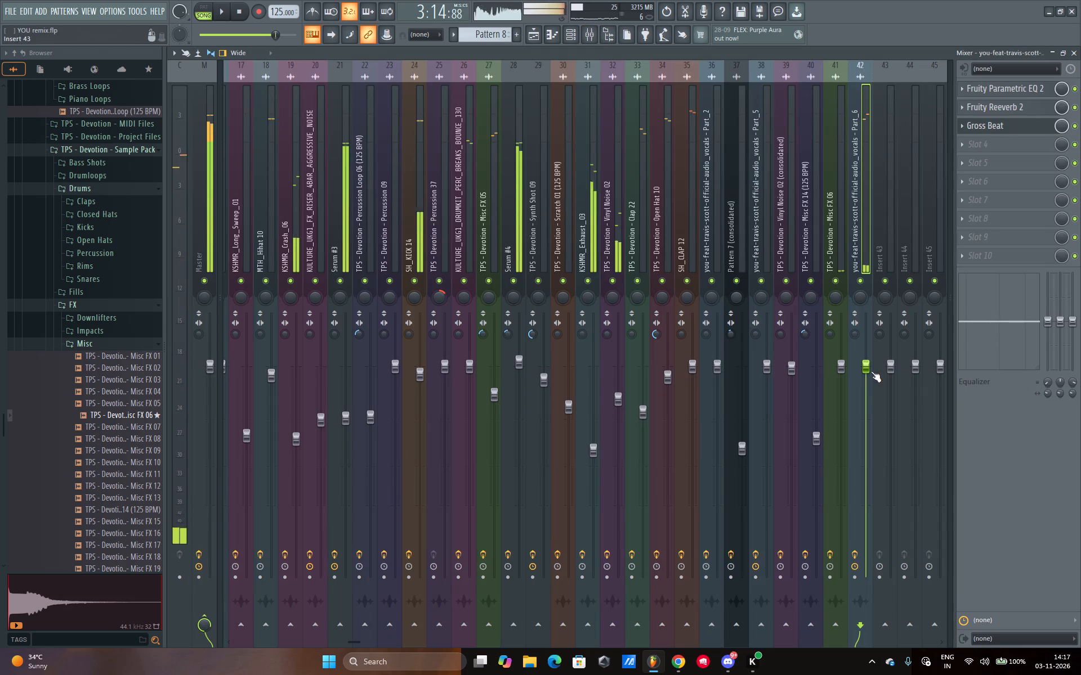
pyautogui.moveTo(870, 366); pyautogui.dragTo(866, 459)
pyautogui.press('space')
pyautogui.moveTo(871, 405); pyautogui.dragTo(866, 389)
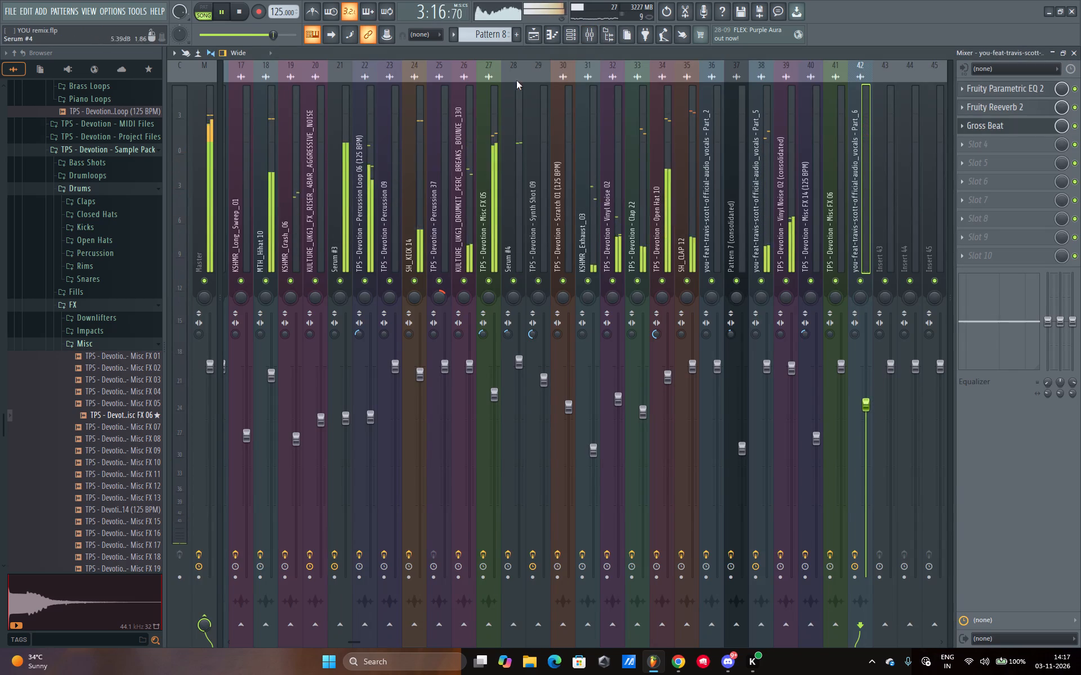
# Play the playlist from about bar 106 into the bar 107 vocal chops.
pyautogui.click(530, 30)
pyautogui.click(412, 71)
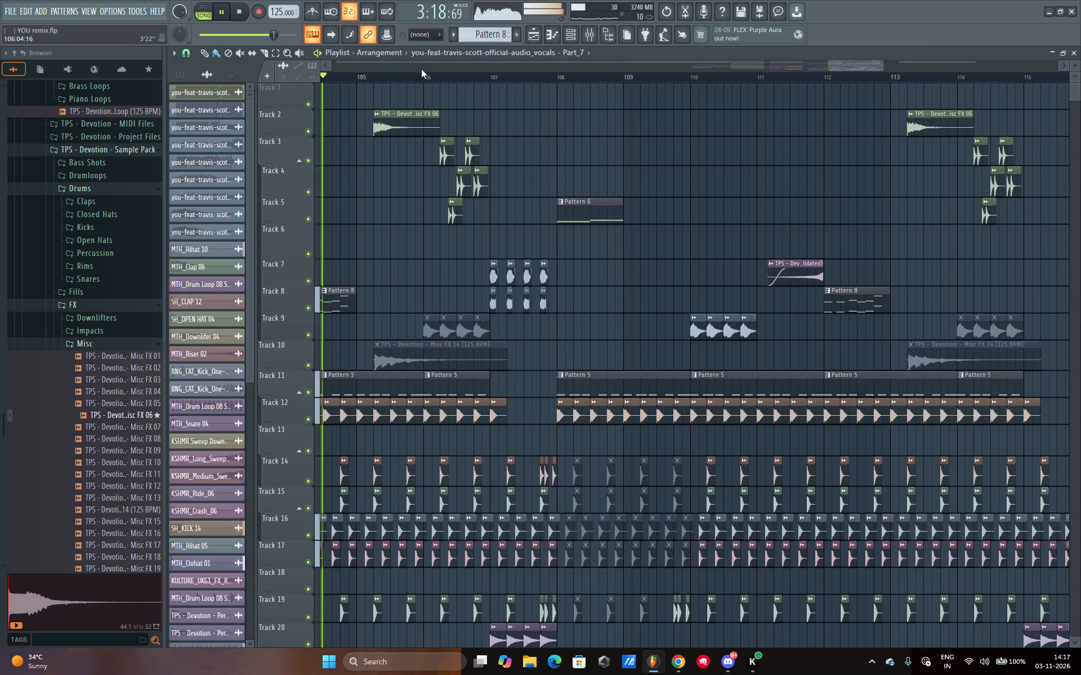
pyautogui.click(437, 71)
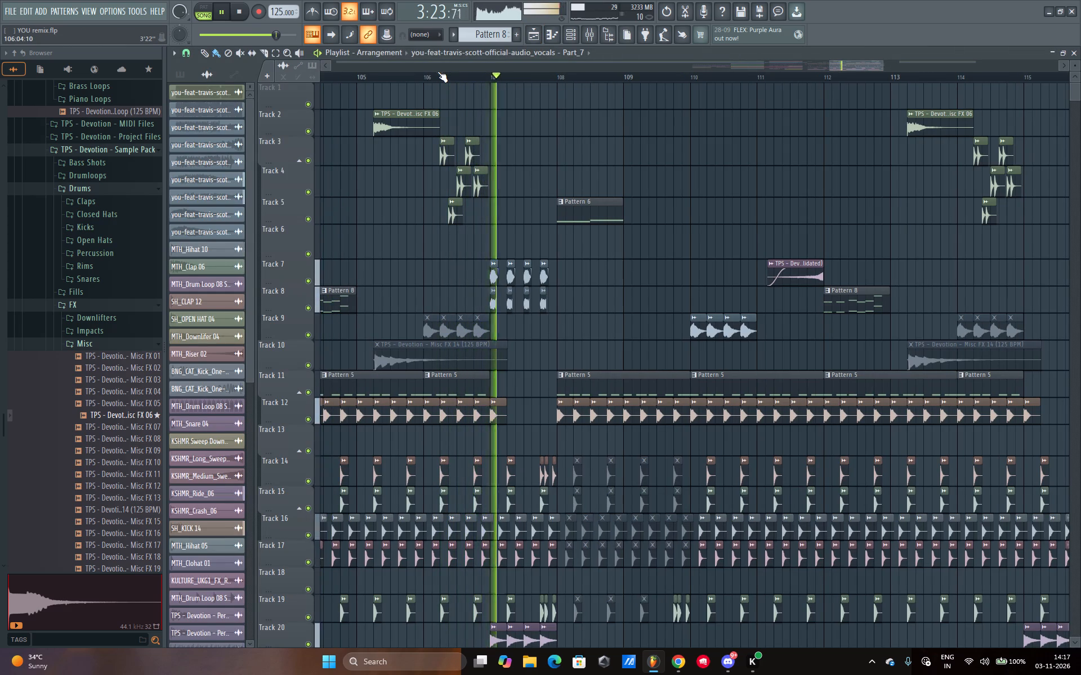
pyautogui.press('space')
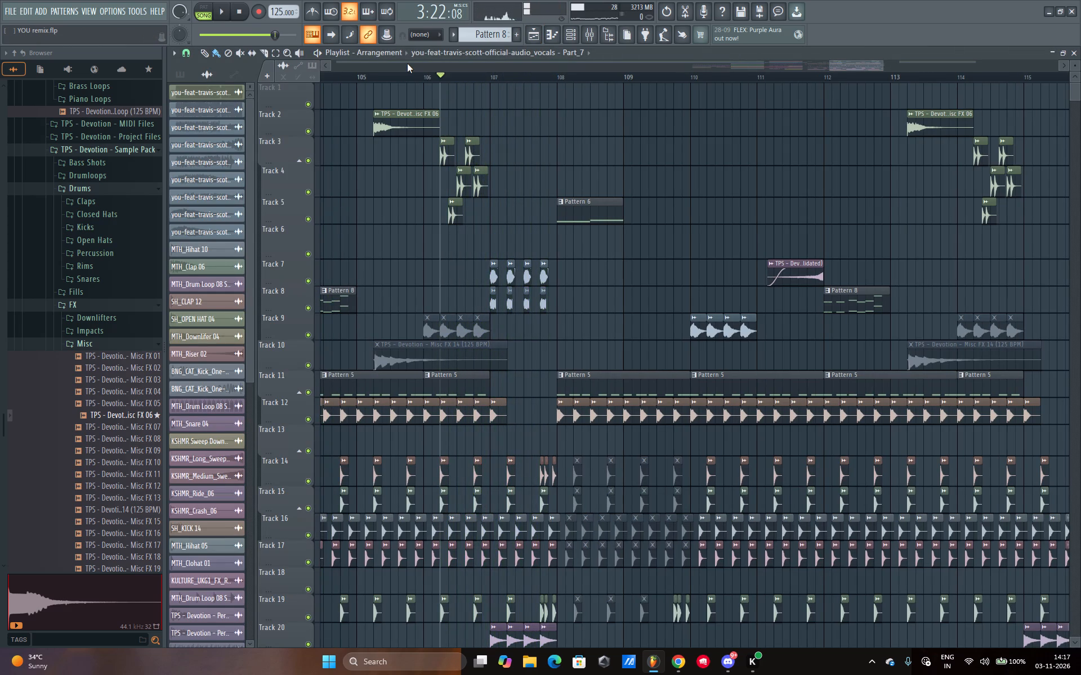
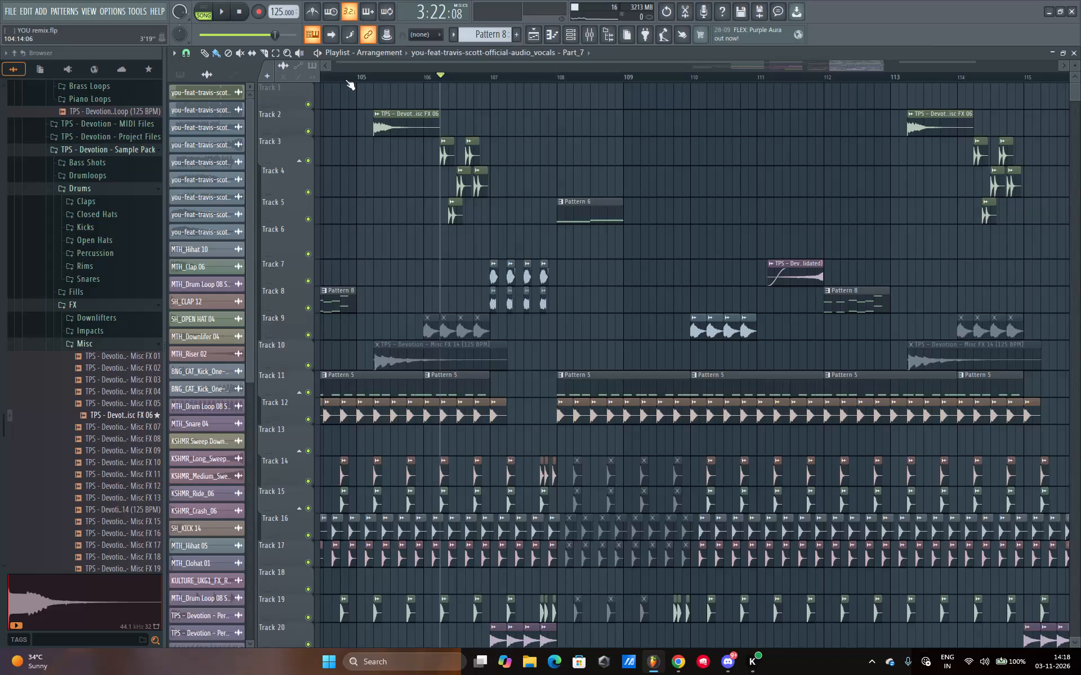
# Replace Gross Beat with Fruity Balance in the effect chain of the Part_6 vocal's mixer track and start playback.
pyautogui.scroll(14, 503, 75)
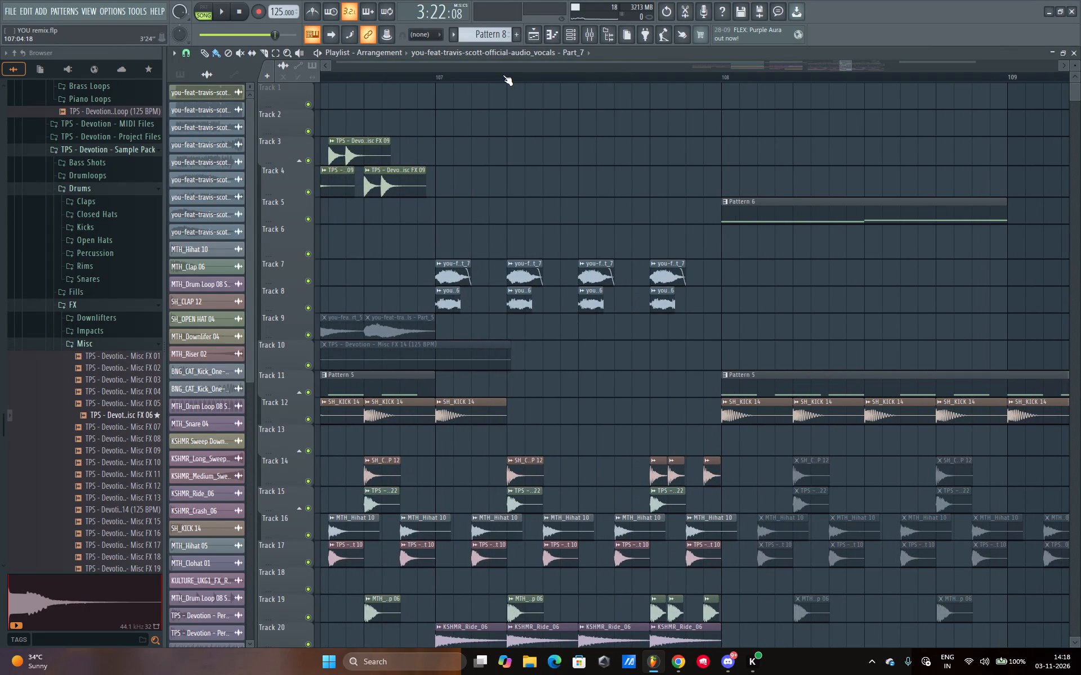
pyautogui.scroll(-7, 503, 75)
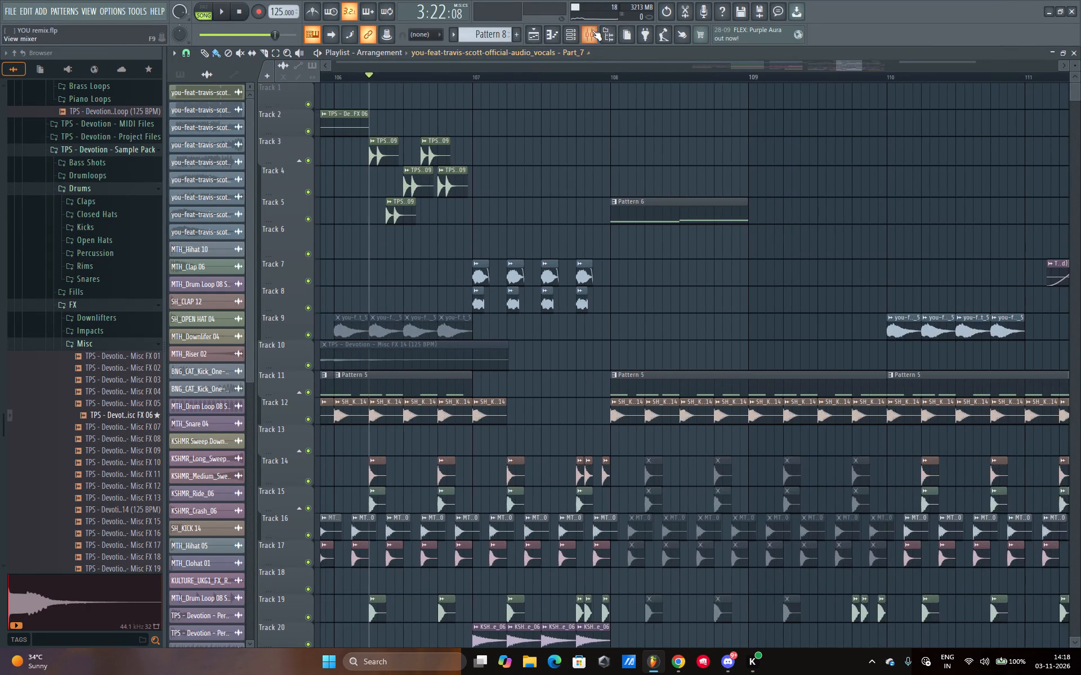
pyautogui.click(592, 30)
pyautogui.press('space')
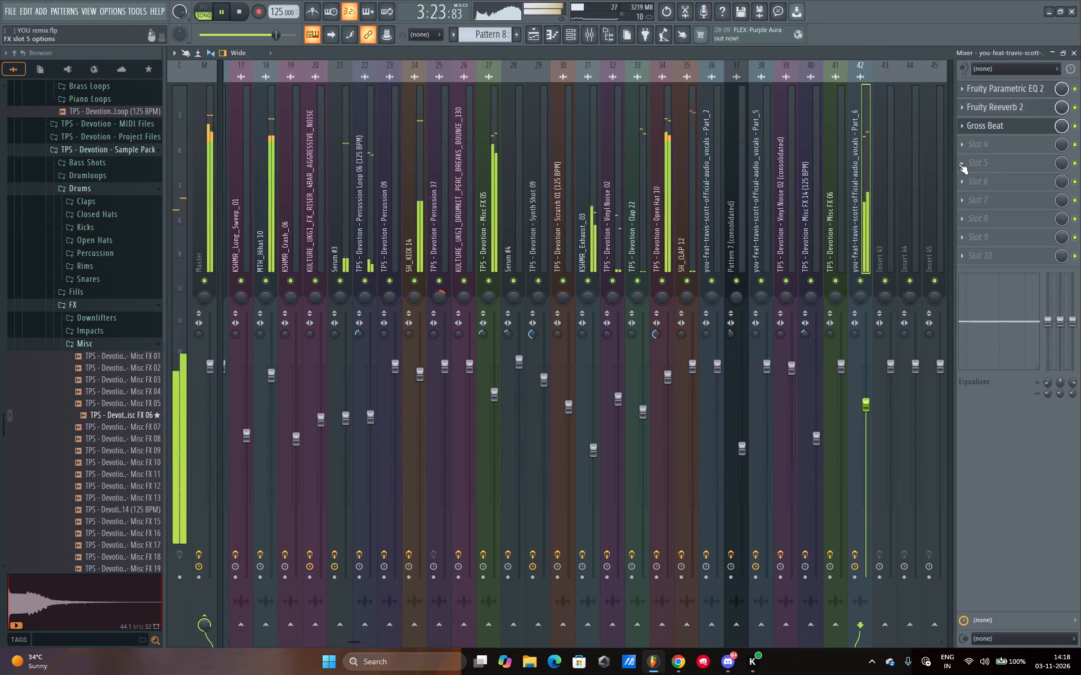
pyautogui.press('space')
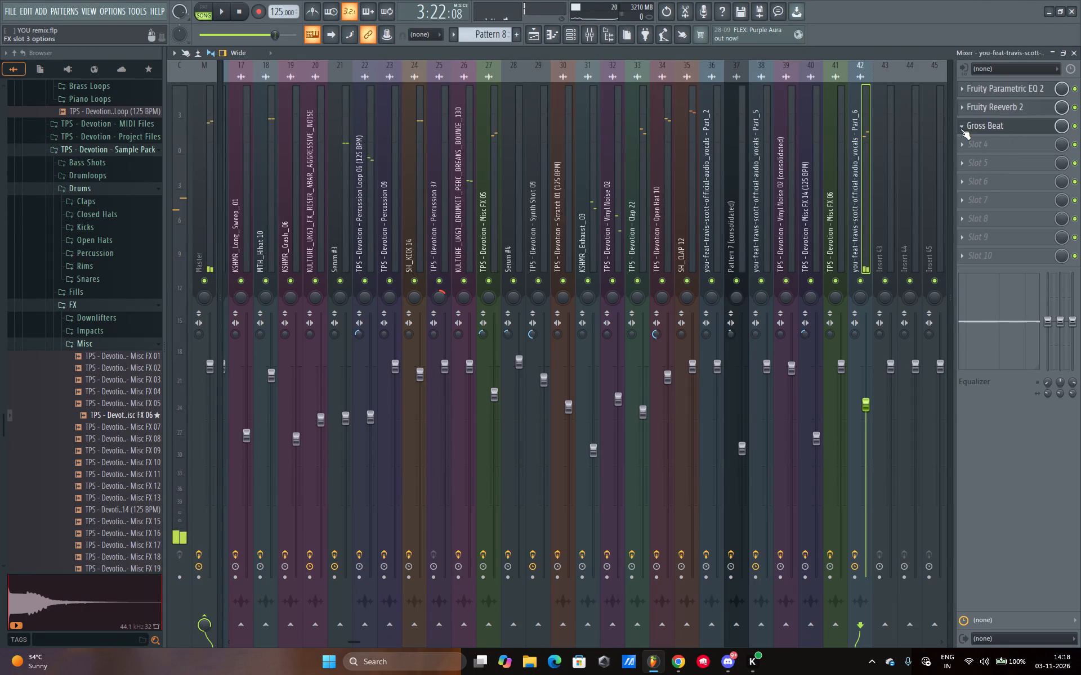
pyautogui.click(961, 129)
pyautogui.click(981, 143)
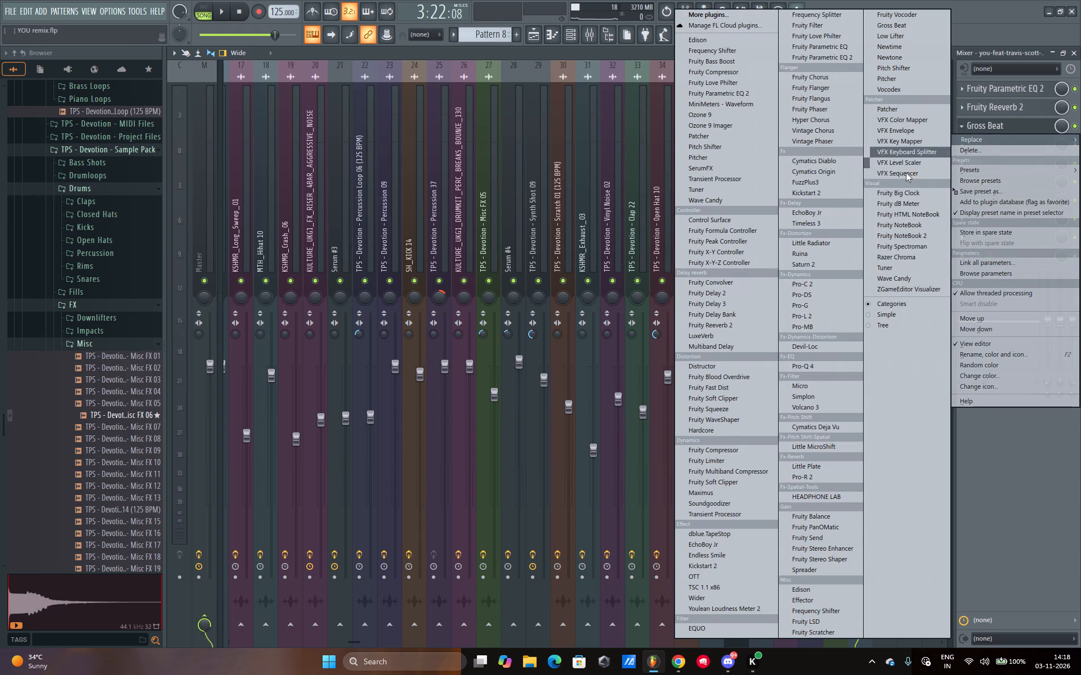
pyautogui.click(818, 514)
pyautogui.press('space')
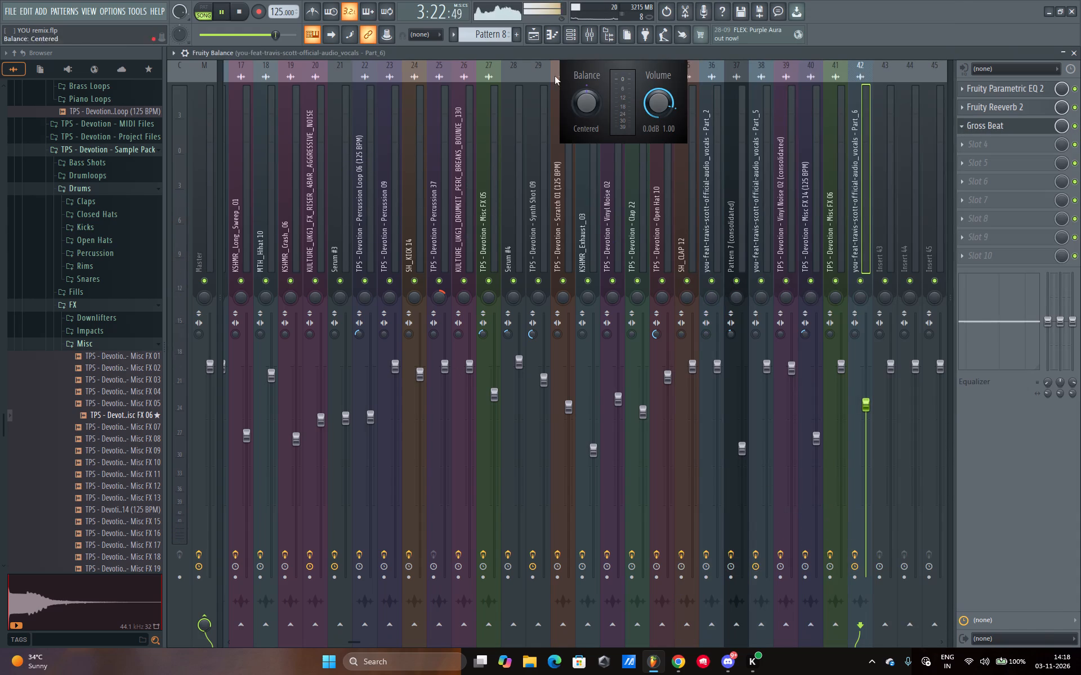
# Select all of bar 107 as the time range in the playlist and play it.
pyautogui.click(537, 29)
pyautogui.click(275, 46)
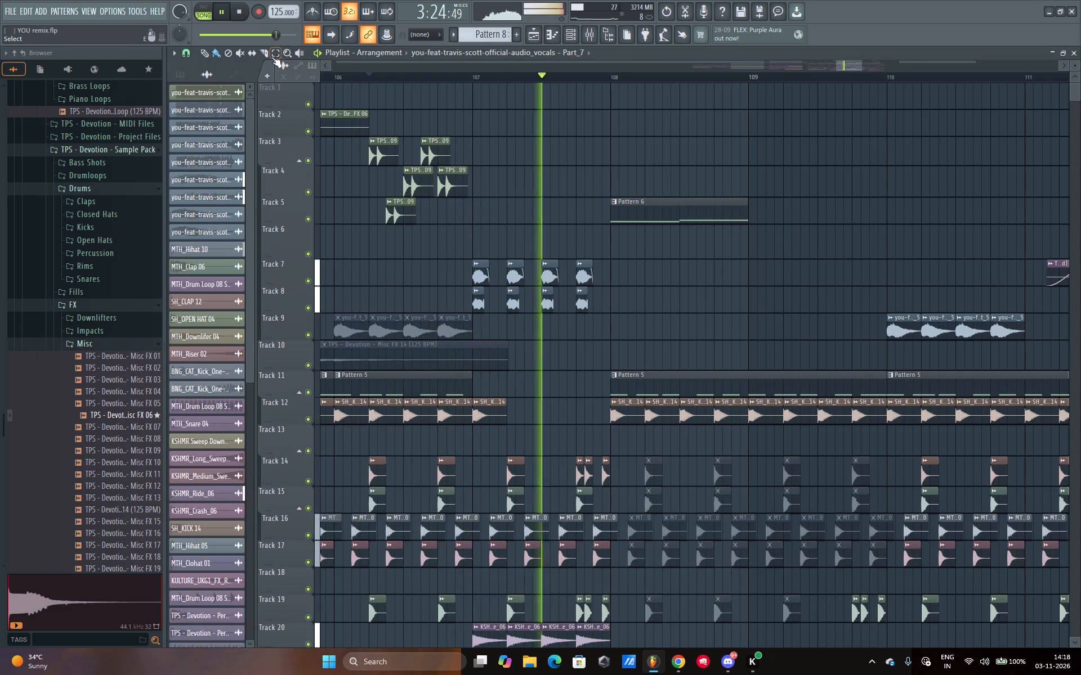
pyautogui.click(271, 52)
pyautogui.press('space')
pyautogui.moveTo(471, 78); pyautogui.dragTo(598, 103)
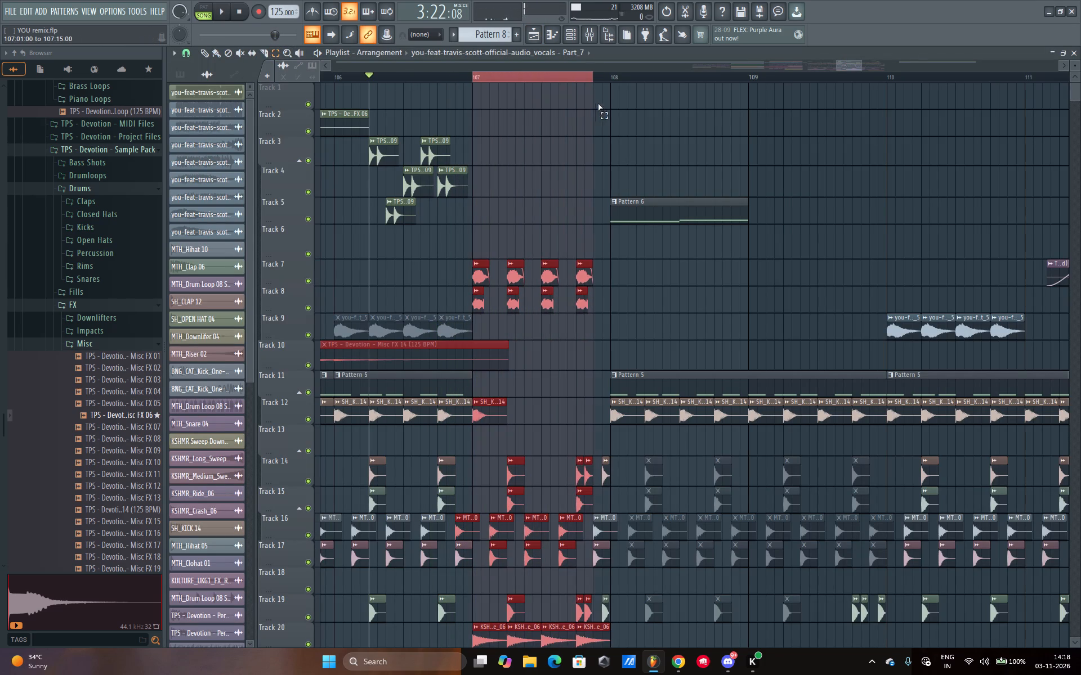
pyautogui.moveTo(598, 103); pyautogui.dragTo(609, 106)
pyautogui.press('space')
pyautogui.click(213, 51)
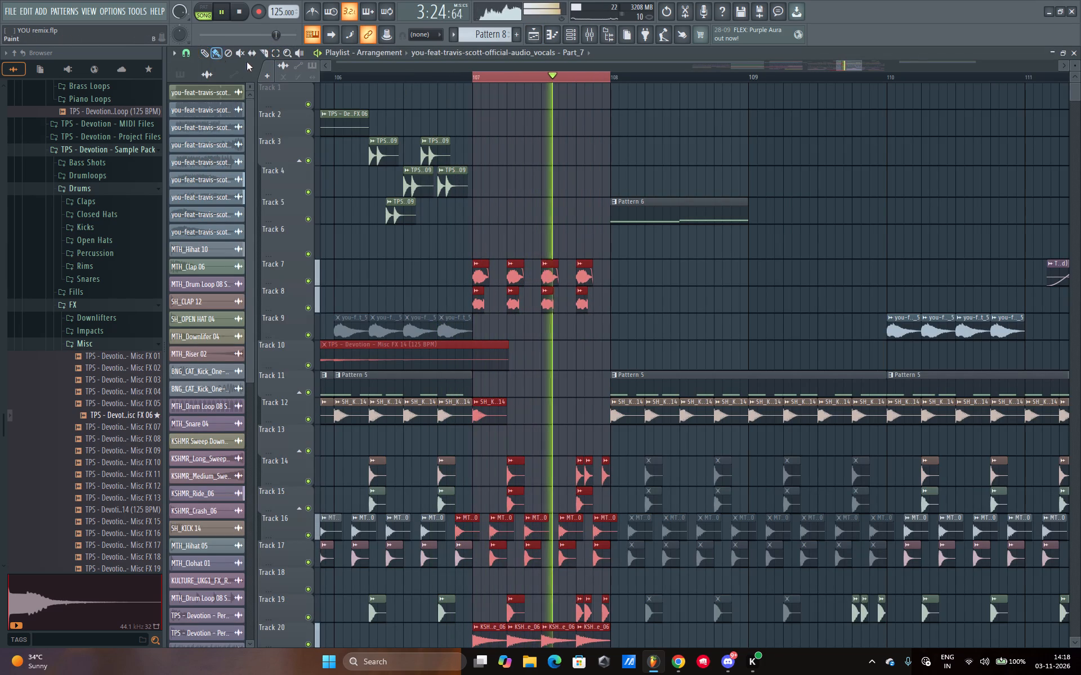
# Create an automation clip for the Part_6 vocal's Fruity Balance volume over bar 107 and place it on Track 6.
pyautogui.click(584, 37)
pyautogui.press('space')
pyautogui.doubleClick(1023, 127)
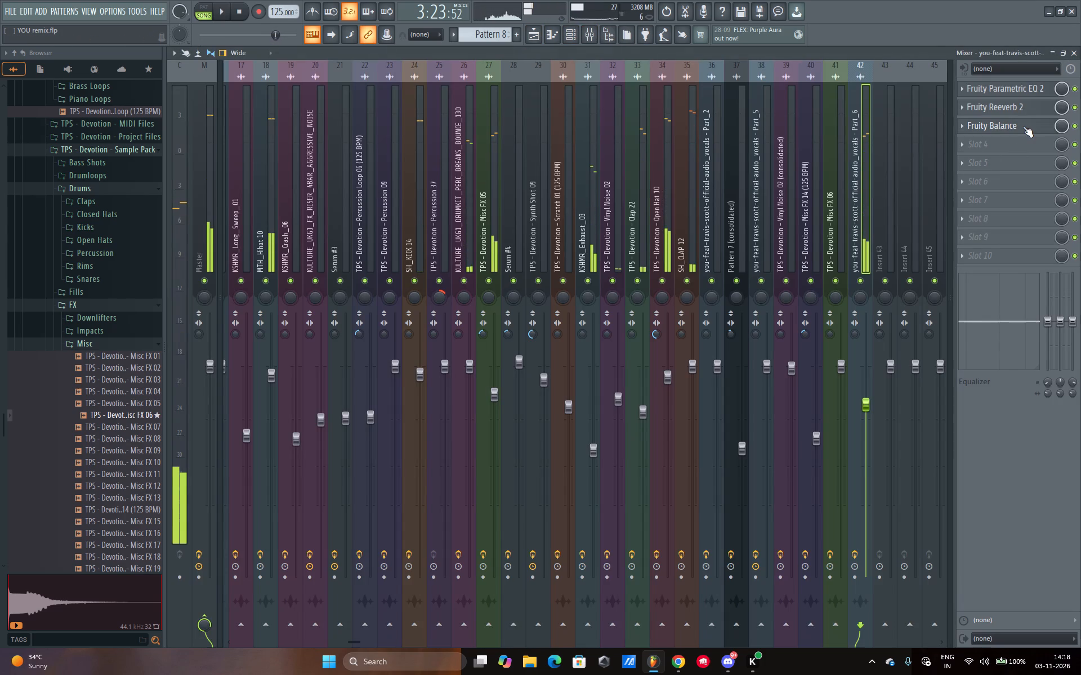
pyautogui.press('space')
pyautogui.press('space')
pyautogui.rightClick(656, 107)
pyautogui.click(678, 193)
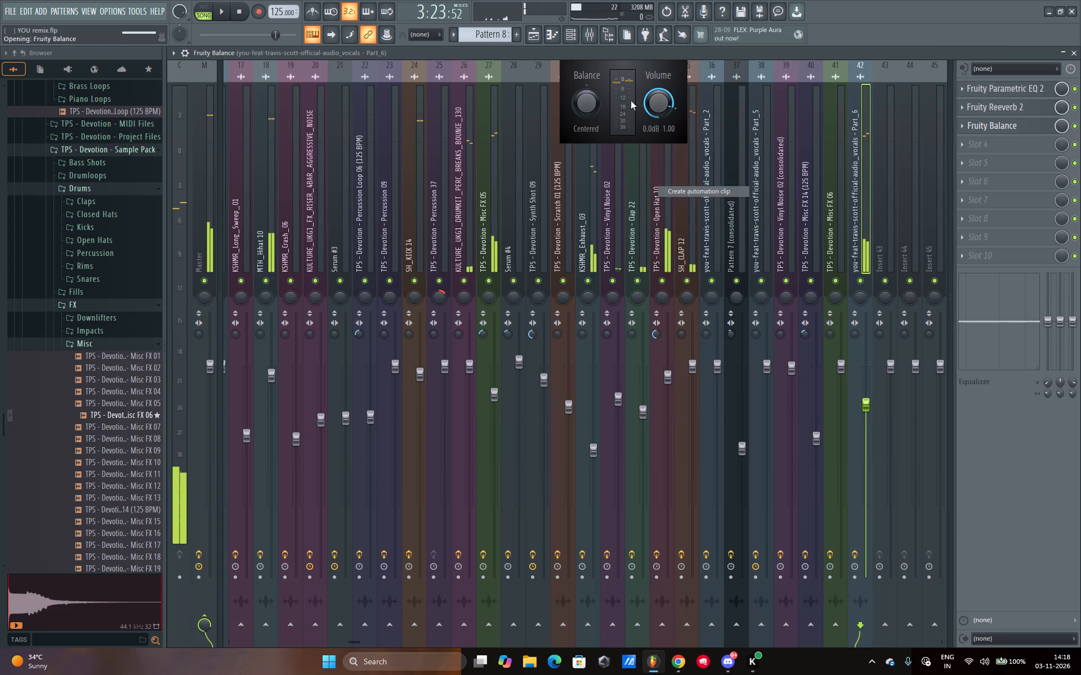
pyautogui.click(537, 24)
pyautogui.click(531, 35)
pyautogui.press('space')
pyautogui.press('space')
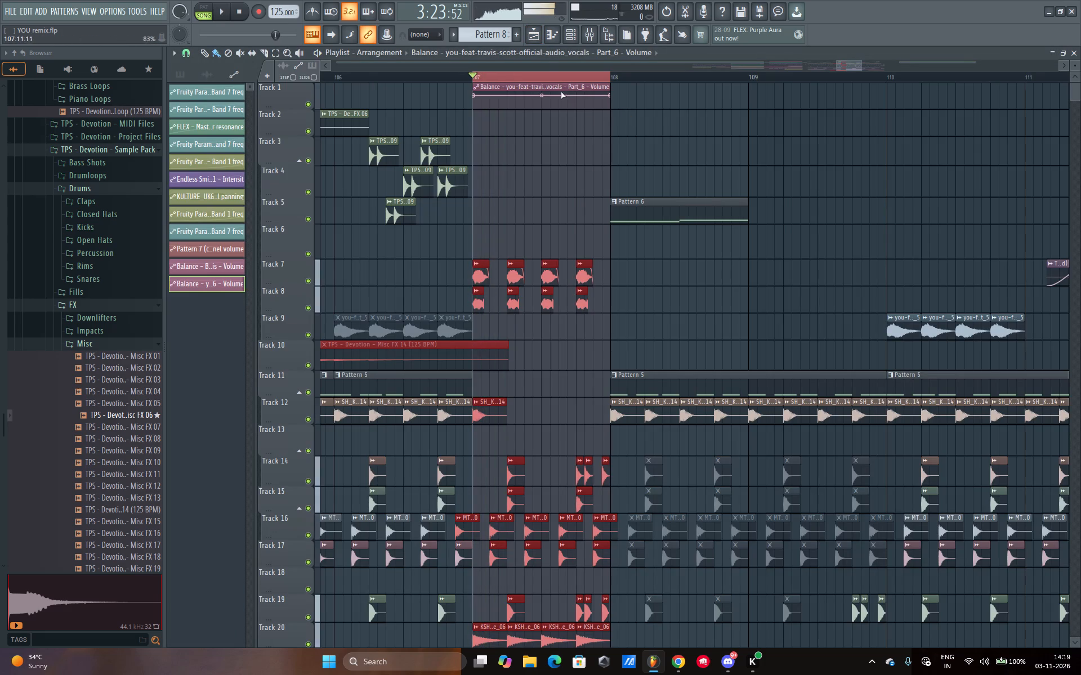
pyautogui.moveTo(560, 88); pyautogui.dragTo(557, 255)
# Shape Track 6's volume automation into a straight downward ramp across bar 107, ending at about half its starting height.
pyautogui.moveTo(295, 259); pyautogui.dragTo(268, 571)
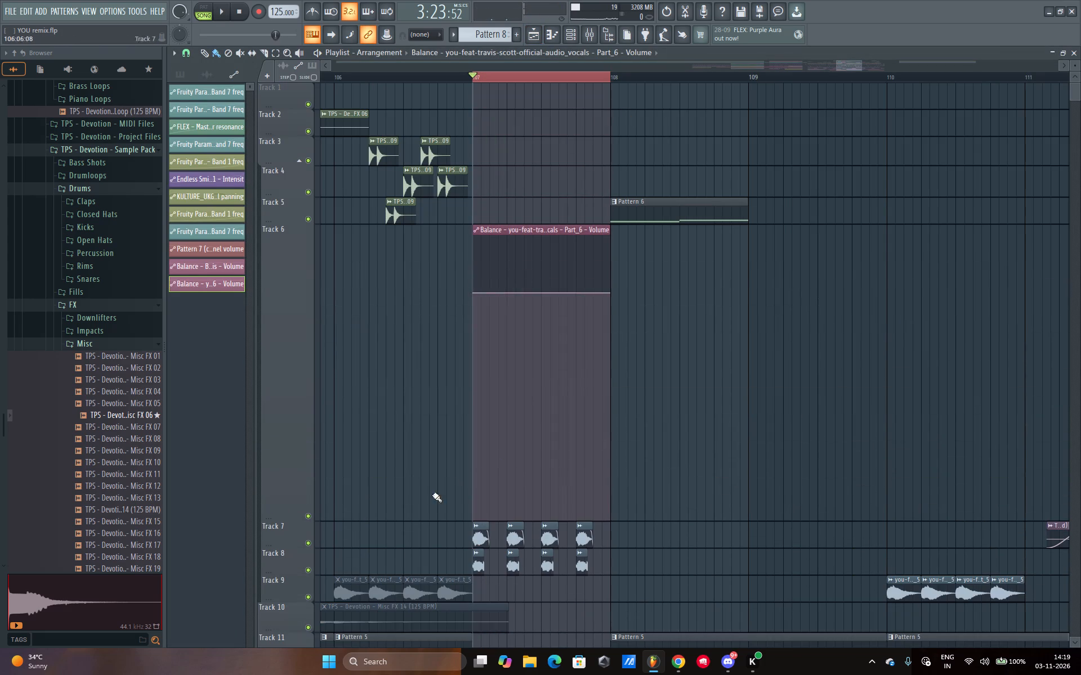
pyautogui.moveTo(606, 294); pyautogui.dragTo(606, 457)
pyautogui.press('space')
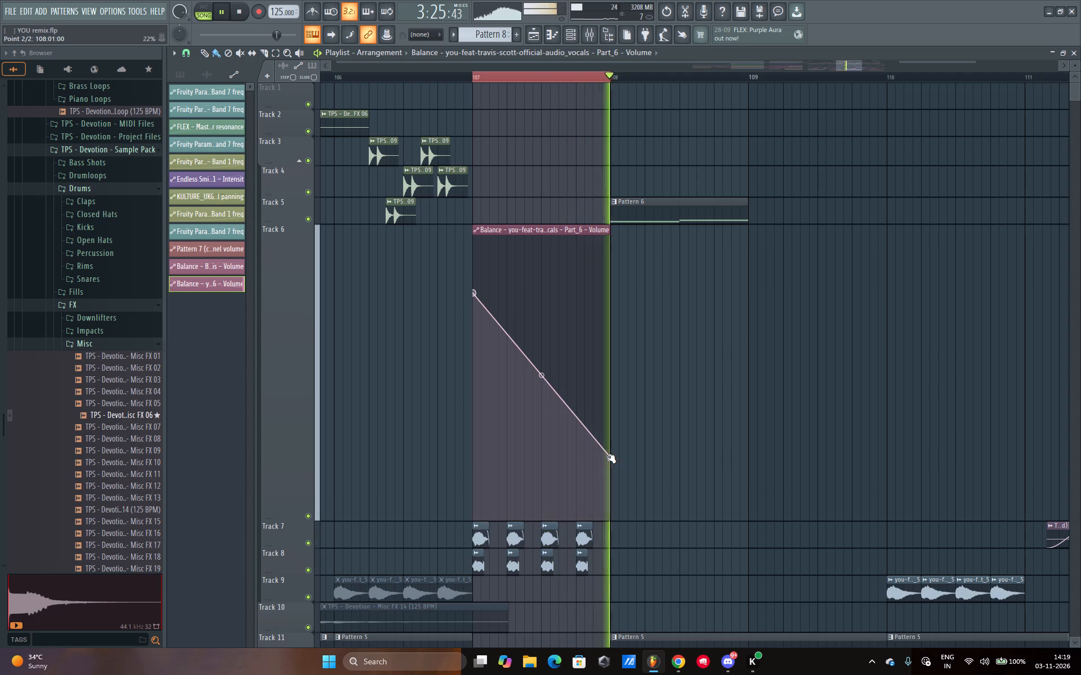
pyautogui.moveTo(608, 457); pyautogui.dragTo(613, 397)
pyautogui.press('space')
pyautogui.press('space')
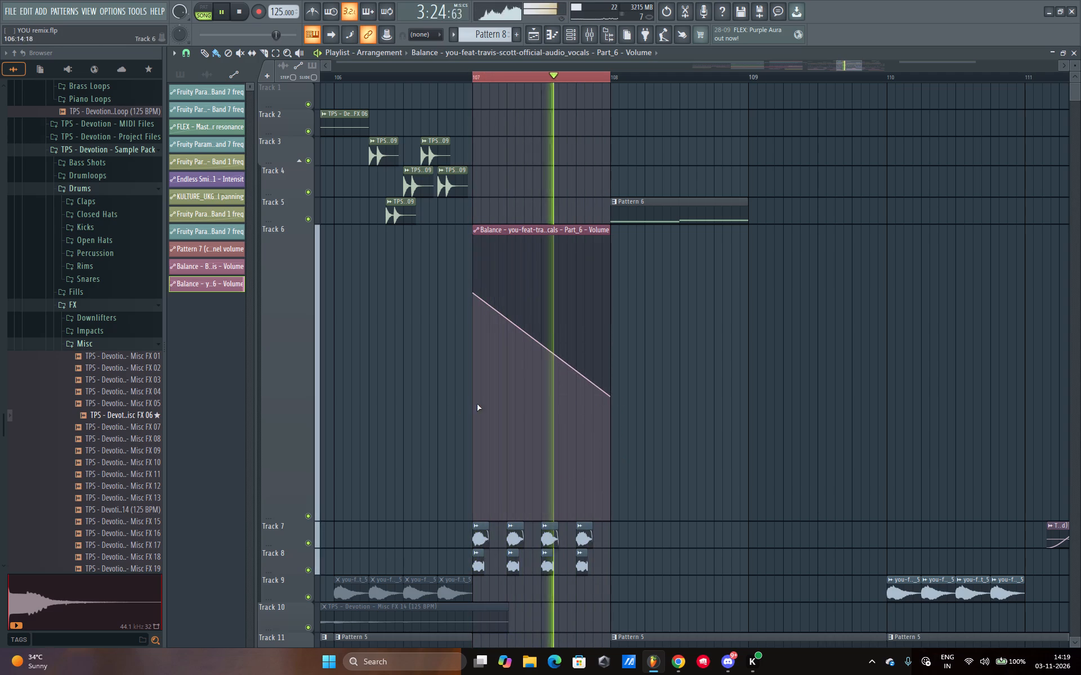
pyautogui.moveTo(289, 517); pyautogui.dragTo(289, 258)
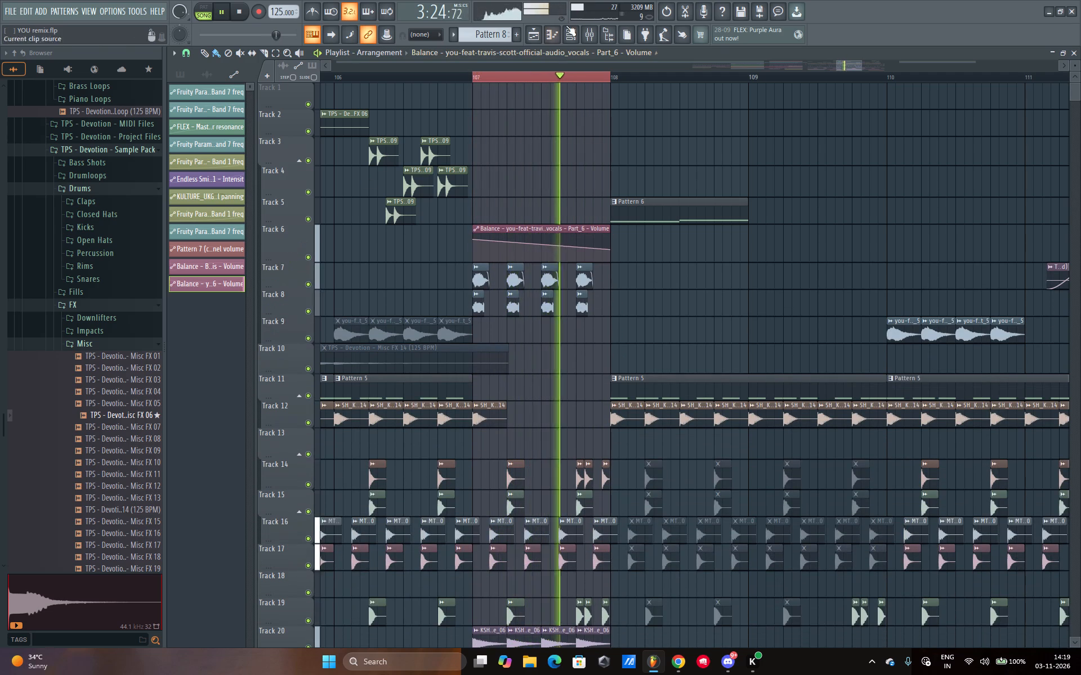
# Lengthen the decay of Fruity Reeverb 2 on the Part_6 vocal's mixer track.
pyautogui.click(589, 35)
pyautogui.press('space')
pyautogui.press('space')
pyautogui.press('space')
pyautogui.tripleClick(1040, 107)
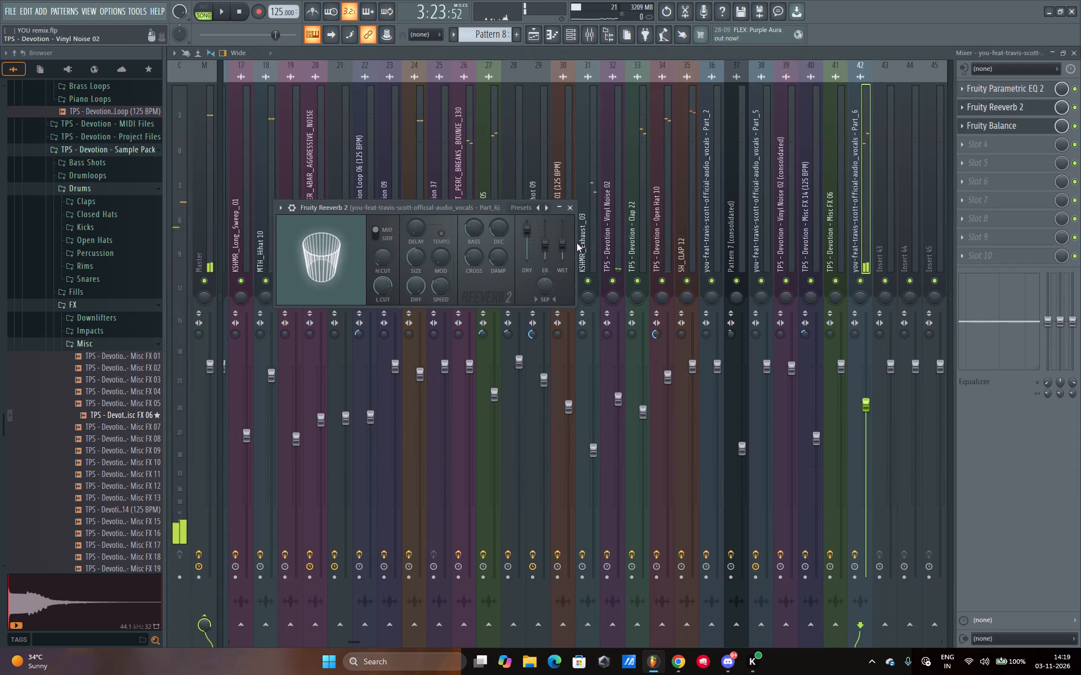
pyautogui.press('space')
pyautogui.press('space')
pyautogui.moveTo(391, 258); pyautogui.dragTo(391, 251)
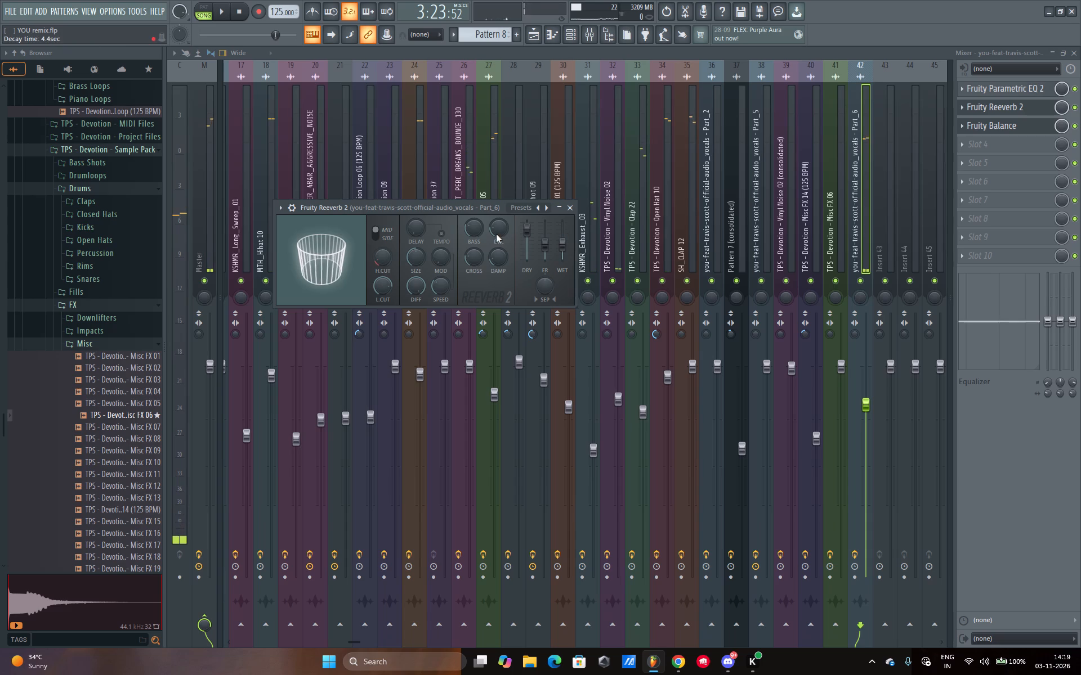
pyautogui.moveTo(496, 234); pyautogui.dragTo(502, 127)
pyautogui.press('space')
# Raise the Part_6 vocal reverb's wet level to its maximum and readjust its decay while auditioning bar 107.
pyautogui.moveTo(555, 245); pyautogui.dragTo(559, 217)
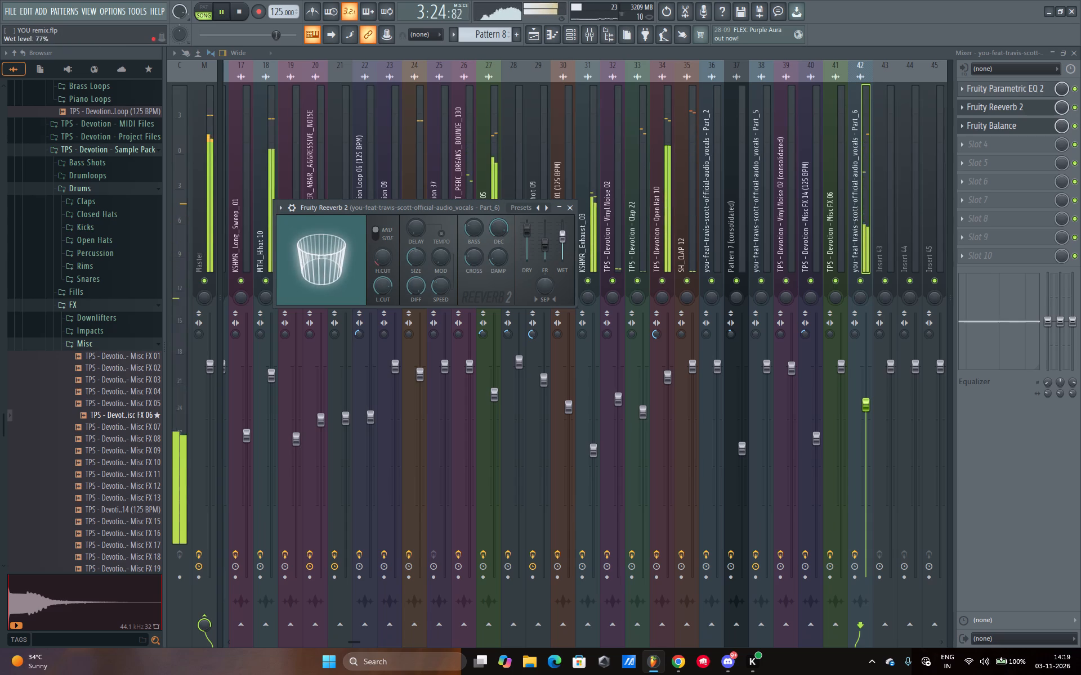
pyautogui.moveTo(559, 217); pyautogui.dragTo(560, 208)
pyautogui.press('space')
pyautogui.press('space')
pyautogui.press('space')
pyautogui.press('space')
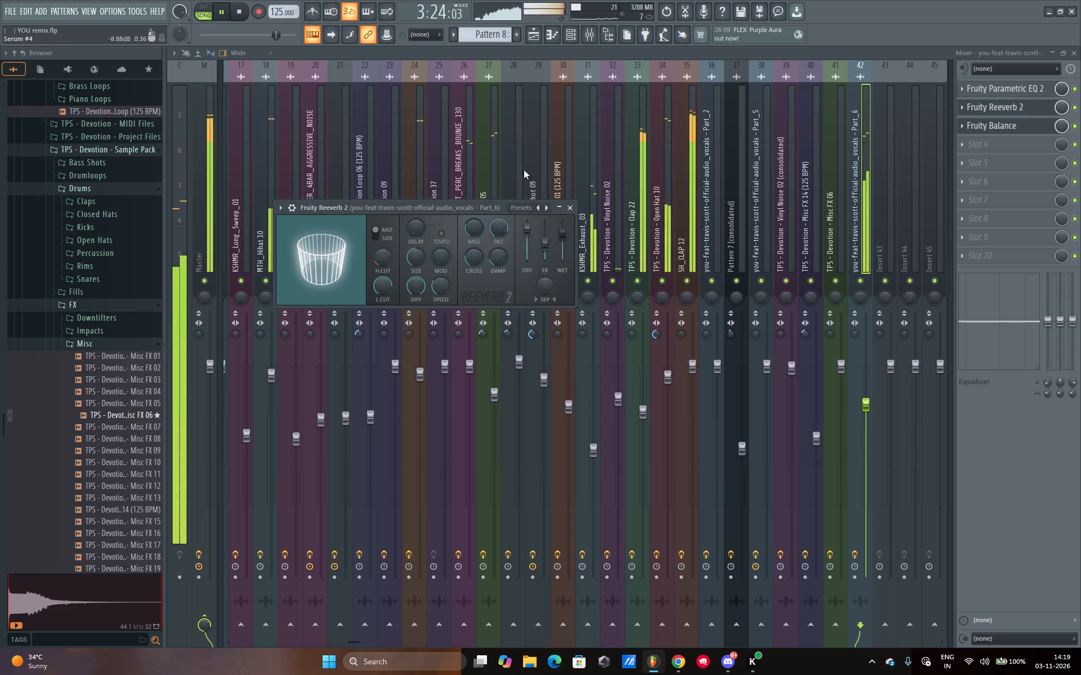
pyautogui.moveTo(494, 227); pyautogui.dragTo(495, 319)
pyautogui.press('space')
pyautogui.press('space')
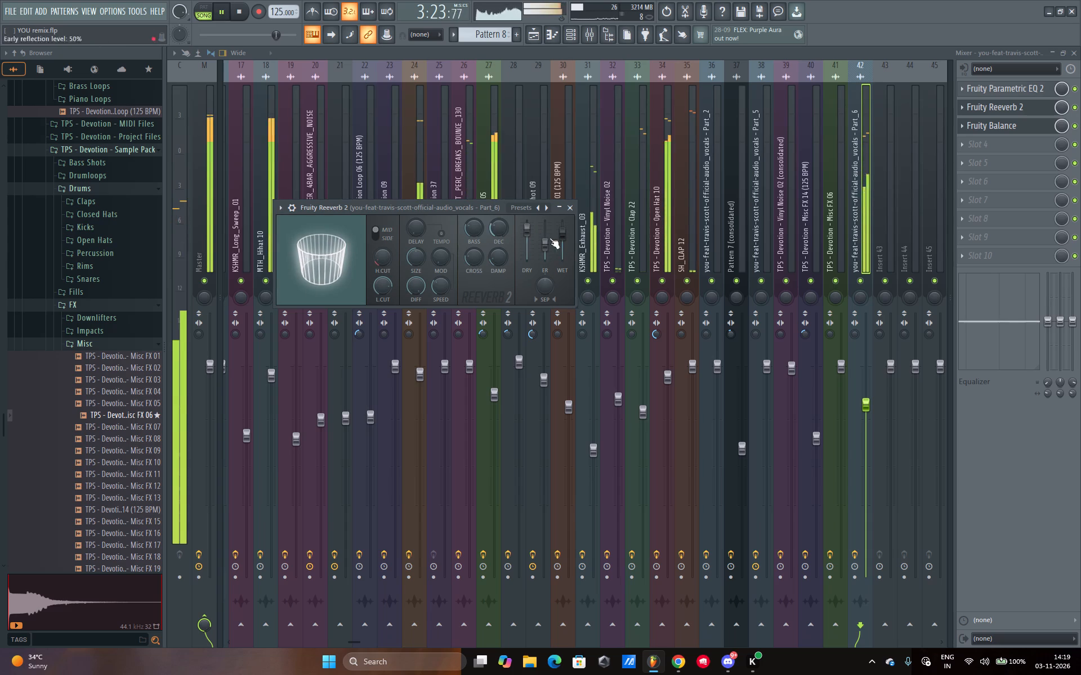
pyautogui.moveTo(559, 235); pyautogui.dragTo(556, 89)
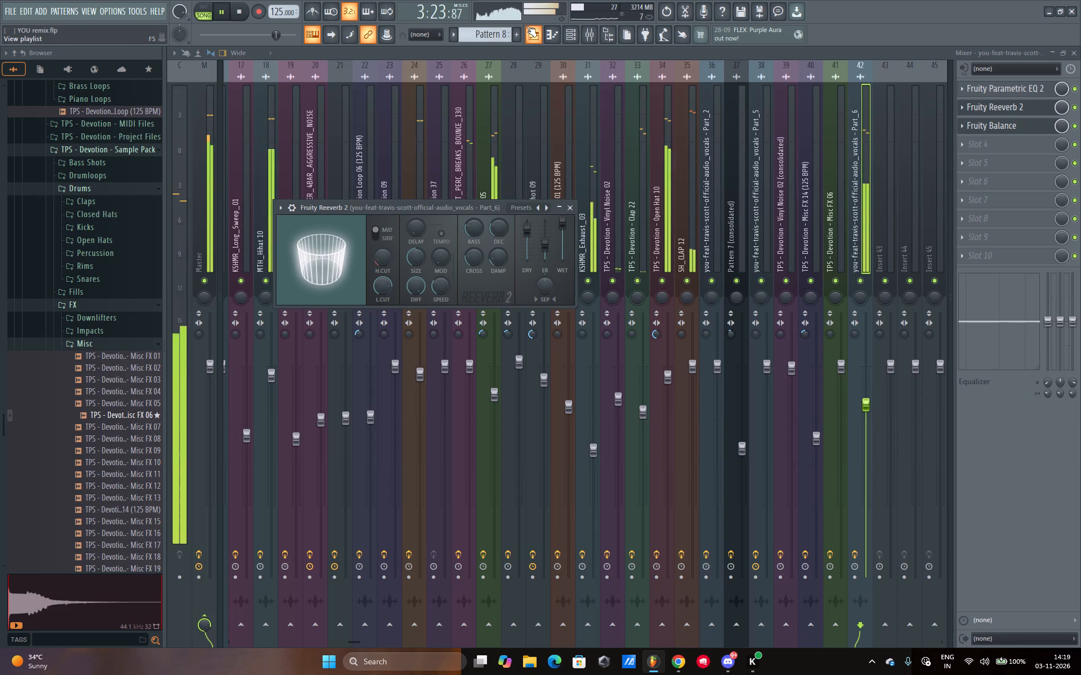
# Set the stereo separation of the Part_6 vocal's mixer track to 100% separated.
pyautogui.click(526, 26)
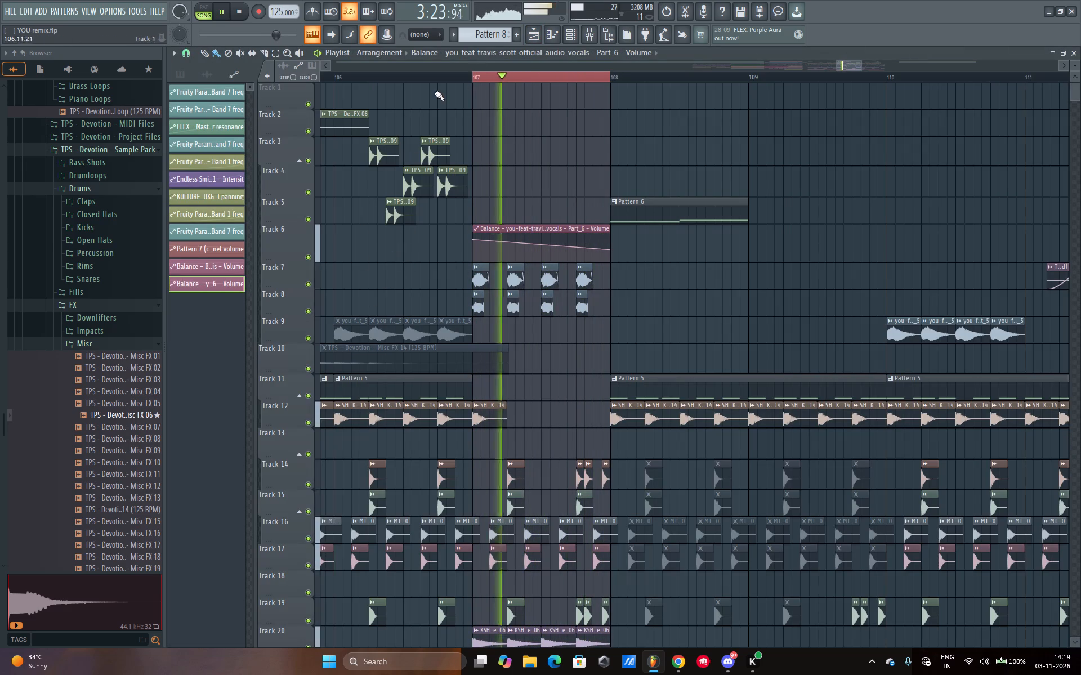
pyautogui.scroll(-1, 555, 74)
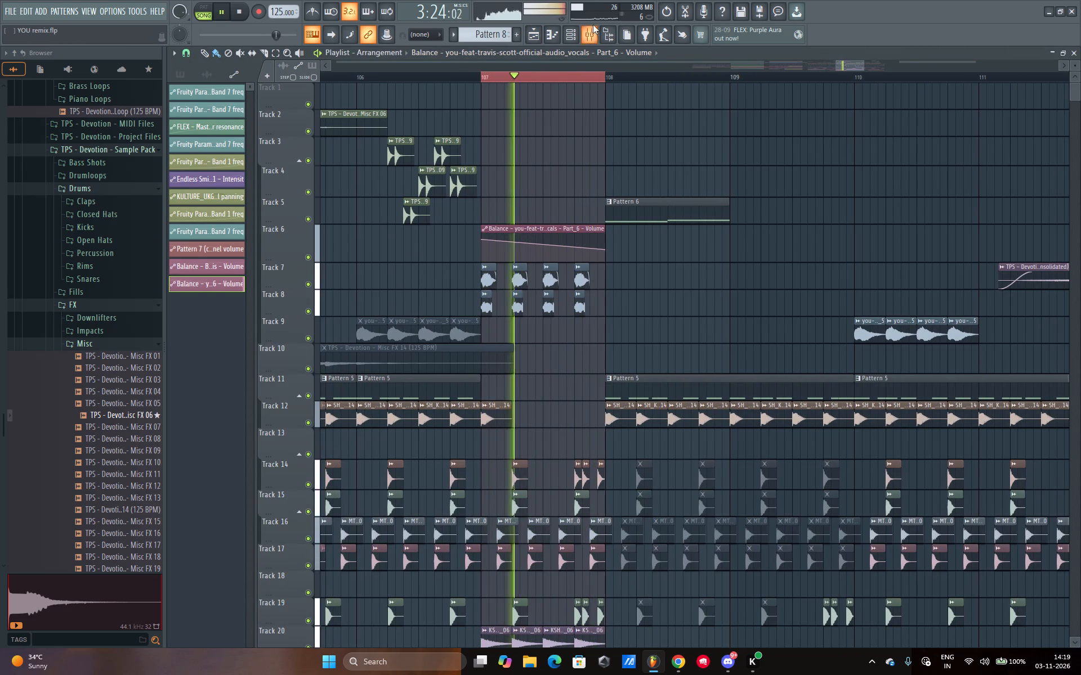
pyautogui.click(593, 25)
pyautogui.click(598, 33)
pyautogui.click(582, 34)
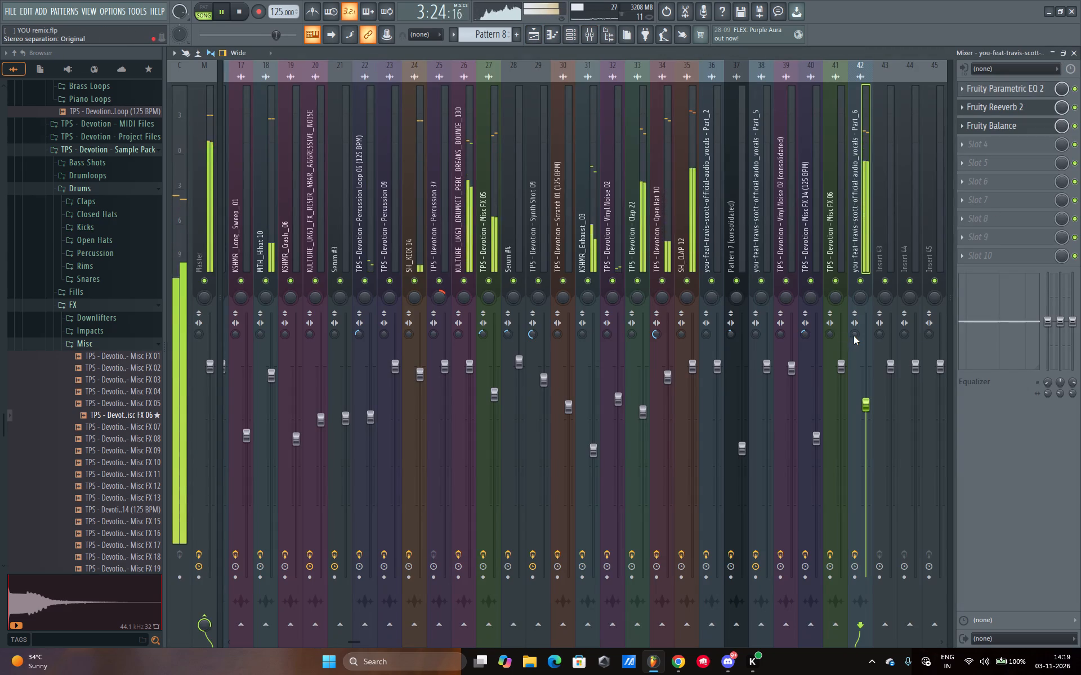
pyautogui.moveTo(854, 336); pyautogui.dragTo(917, 484)
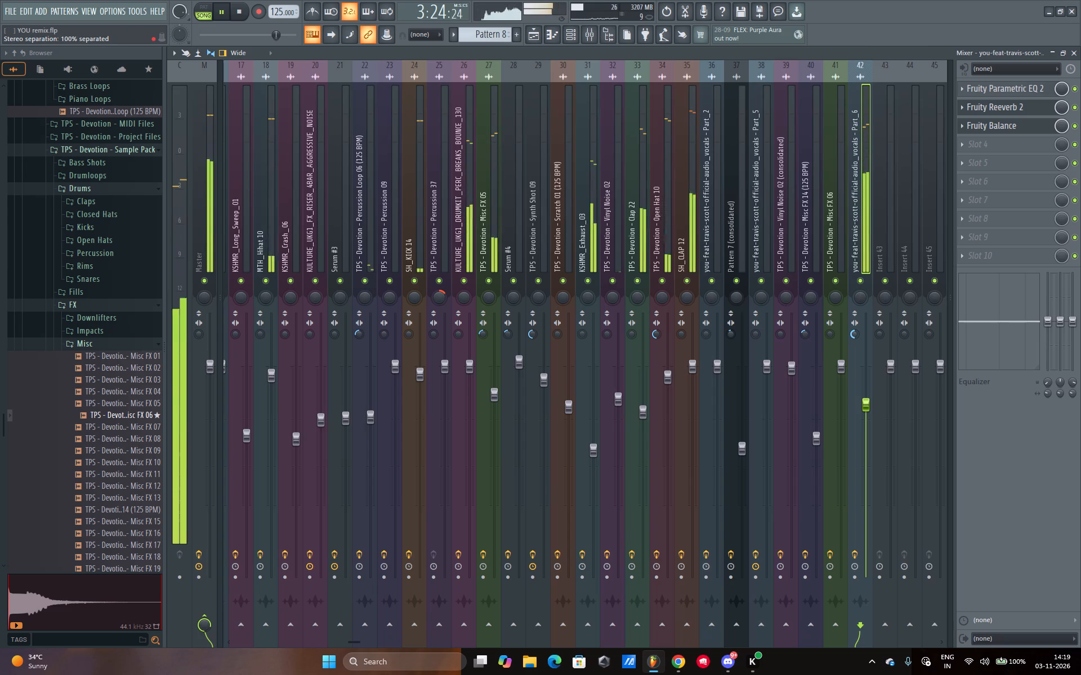
pyautogui.moveTo(917, 484); pyautogui.dragTo(959, 498)
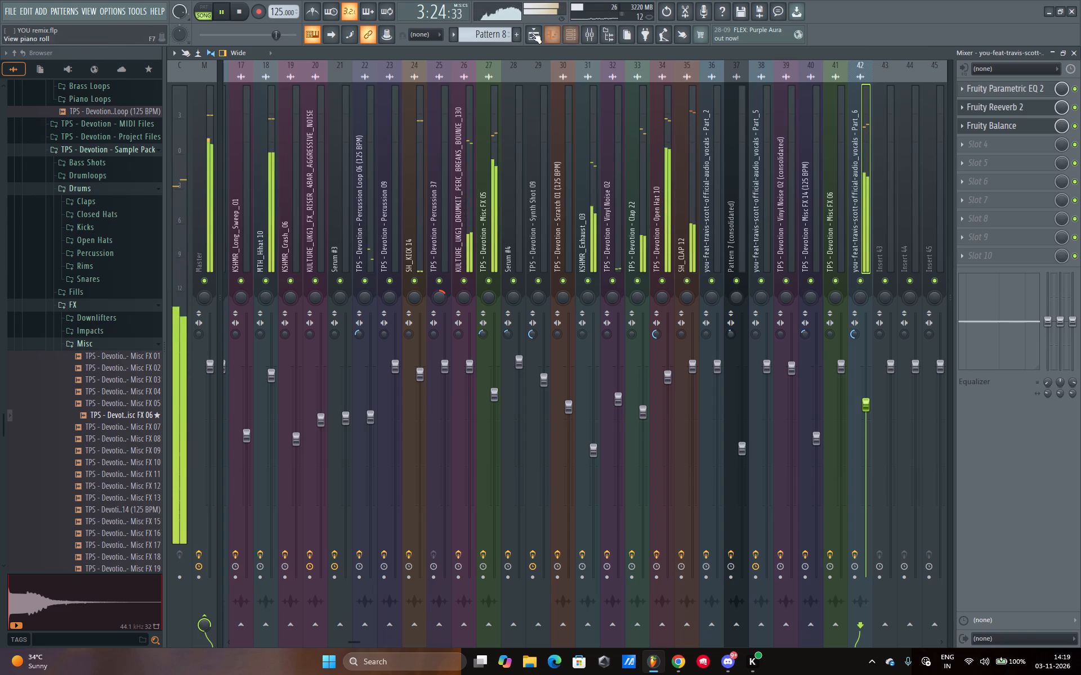
# Clear the bar 107 range selection and play the playlist from about bar 105 through the vocal chops.
pyautogui.click(531, 33)
pyautogui.scroll(-9, 579, 76)
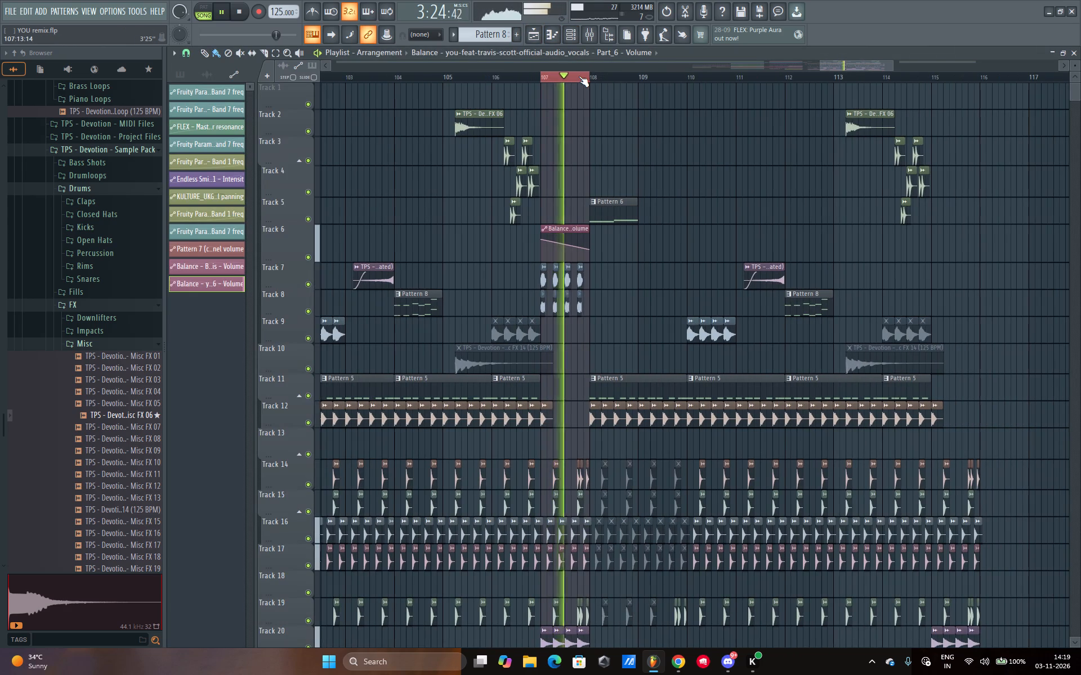
pyautogui.doubleClick(447, 77)
pyautogui.scroll(6, 447, 77)
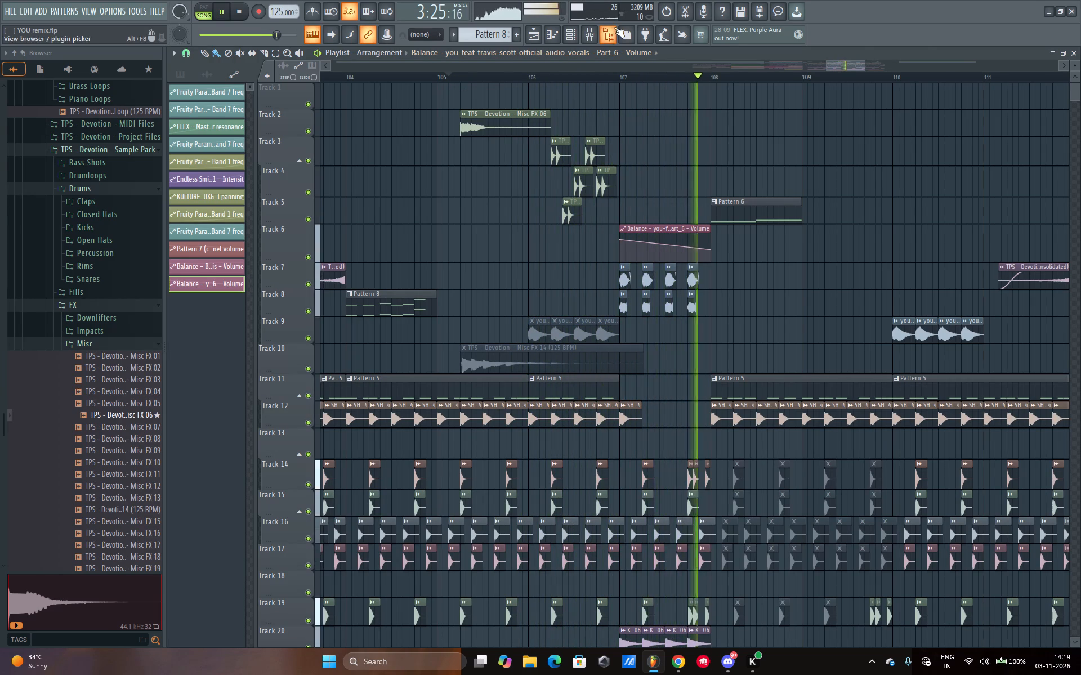
# Inspect the Fruity Balance settings on the Part_6 vocal's mixer track while the song plays.
pyautogui.click(587, 33)
pyautogui.doubleClick(985, 128)
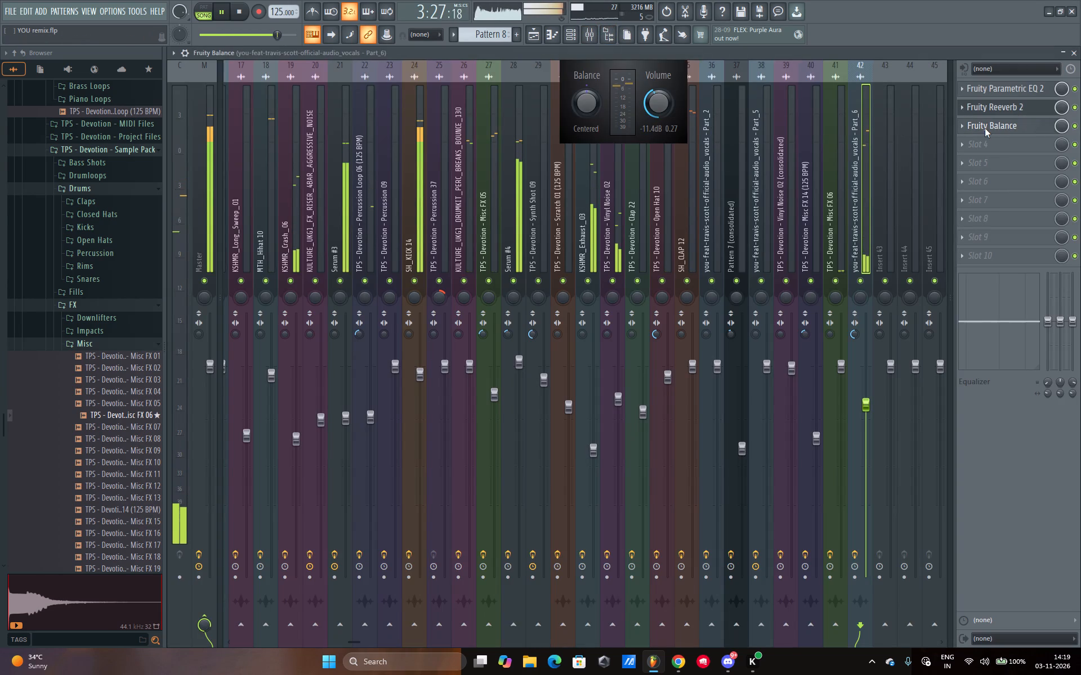
pyautogui.doubleClick(976, 107)
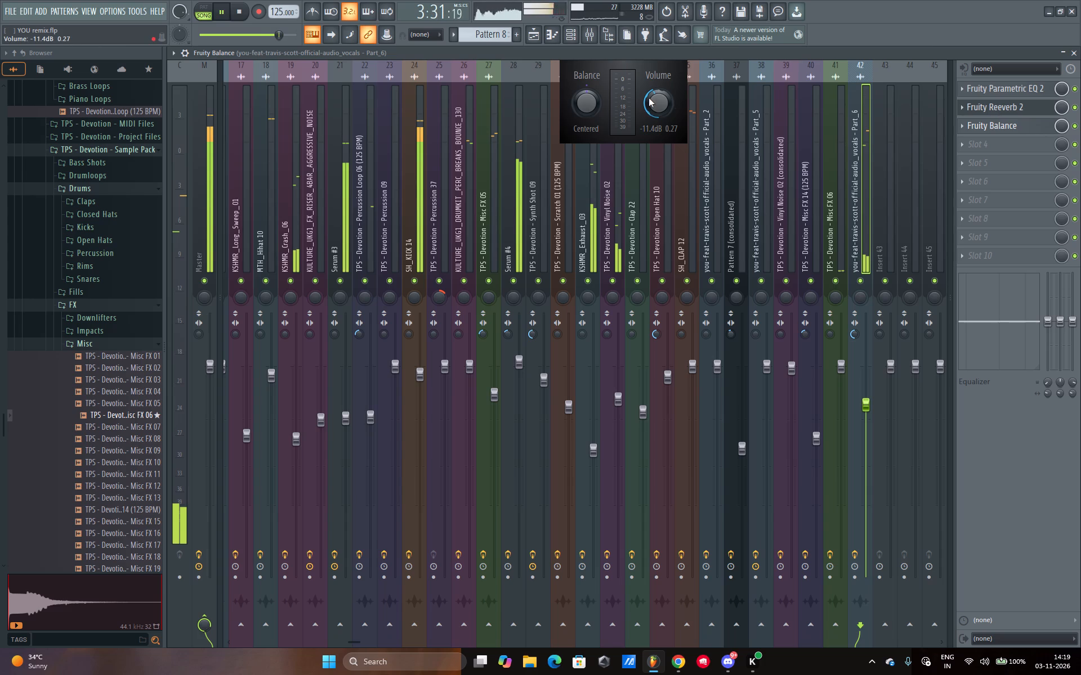
pyautogui.click(1024, 97)
pyautogui.click(1012, 109)
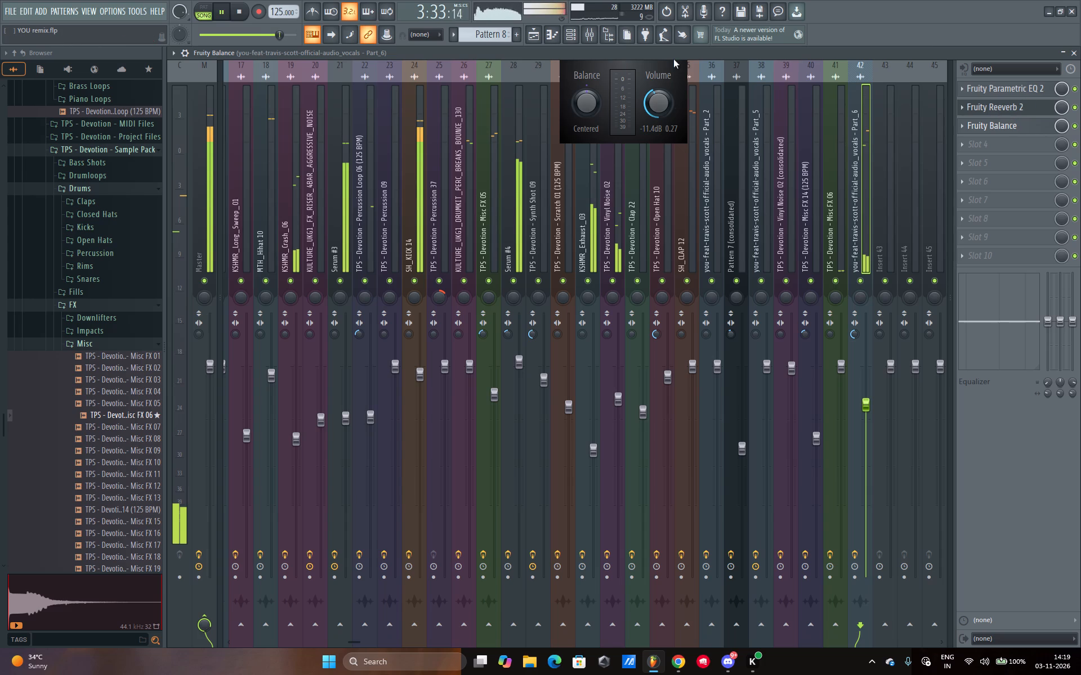
pyautogui.moveTo(675, 65); pyautogui.dragTo(686, 94)
pyautogui.moveTo(640, 69); pyautogui.dragTo(640, 97)
pyautogui.click(1007, 169)
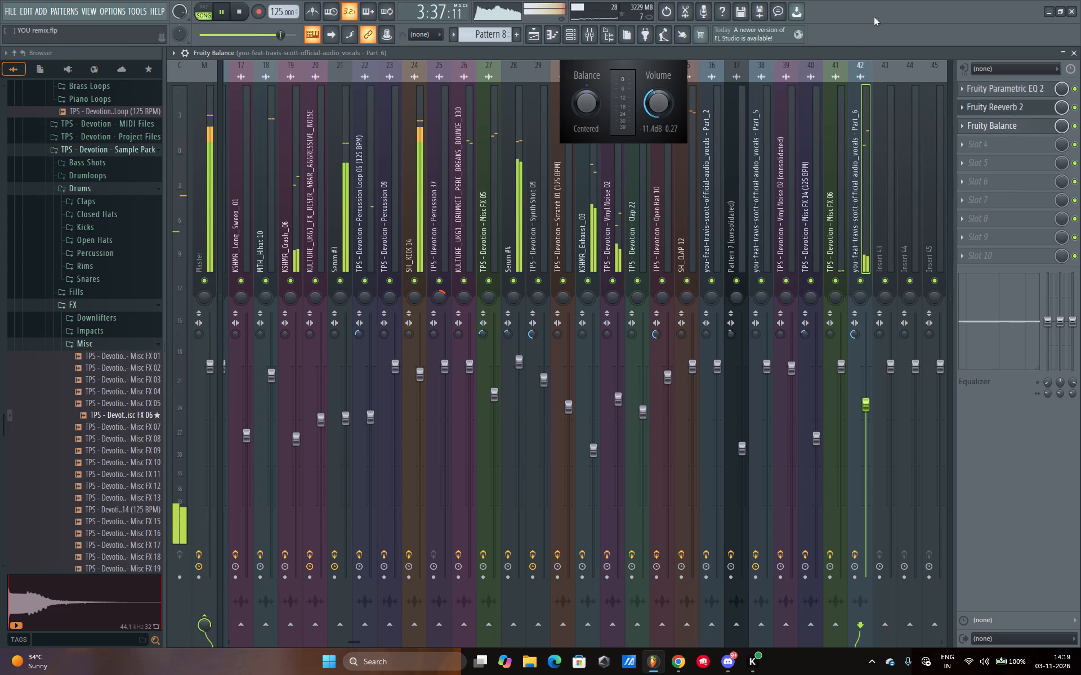
pyautogui.click(881, 12)
pyautogui.click(529, 34)
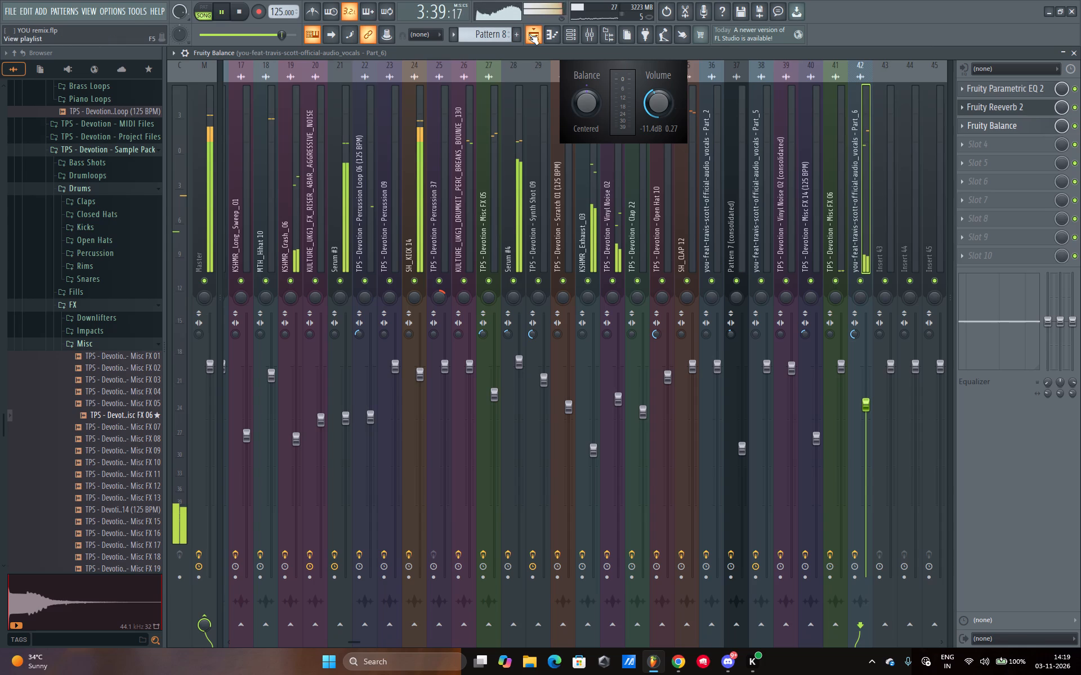
pyautogui.click(589, 33)
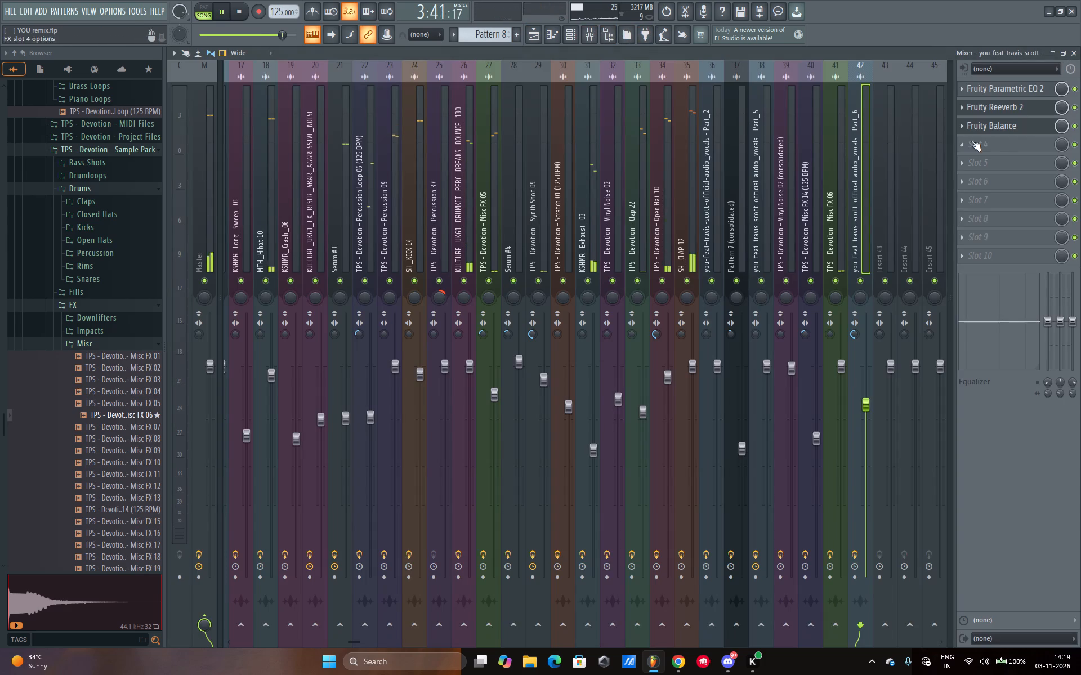
# Lower the wet level and decay of the Part_6 vocal's Fruity Reeverb 2 while auditioning the chops.
pyautogui.press('space')
pyautogui.doubleClick(1022, 101)
pyautogui.press('space')
pyautogui.press('space')
pyautogui.press('space')
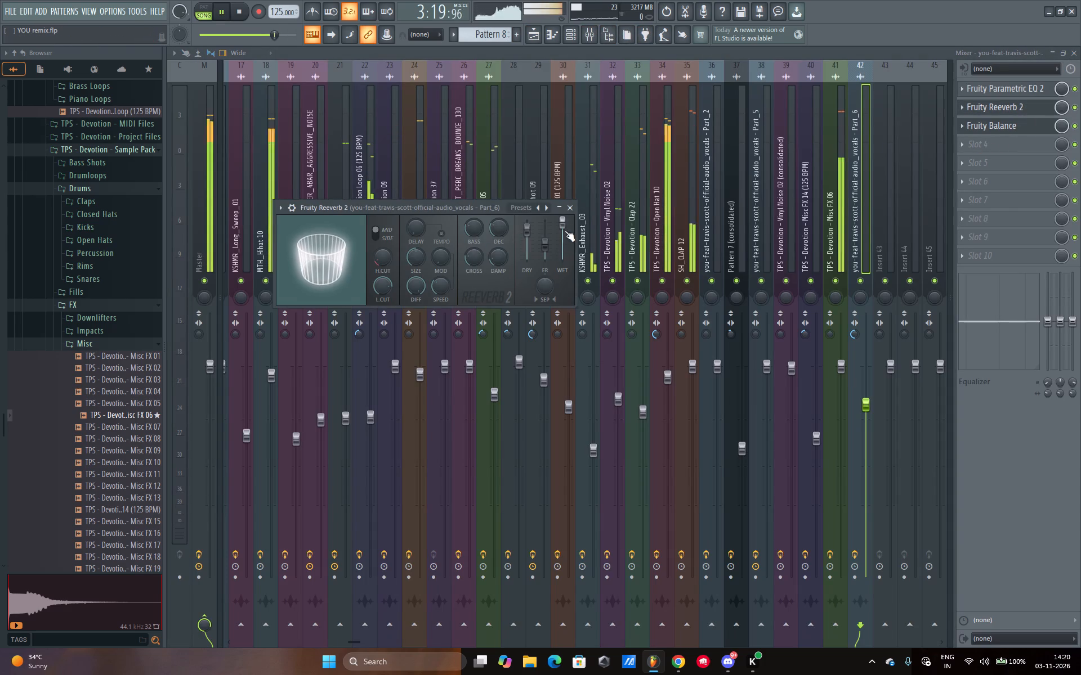
pyautogui.moveTo(562, 224); pyautogui.dragTo(564, 301)
pyautogui.press('space')
pyautogui.press('space')
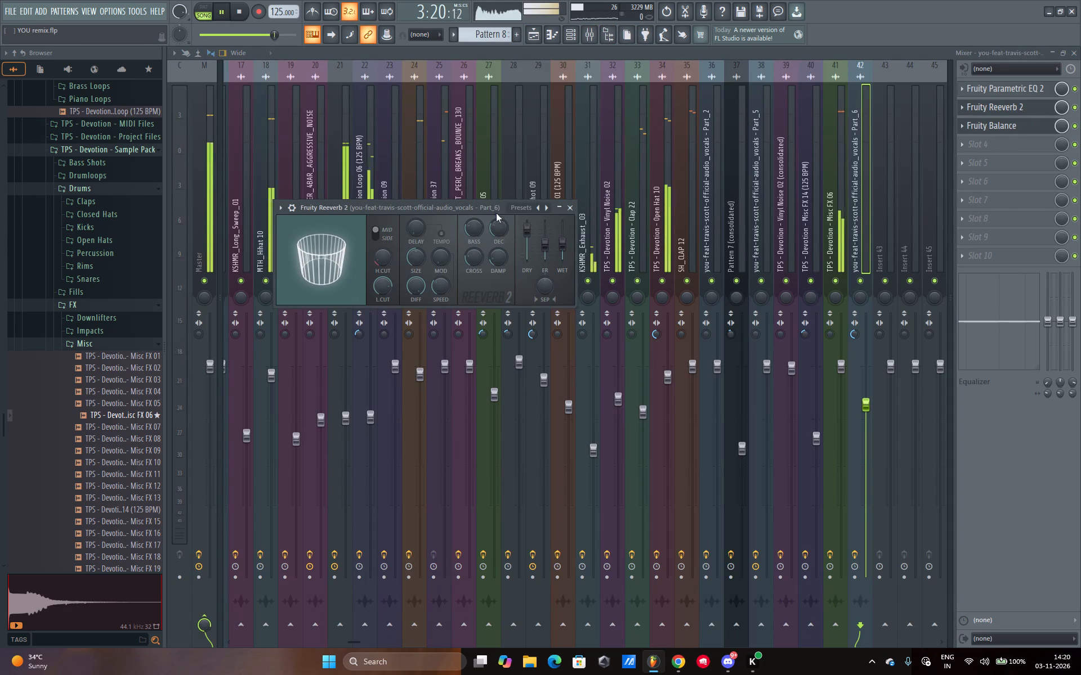
pyautogui.moveTo(499, 223); pyautogui.dragTo(503, 241)
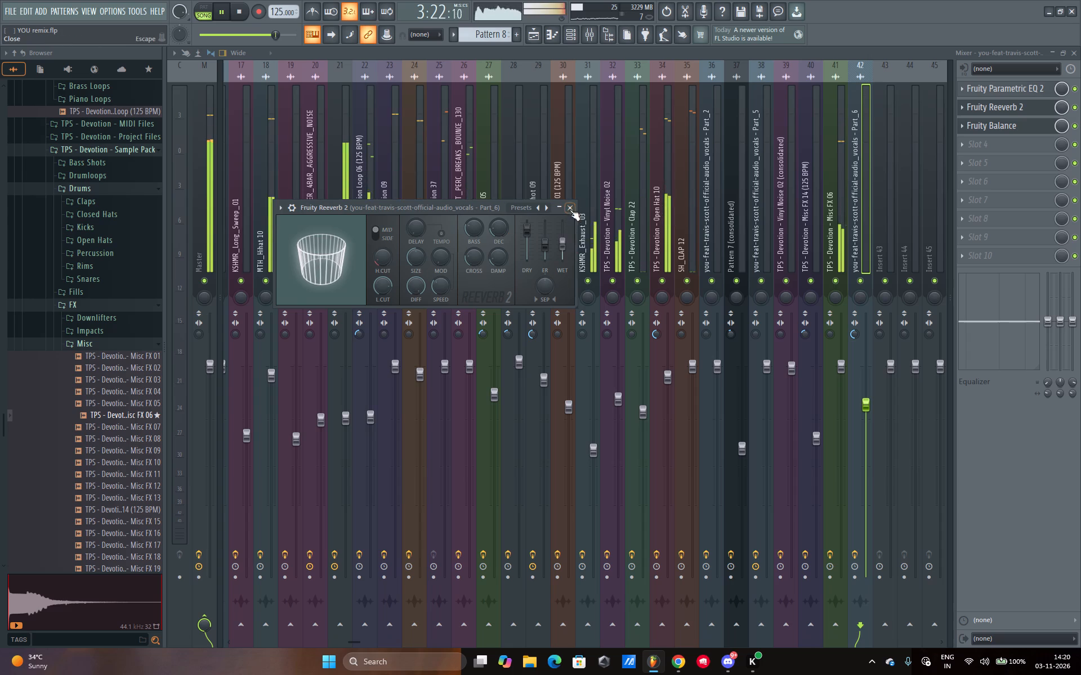
pyautogui.click(571, 207)
# Copy bar 107's vocal chops and their volume automation clip on tracks 6 to 8 to bar 115.
pyautogui.click(533, 37)
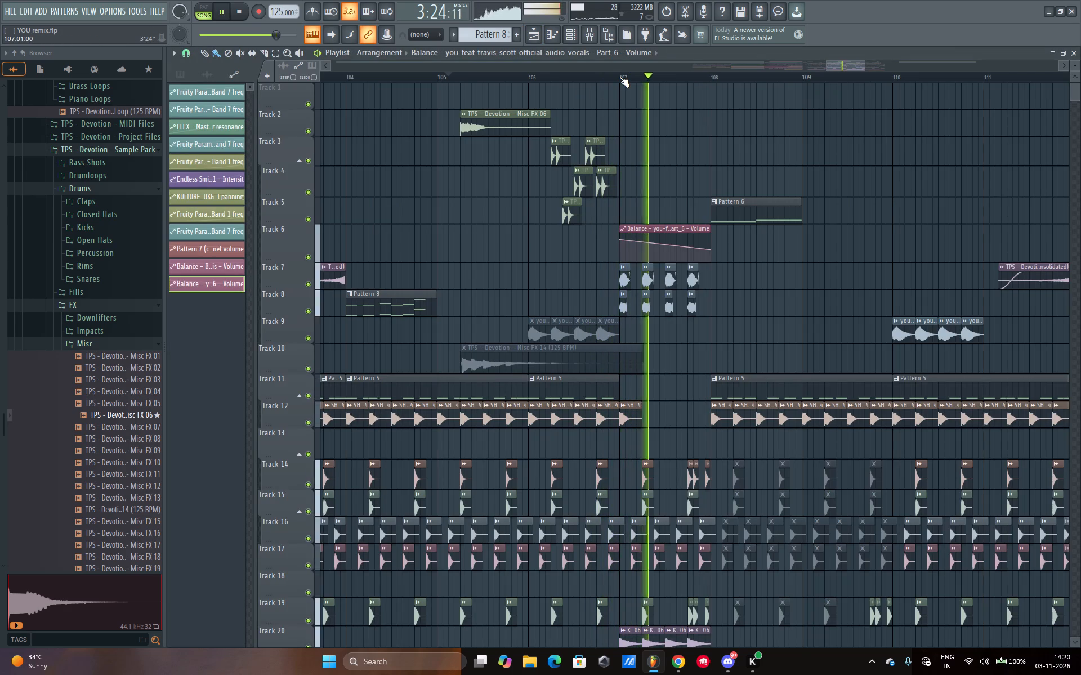
pyautogui.scroll(-8, 619, 76)
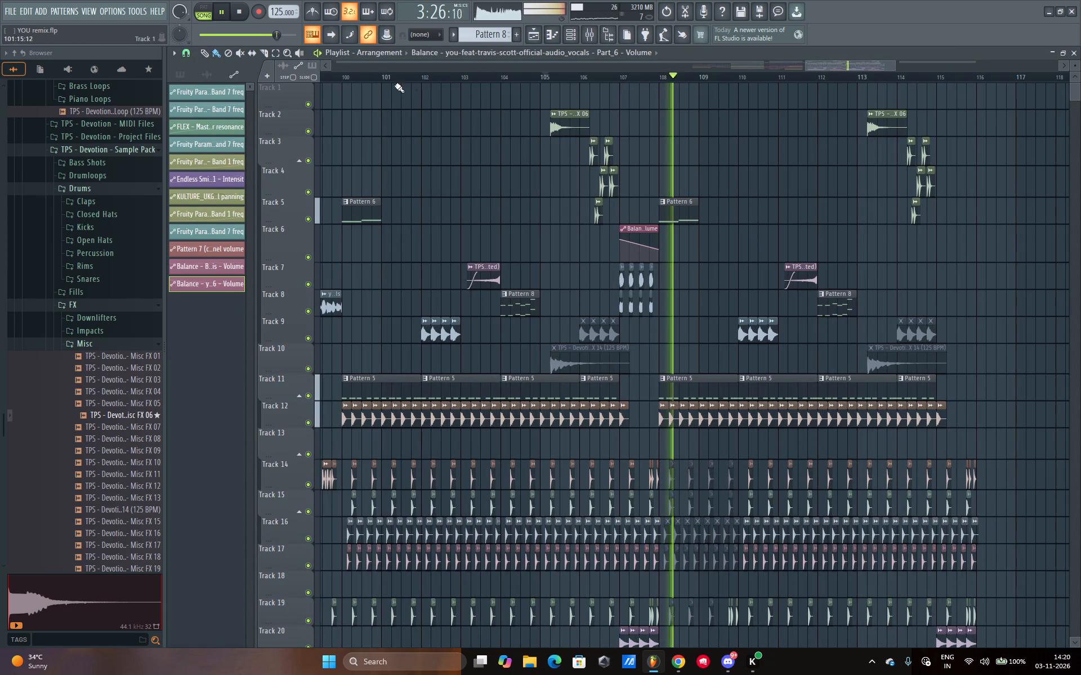
pyautogui.click(276, 56)
pyautogui.moveTo(619, 246); pyautogui.dragTo(659, 297)
pyautogui.click(221, 50)
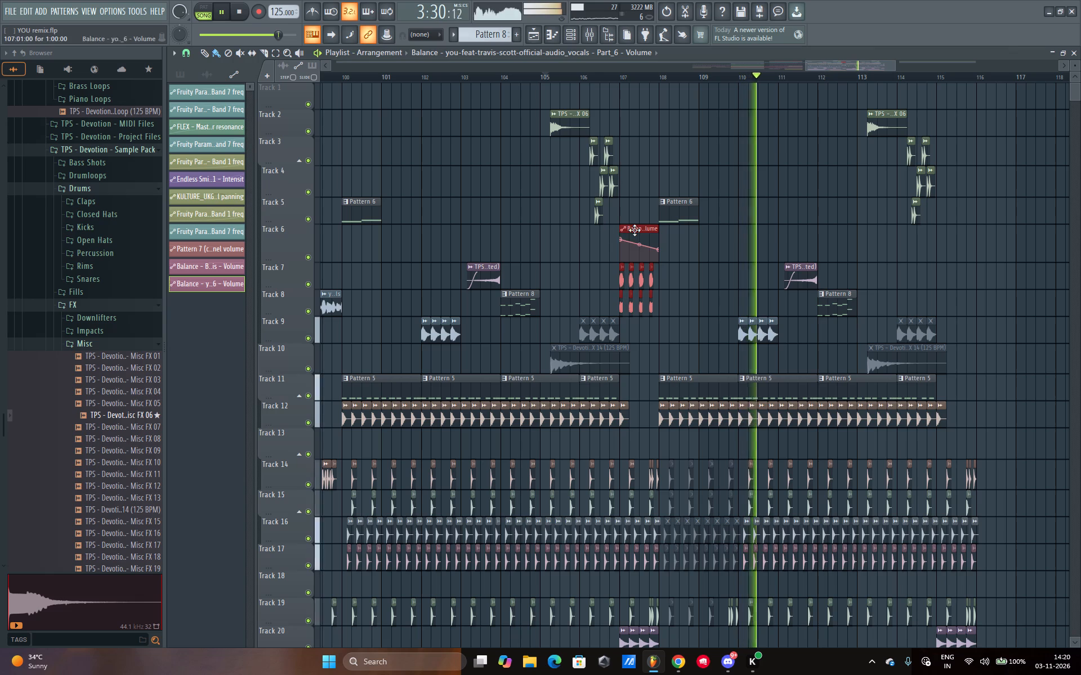
pyautogui.keyDown('shift'); pyautogui.moveTo(635, 230); pyautogui.dragTo(956, 253); pyautogui.keyUp('shift')
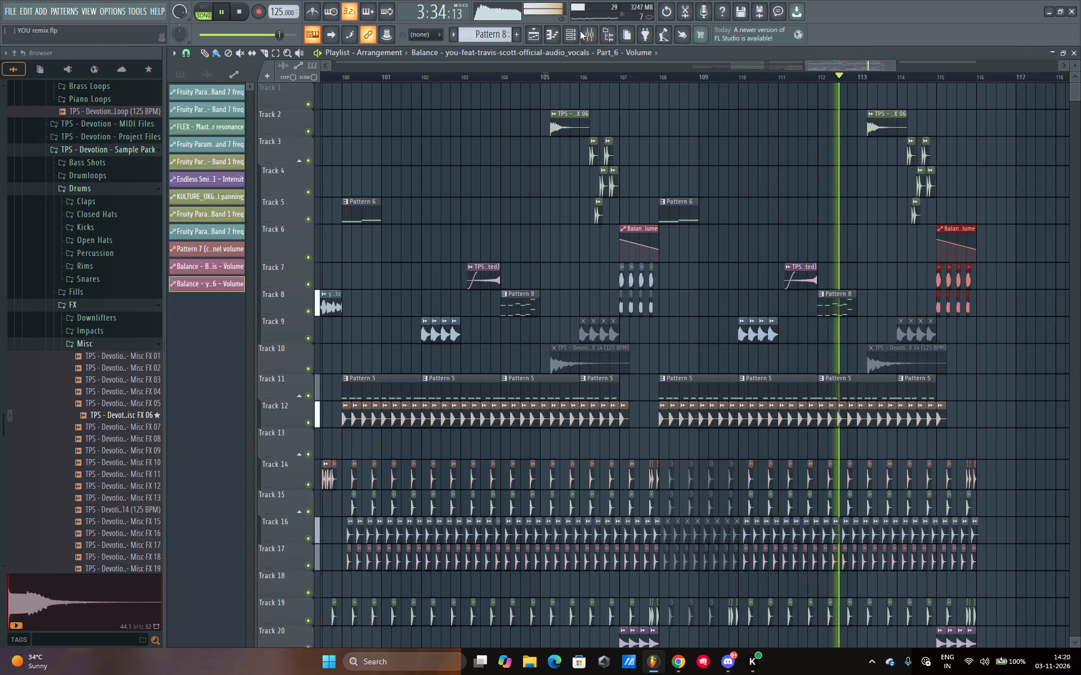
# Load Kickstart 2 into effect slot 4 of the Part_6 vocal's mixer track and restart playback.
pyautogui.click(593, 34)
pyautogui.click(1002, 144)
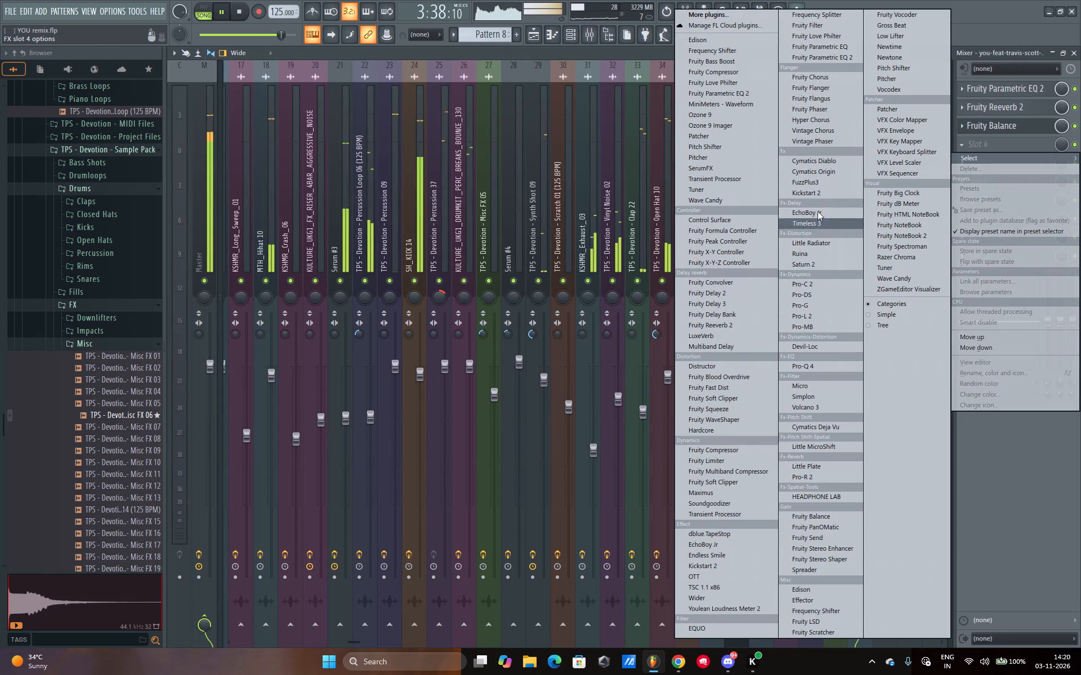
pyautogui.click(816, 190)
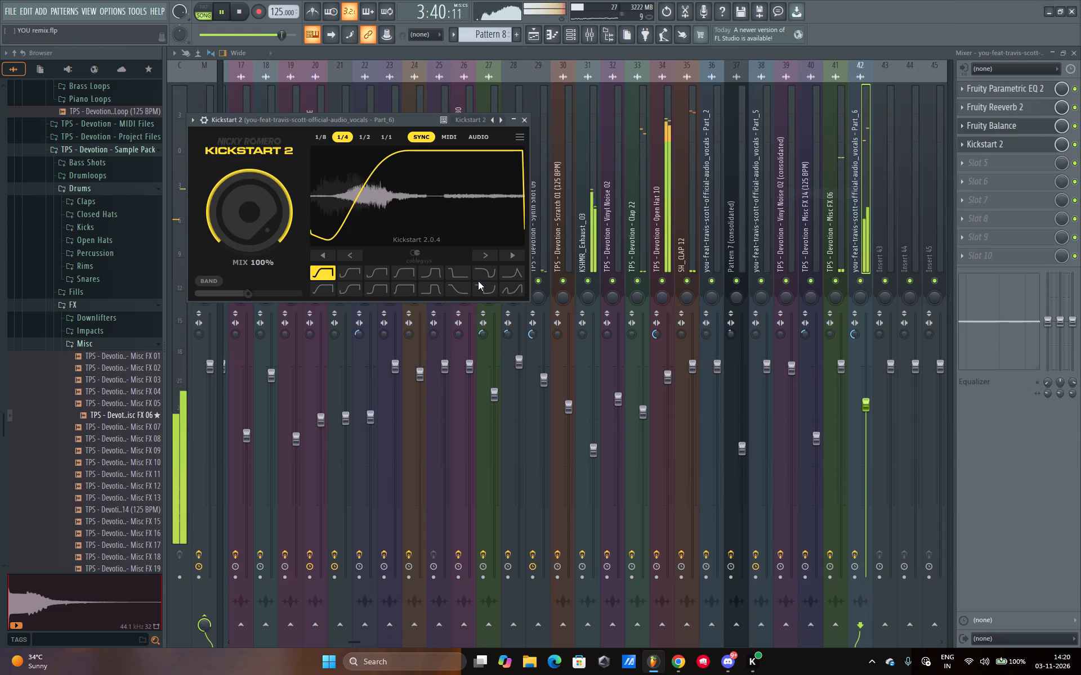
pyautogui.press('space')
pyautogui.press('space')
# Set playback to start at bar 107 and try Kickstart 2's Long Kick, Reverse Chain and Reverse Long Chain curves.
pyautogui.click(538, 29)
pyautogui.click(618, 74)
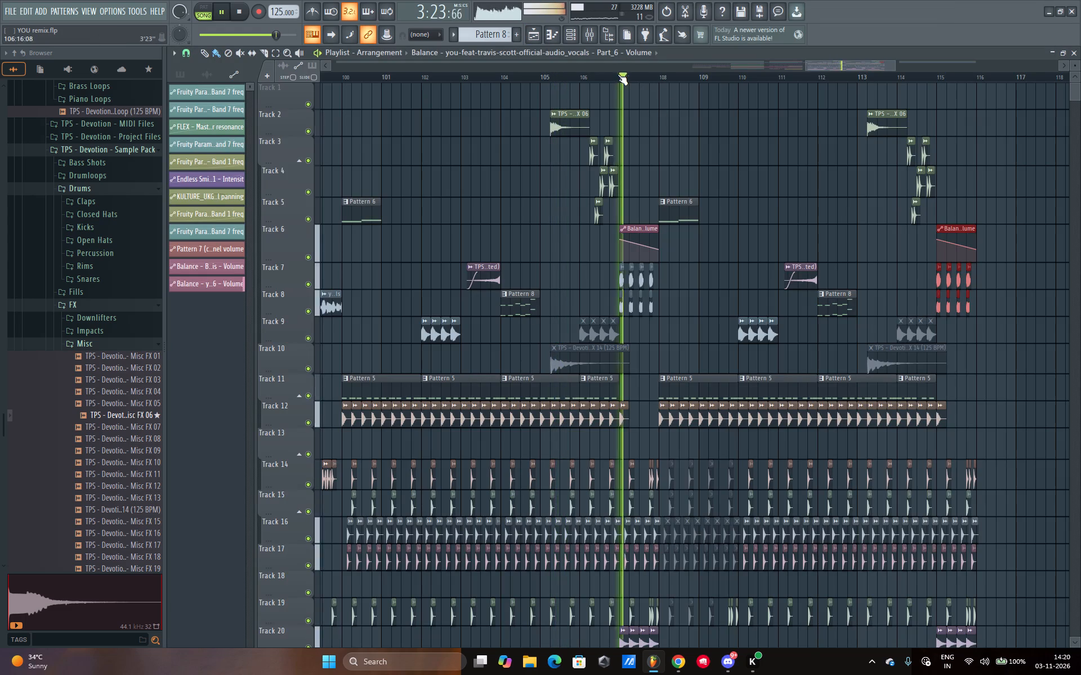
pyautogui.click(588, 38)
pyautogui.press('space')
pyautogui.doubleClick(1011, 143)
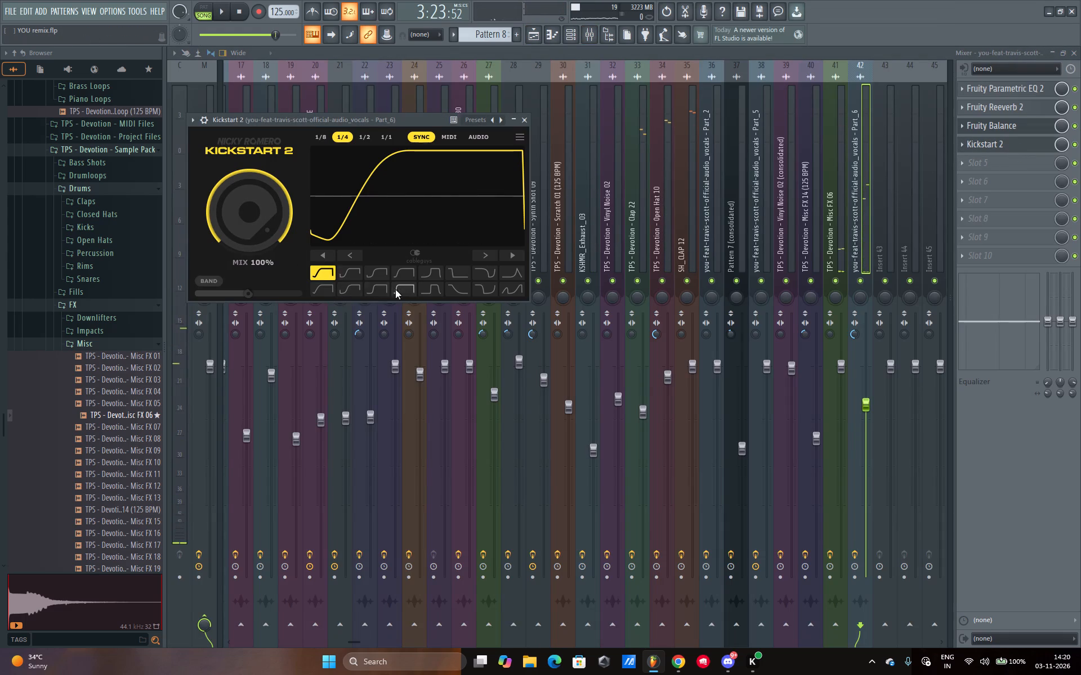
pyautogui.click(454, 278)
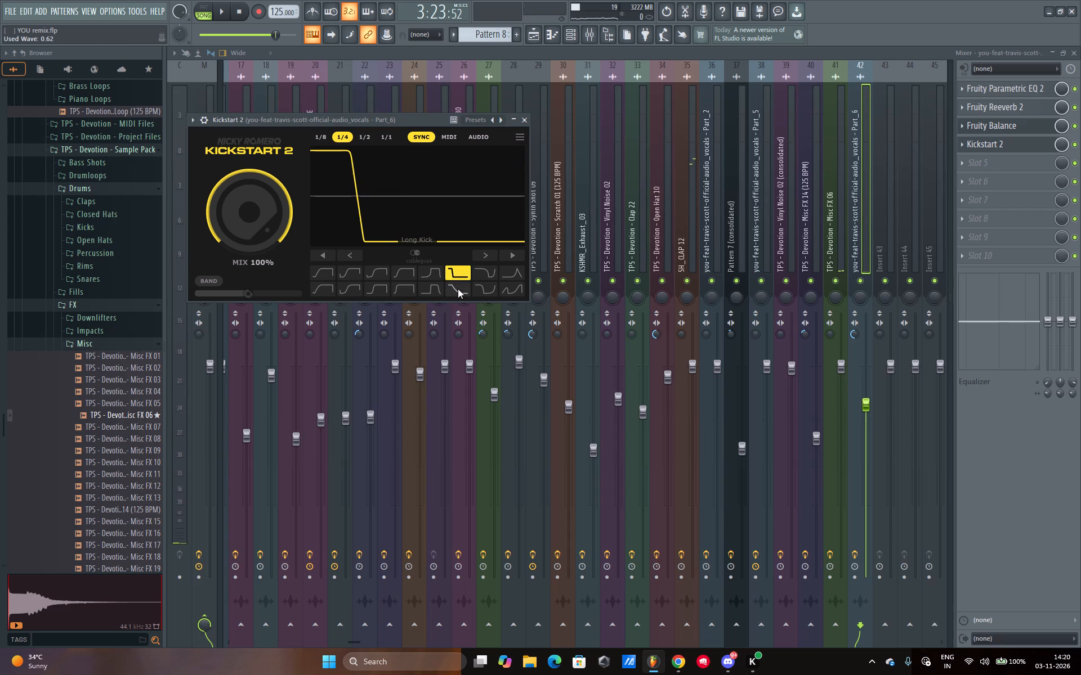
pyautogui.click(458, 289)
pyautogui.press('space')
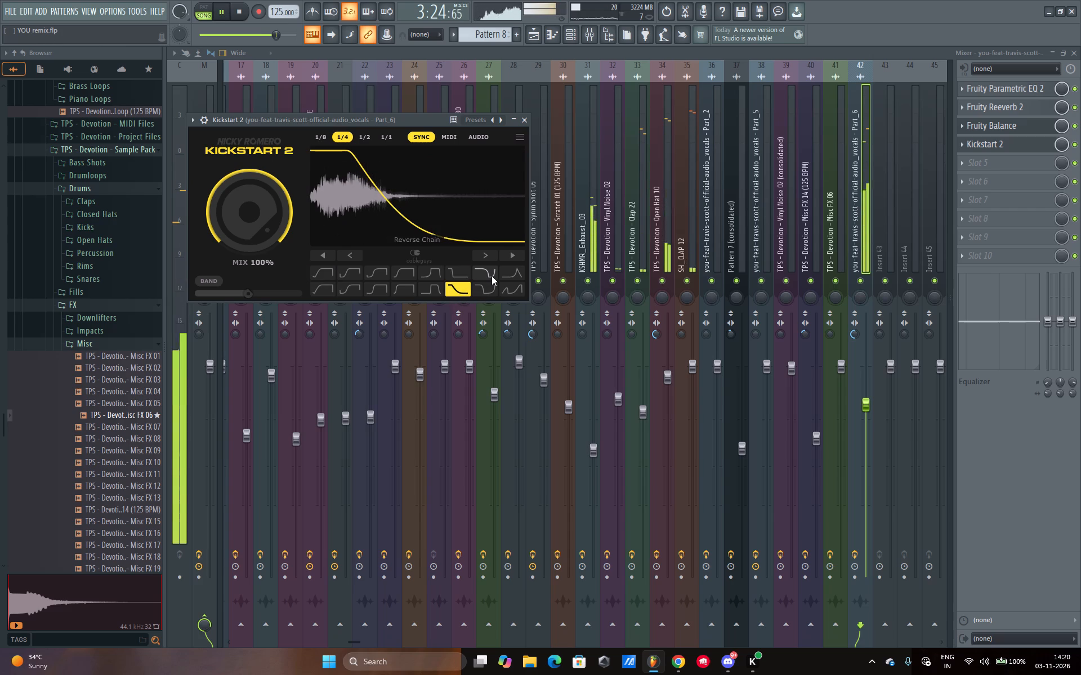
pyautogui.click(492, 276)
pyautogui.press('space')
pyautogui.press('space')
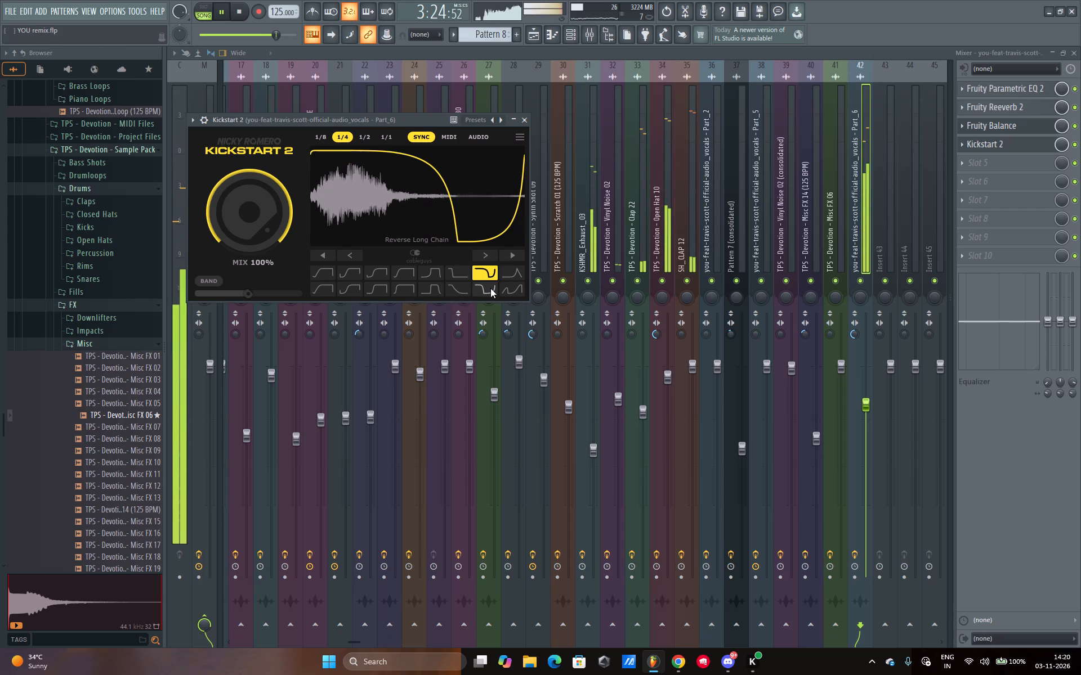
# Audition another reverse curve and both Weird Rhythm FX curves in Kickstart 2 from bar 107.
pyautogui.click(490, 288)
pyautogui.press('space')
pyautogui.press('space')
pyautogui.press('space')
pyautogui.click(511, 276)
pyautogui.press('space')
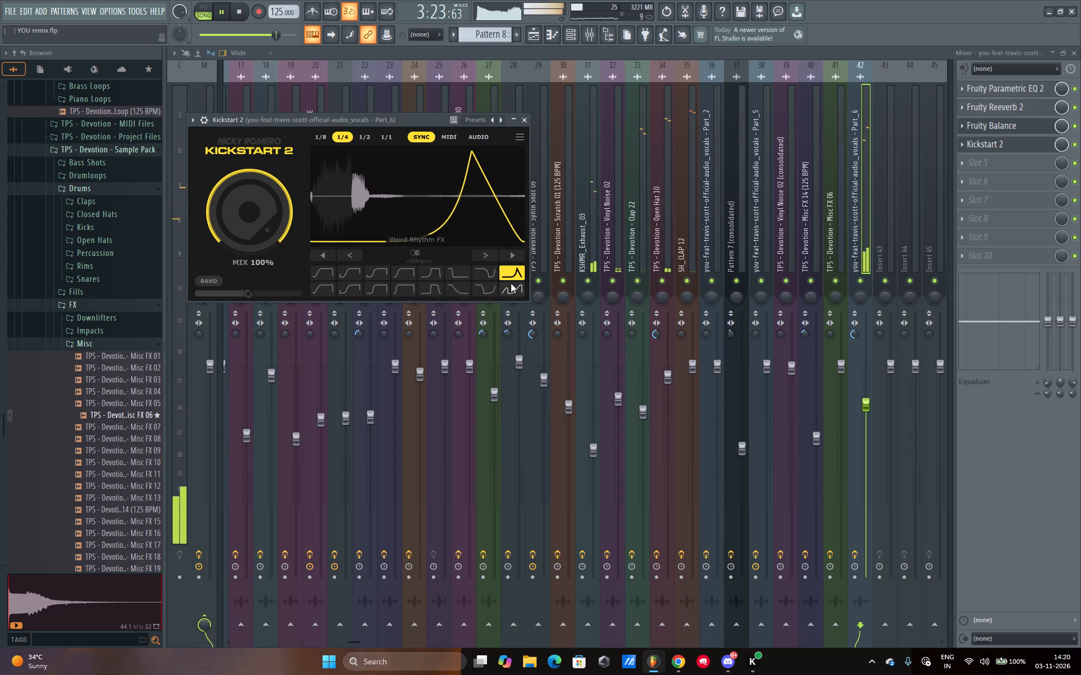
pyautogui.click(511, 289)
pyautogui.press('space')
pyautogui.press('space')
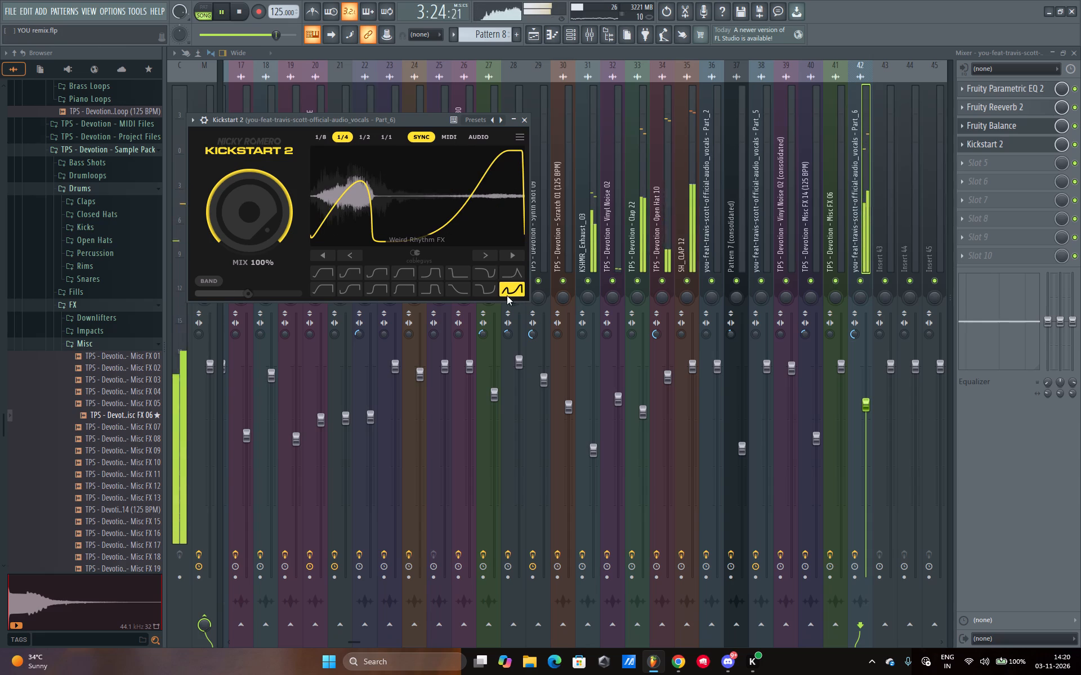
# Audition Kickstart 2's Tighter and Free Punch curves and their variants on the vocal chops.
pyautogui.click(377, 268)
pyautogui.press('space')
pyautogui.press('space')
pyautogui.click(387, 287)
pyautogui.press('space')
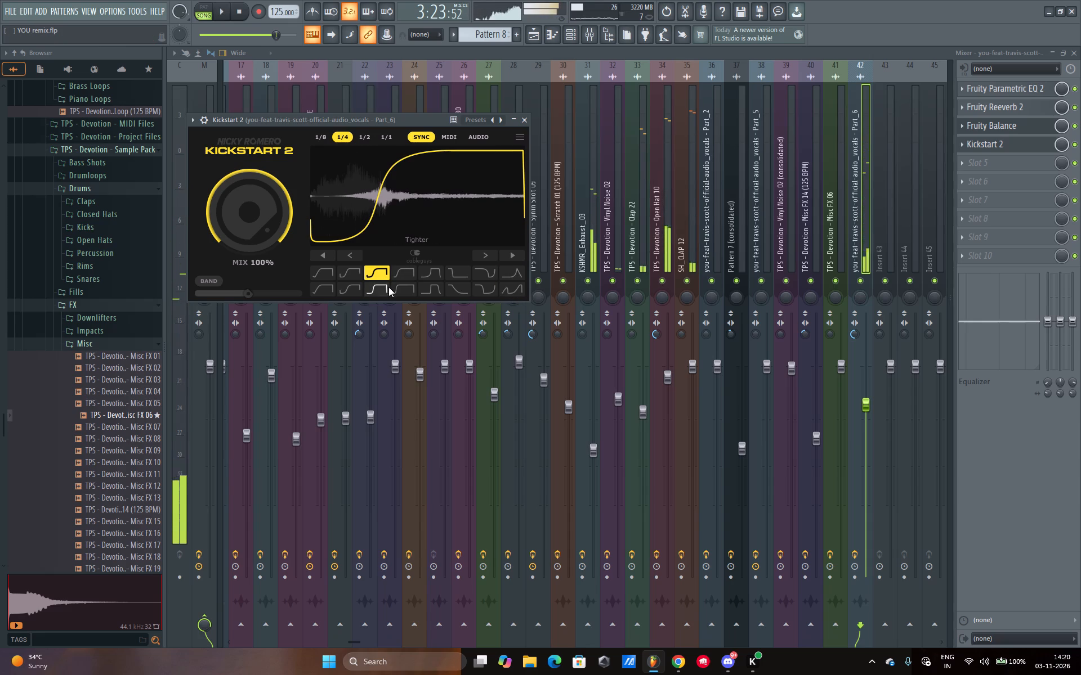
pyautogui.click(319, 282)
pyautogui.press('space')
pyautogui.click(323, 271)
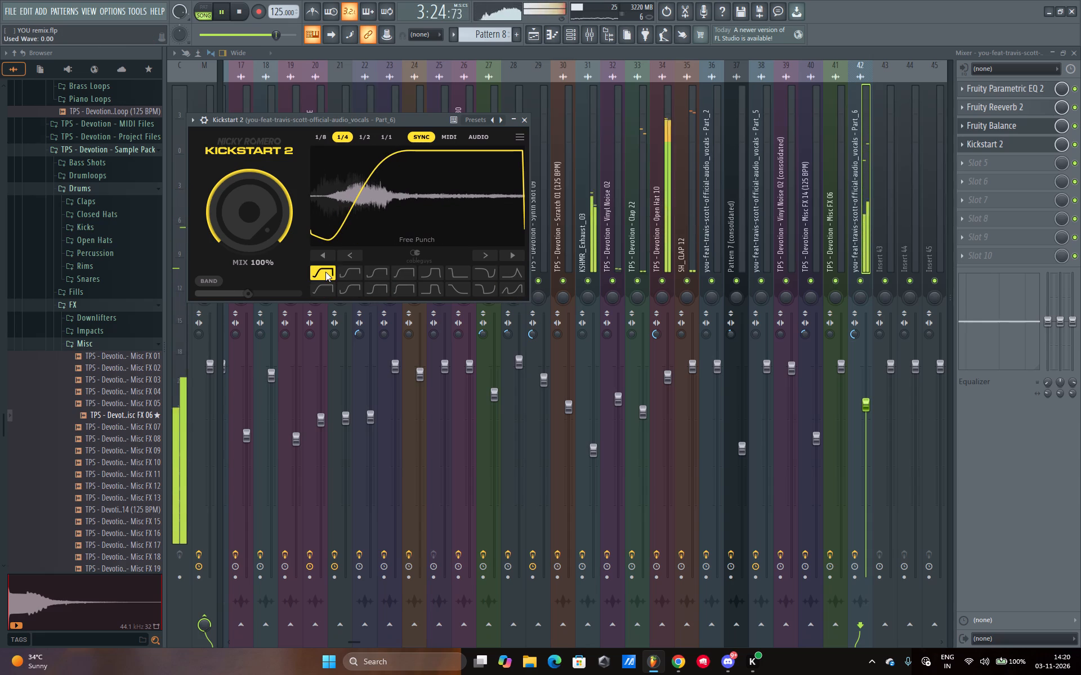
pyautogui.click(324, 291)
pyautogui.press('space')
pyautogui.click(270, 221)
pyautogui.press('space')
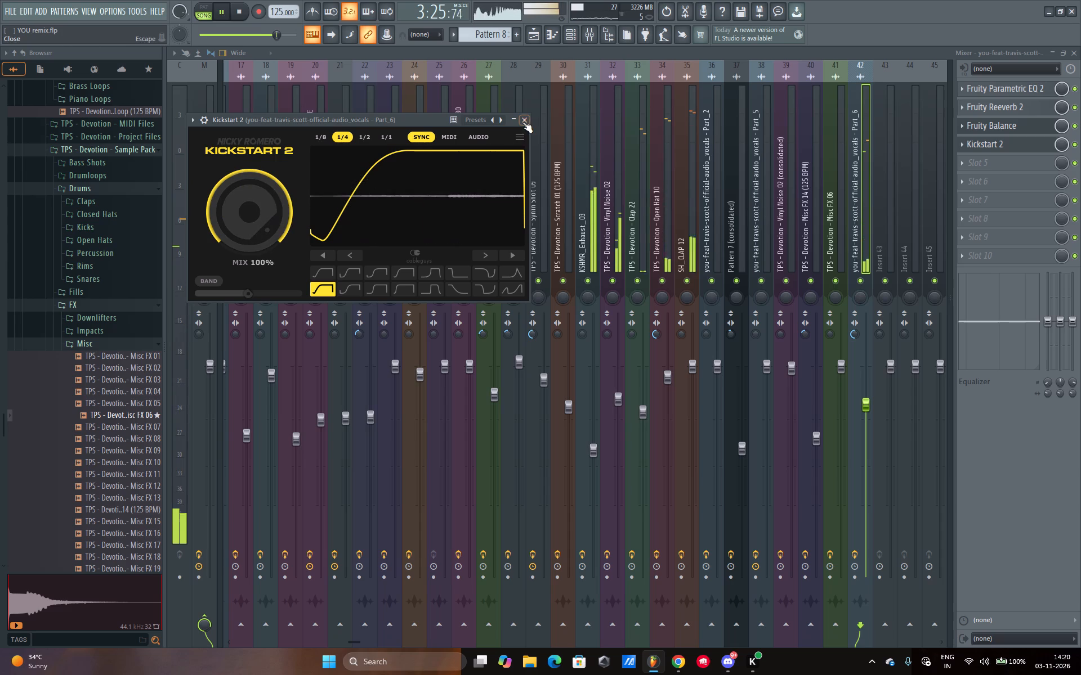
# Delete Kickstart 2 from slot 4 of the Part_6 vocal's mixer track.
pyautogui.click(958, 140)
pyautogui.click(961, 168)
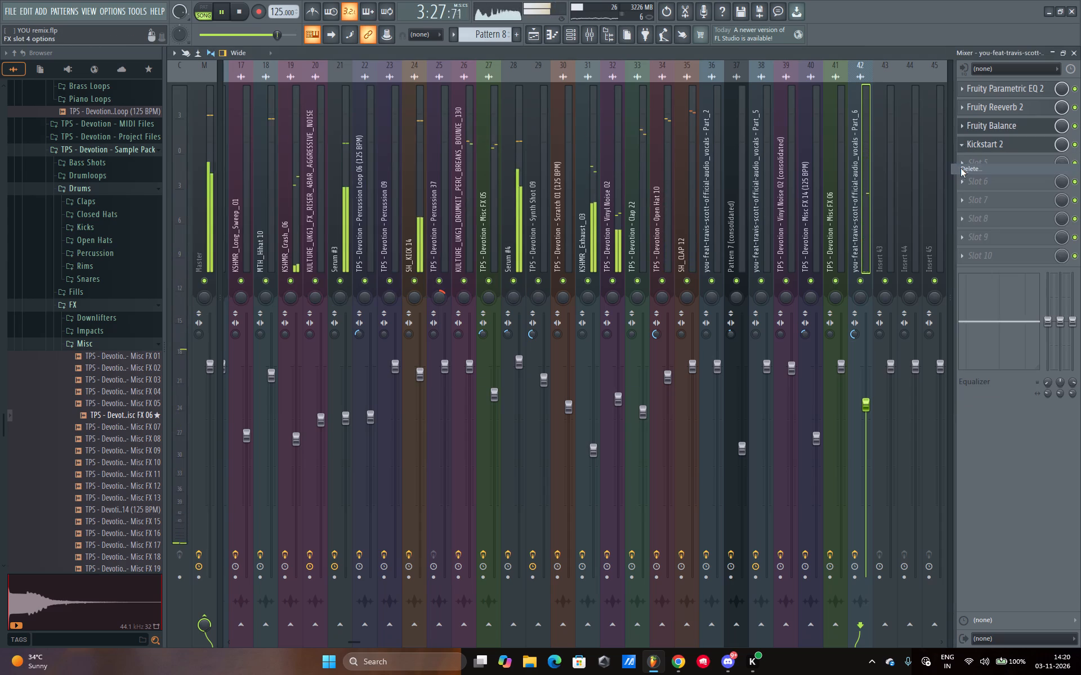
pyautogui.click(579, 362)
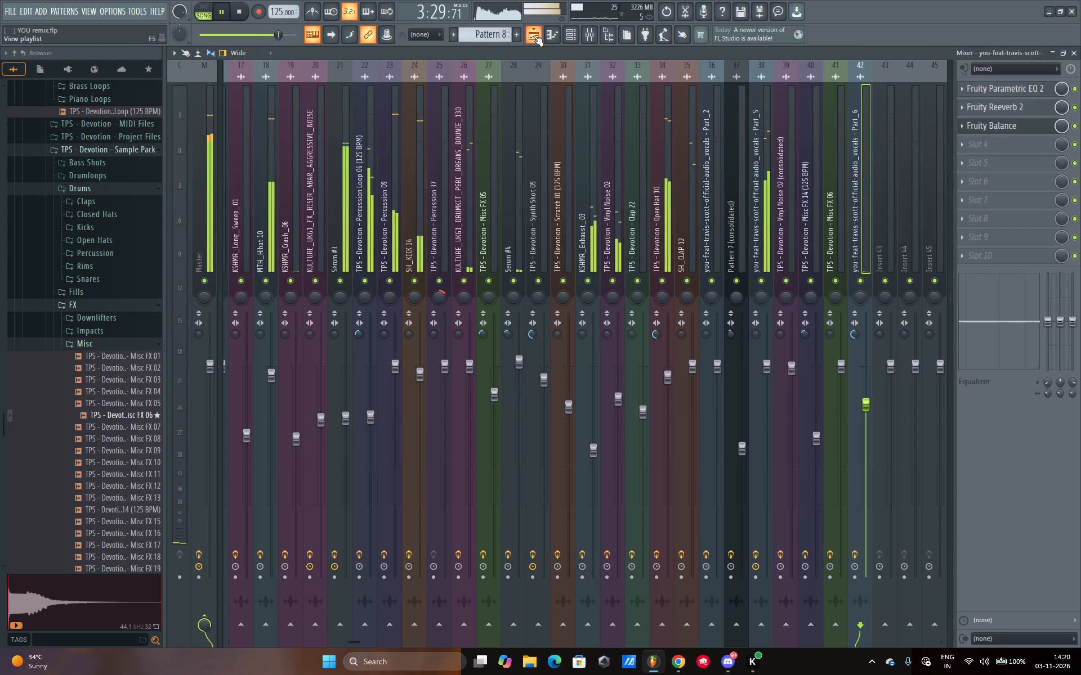
# Review the arrangement before the drop in the playlist, playing it from about bars 77, 87 and 93.
pyautogui.click(533, 35)
pyautogui.scroll(-7, 653, 75)
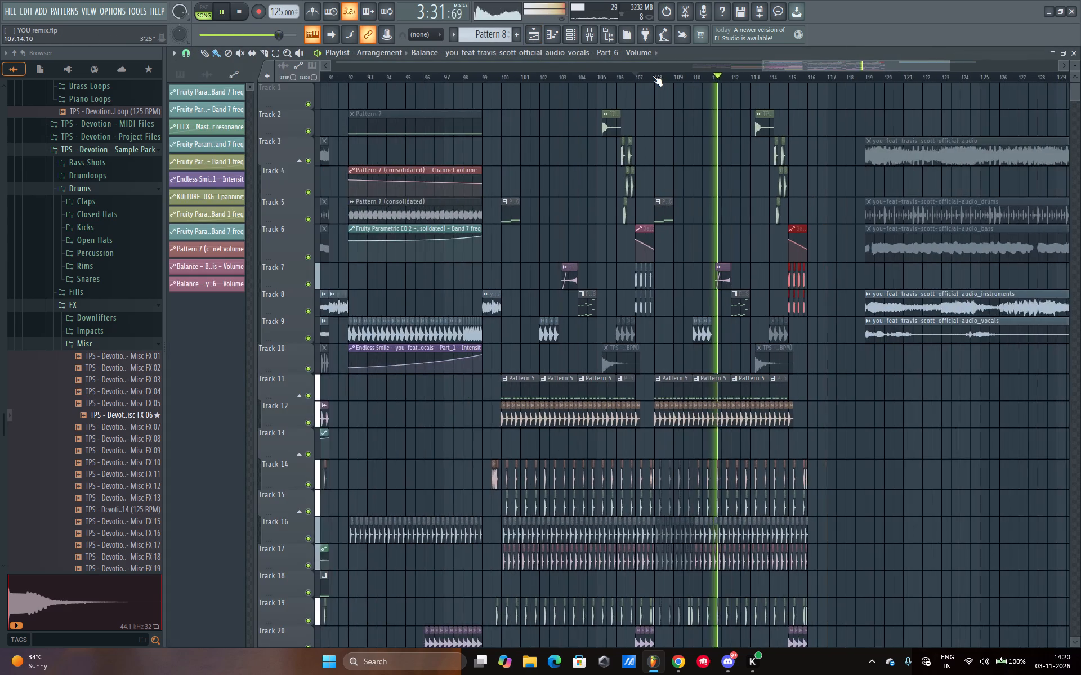
pyautogui.scroll(-8, 653, 75)
pyautogui.scroll(-18, 772, 193)
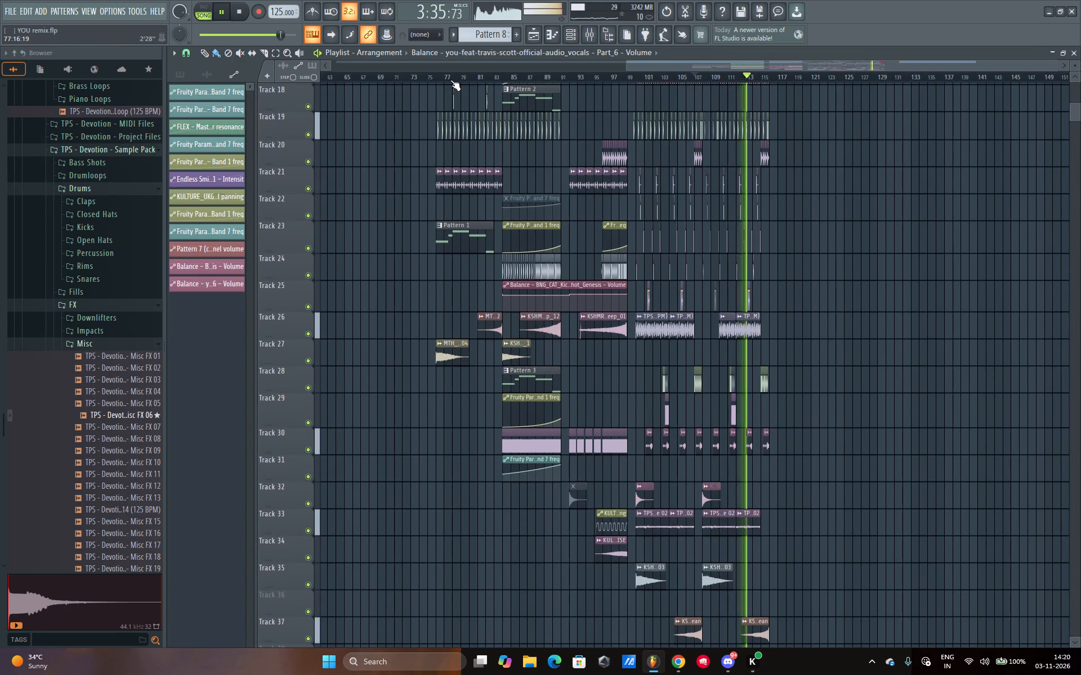
pyautogui.click(453, 76)
pyautogui.scroll(11, 453, 76)
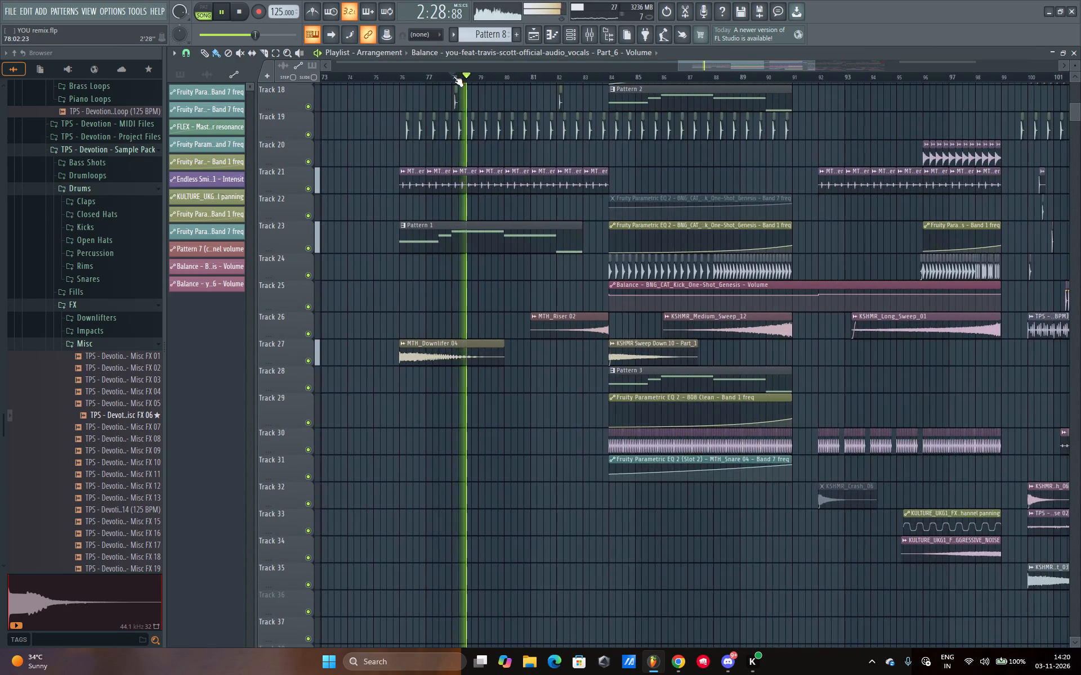
pyautogui.scroll(-11, 453, 76)
pyautogui.scroll(17, 862, 210)
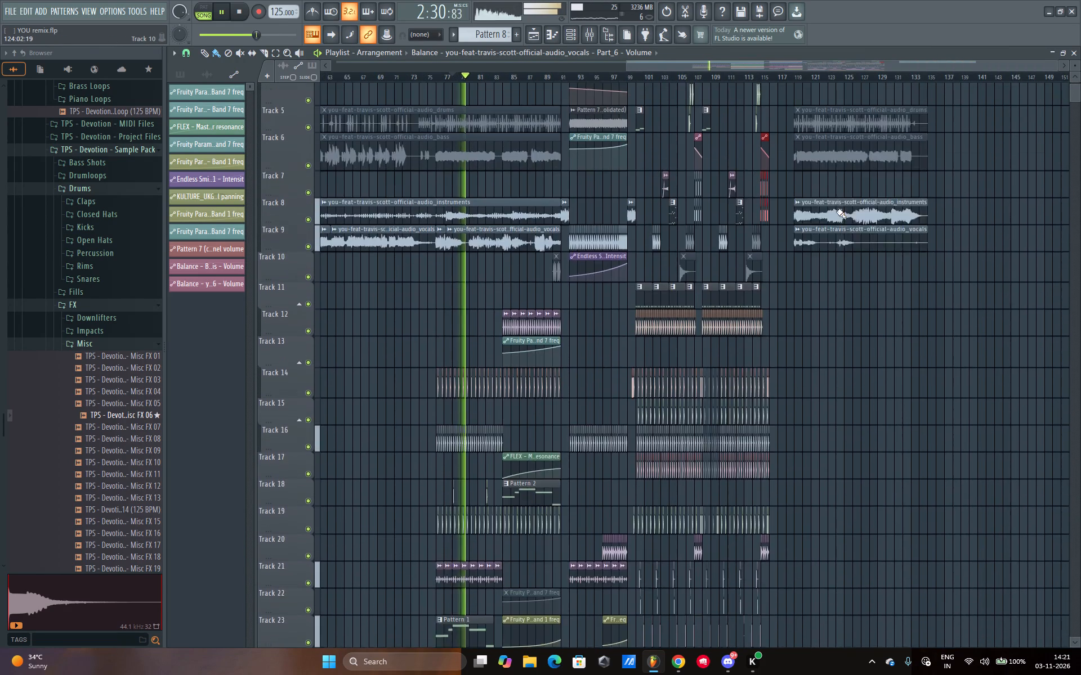
pyautogui.scroll(1, 837, 211)
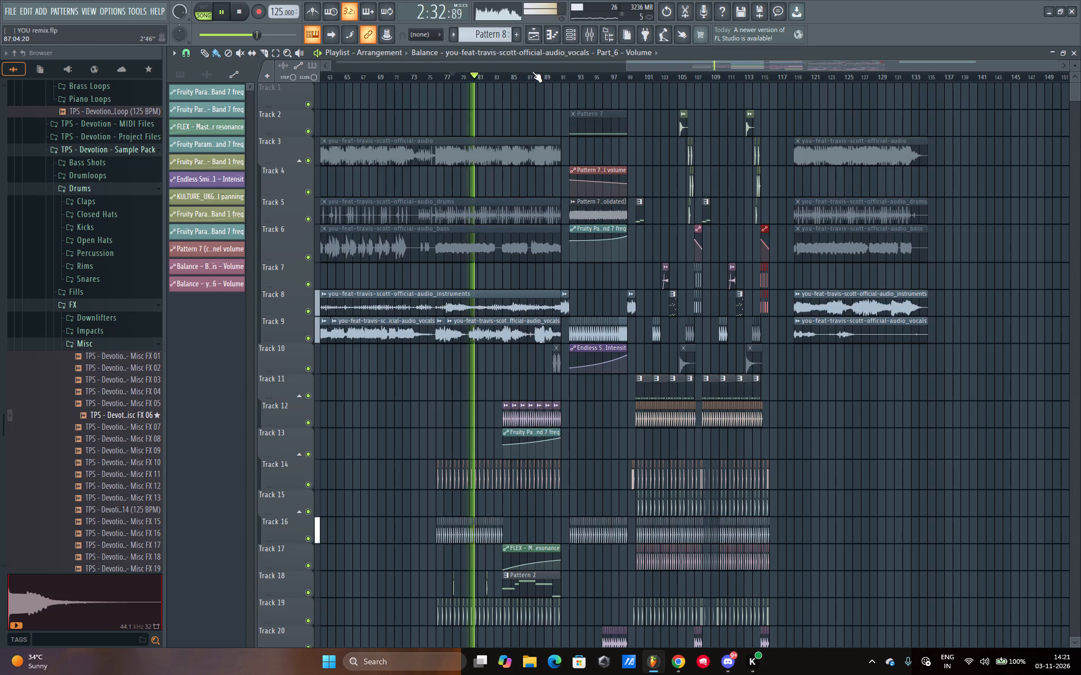
pyautogui.click(532, 71)
pyautogui.click(582, 72)
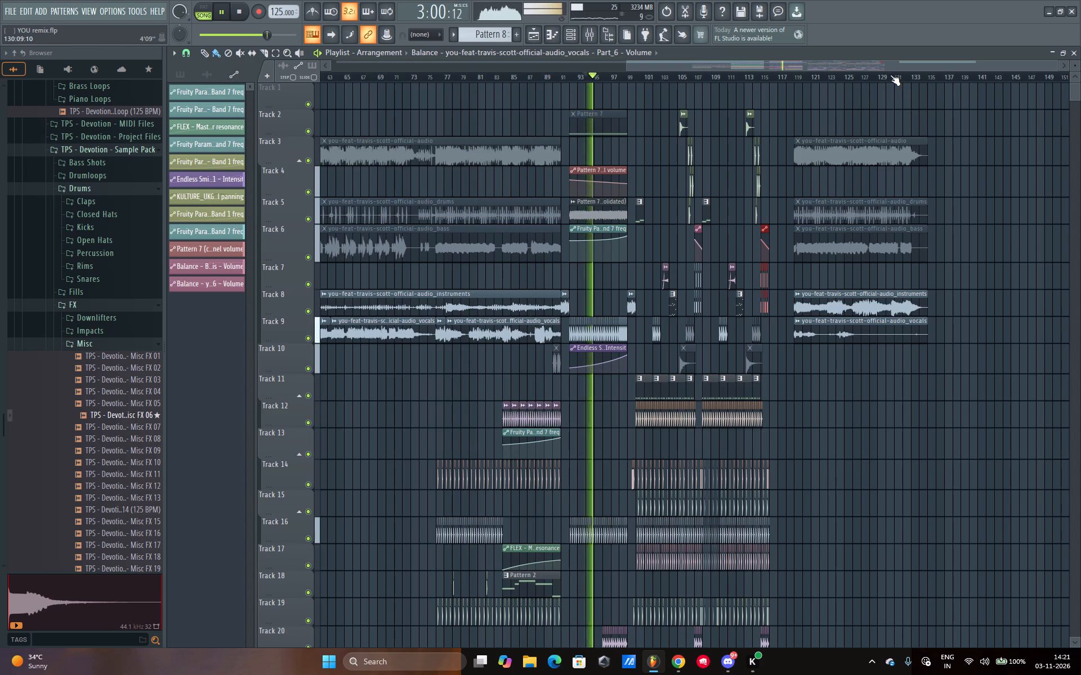
# Listen to the original instrumental and vocal section after the drop from about bars 130, 123 and 118.
pyautogui.click(890, 75)
pyautogui.scroll(6, 890, 75)
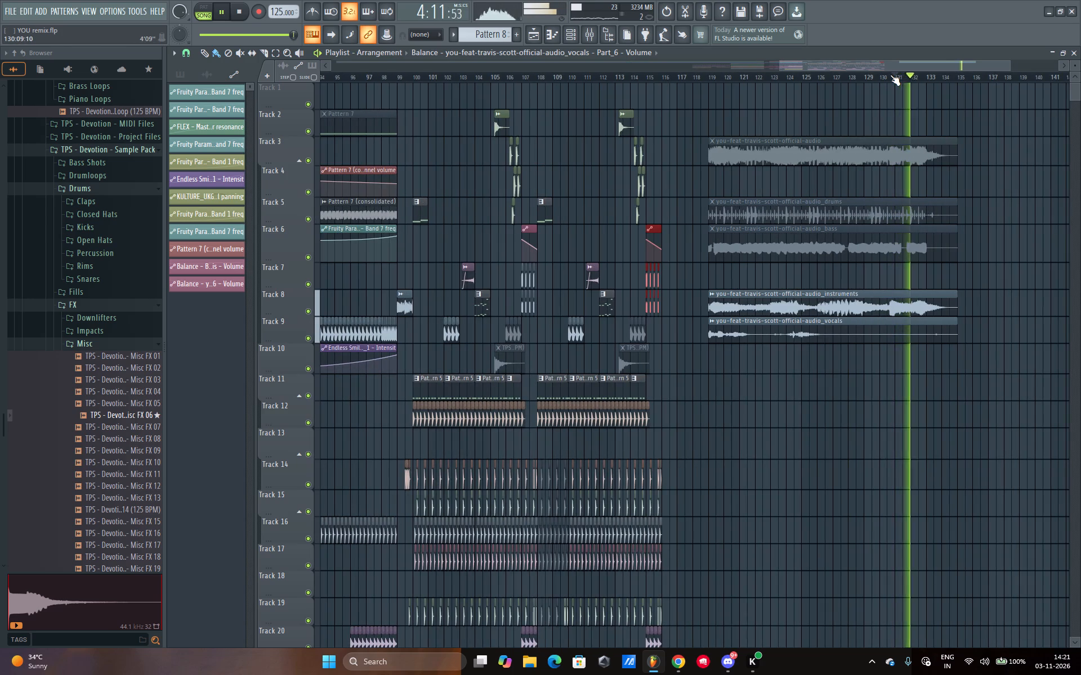
pyautogui.click(779, 74)
pyautogui.scroll(4, 779, 74)
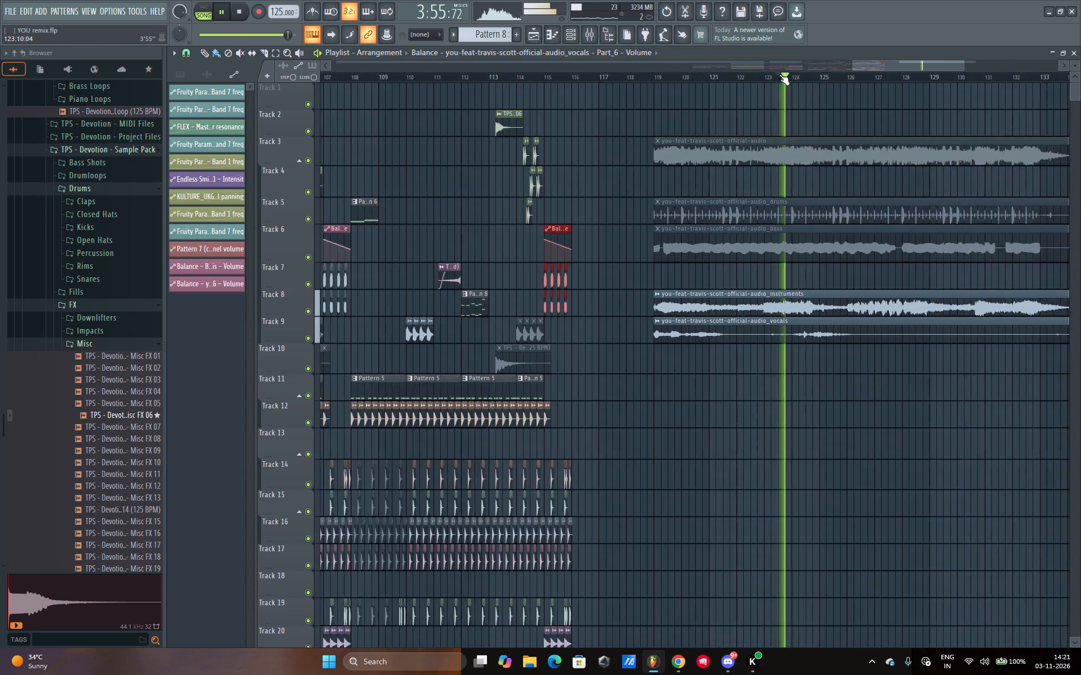
pyautogui.scroll(6, 779, 74)
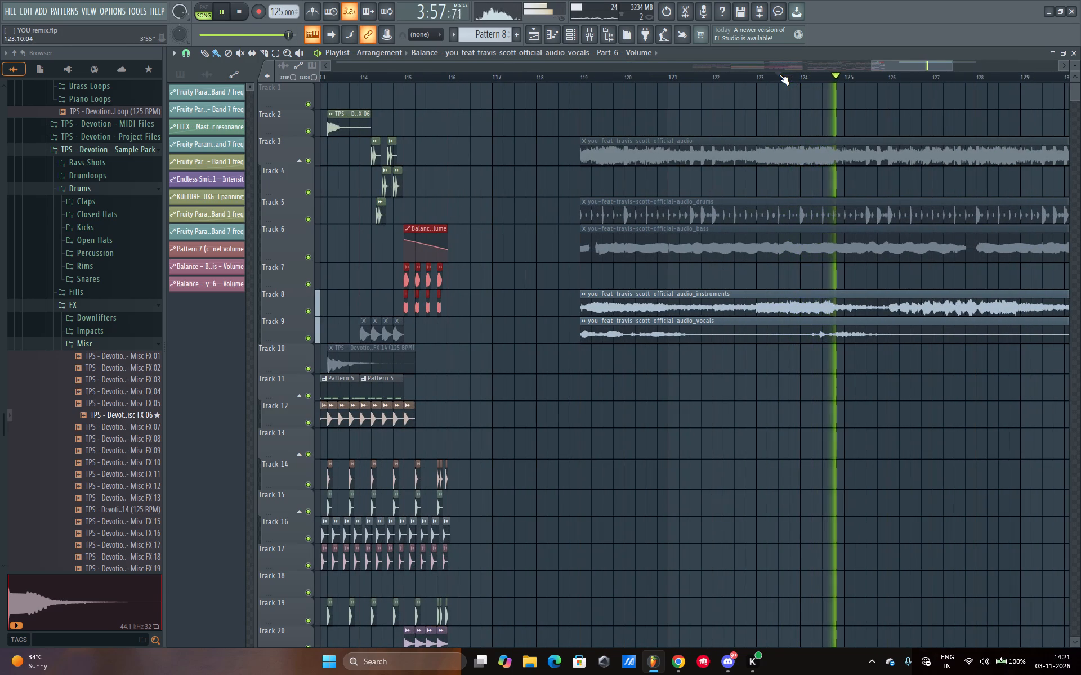
pyautogui.click(573, 75)
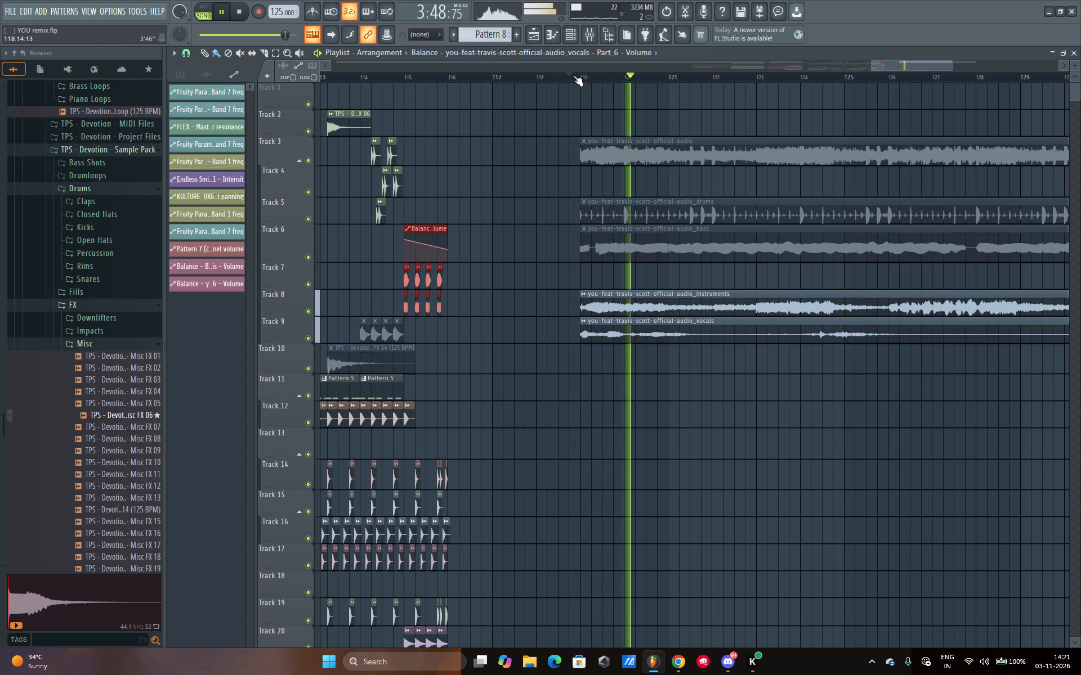
pyautogui.scroll(-7, 573, 75)
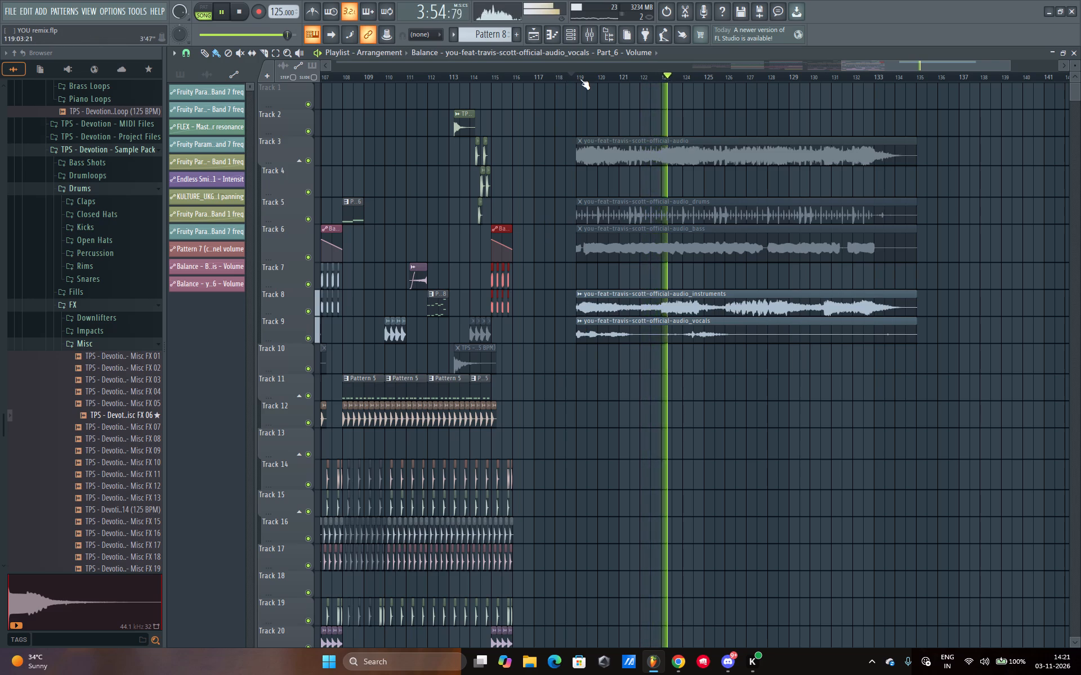
pyautogui.scroll(-7, 580, 79)
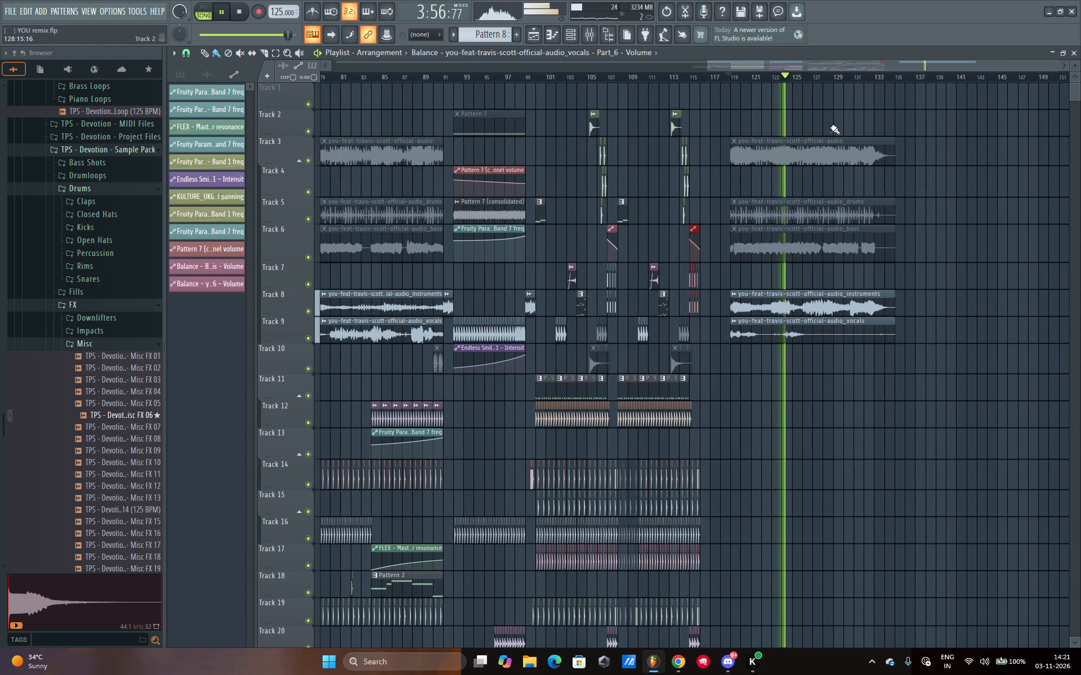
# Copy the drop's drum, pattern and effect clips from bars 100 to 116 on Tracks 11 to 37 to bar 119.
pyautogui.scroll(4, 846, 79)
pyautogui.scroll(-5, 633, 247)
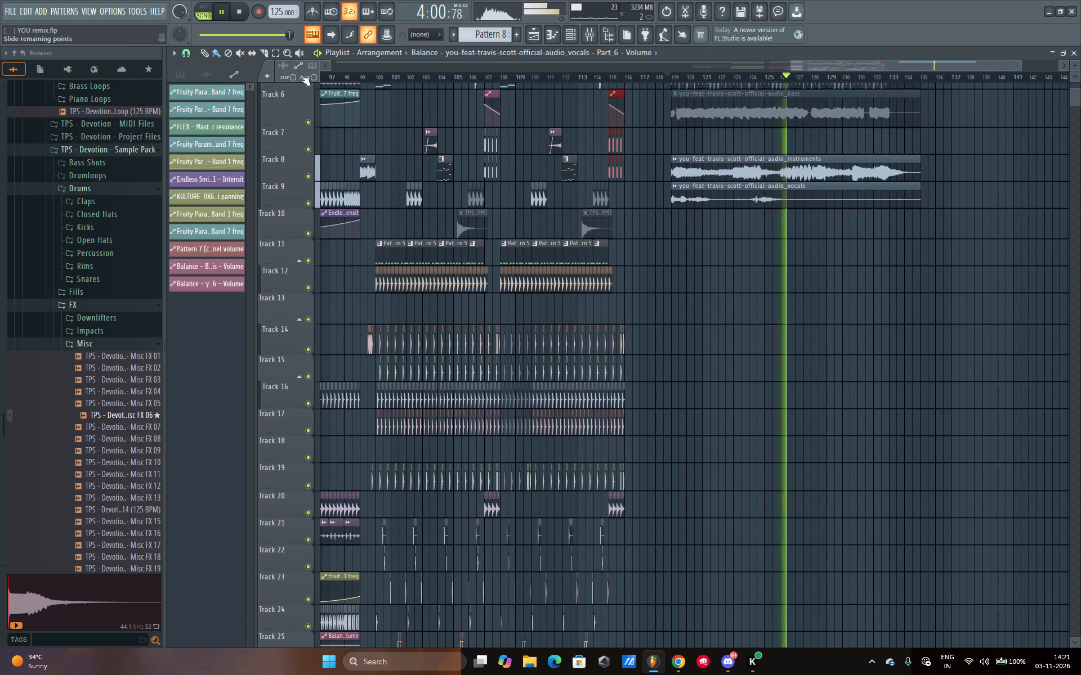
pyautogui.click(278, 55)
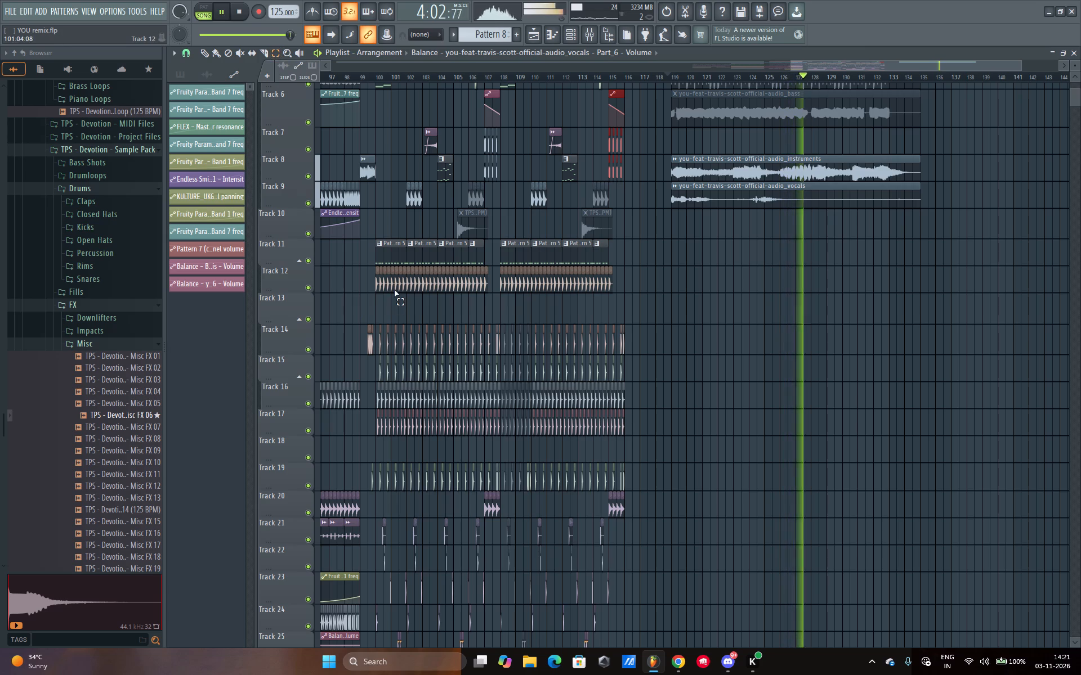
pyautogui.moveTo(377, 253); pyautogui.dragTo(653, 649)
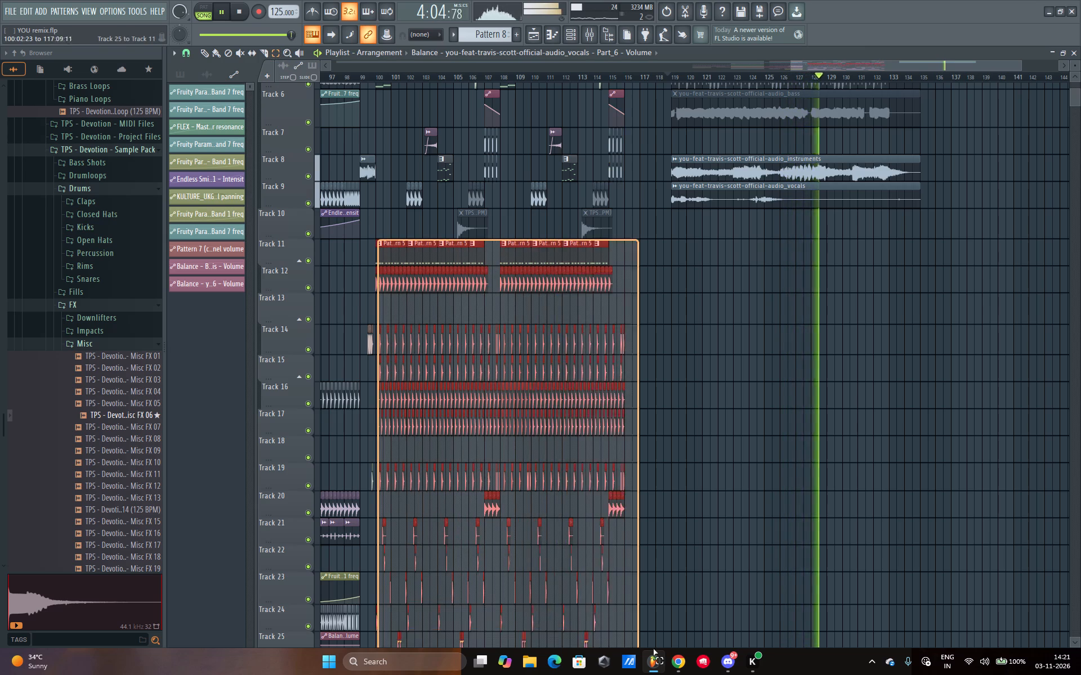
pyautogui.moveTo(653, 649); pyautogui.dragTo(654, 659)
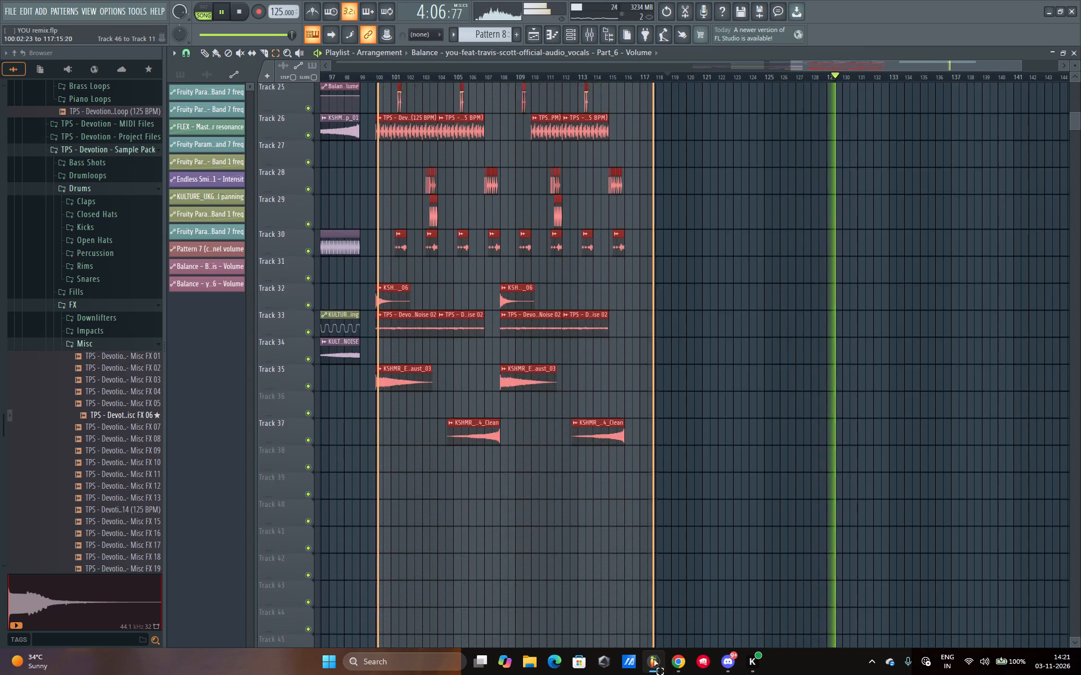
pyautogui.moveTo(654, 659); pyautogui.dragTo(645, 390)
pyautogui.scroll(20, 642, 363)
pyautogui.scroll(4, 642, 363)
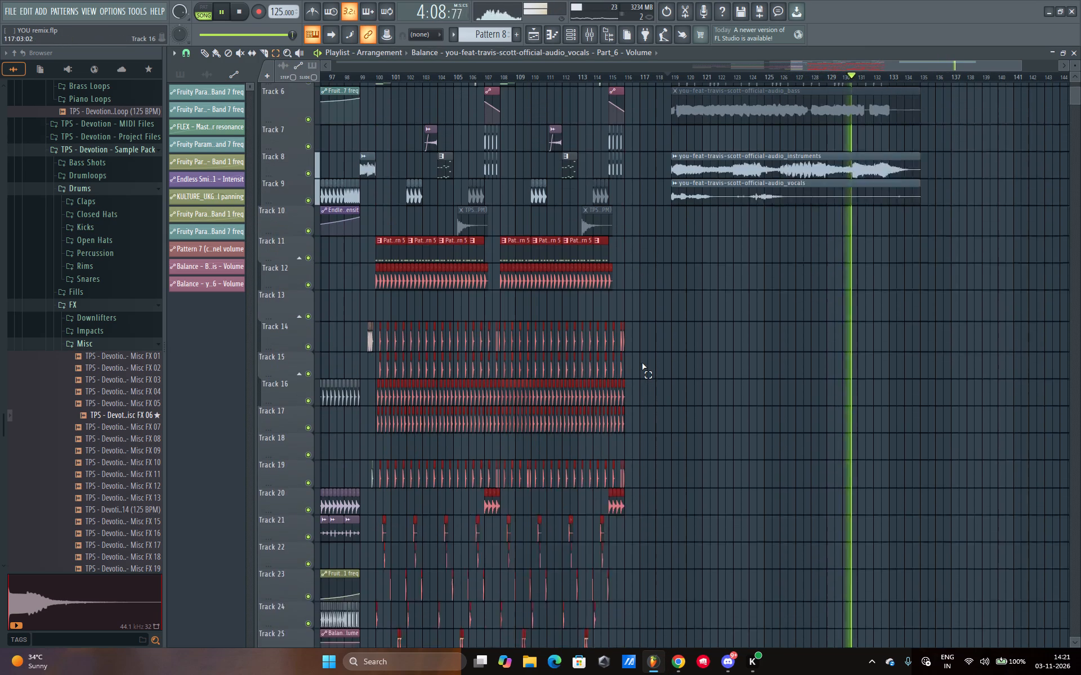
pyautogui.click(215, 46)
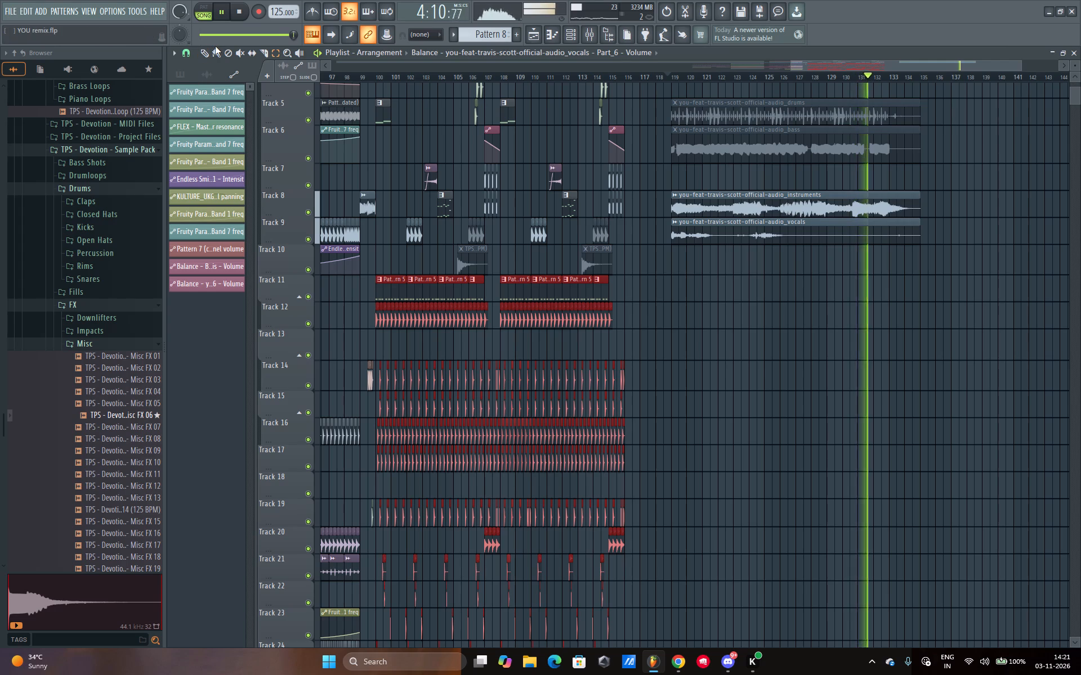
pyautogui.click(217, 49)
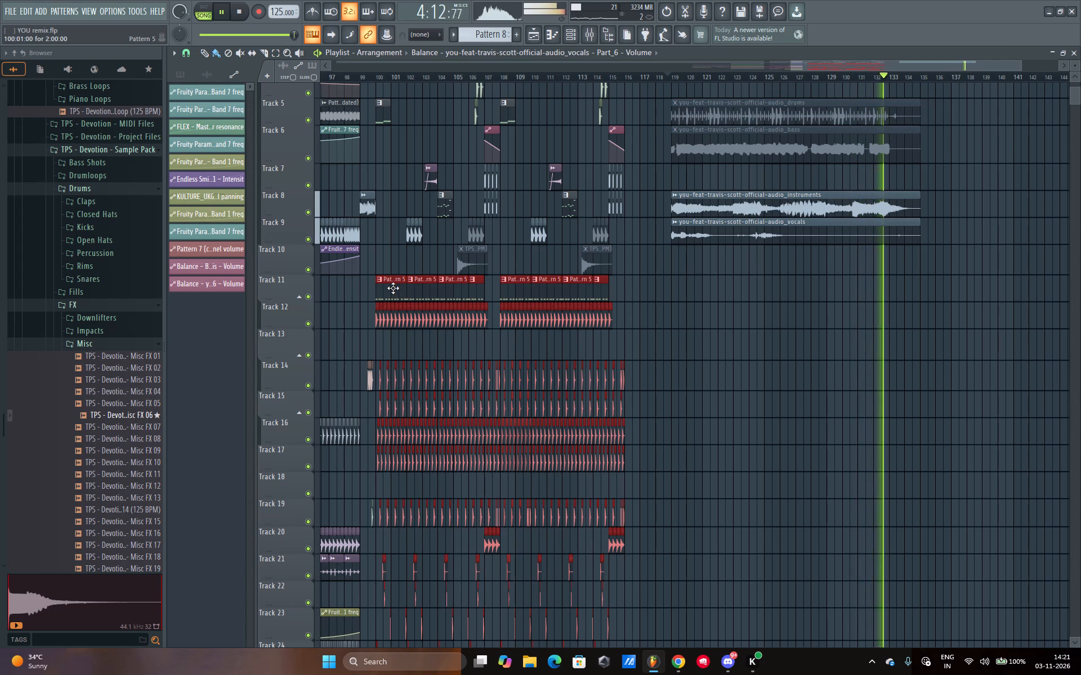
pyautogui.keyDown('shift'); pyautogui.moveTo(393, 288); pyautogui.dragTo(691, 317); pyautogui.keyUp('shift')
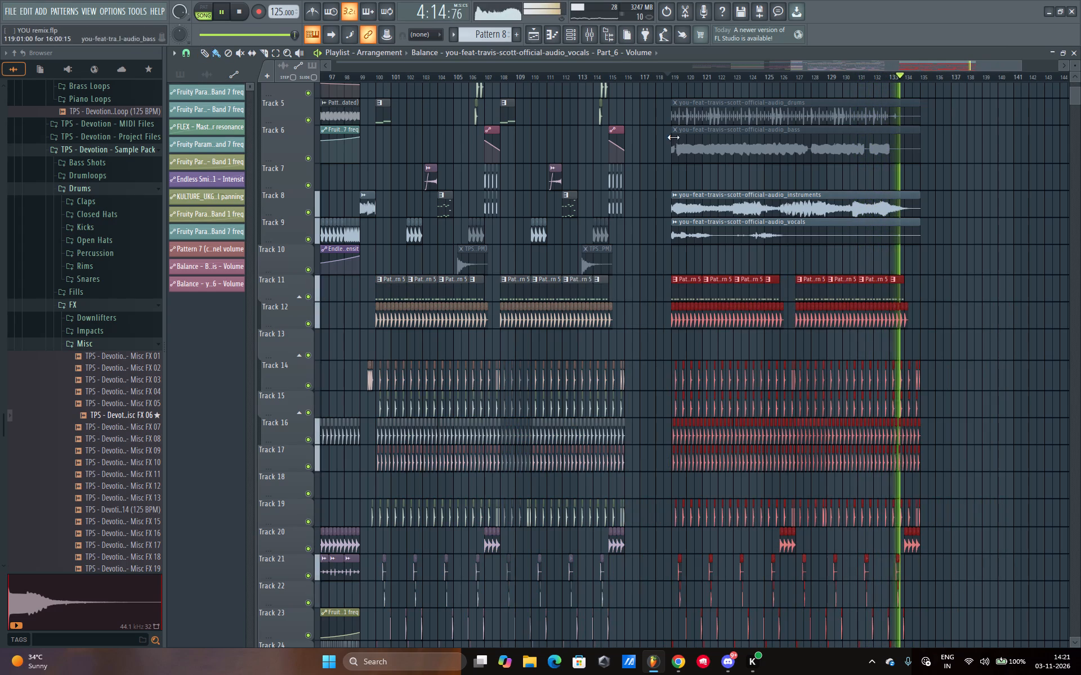
# Listen to the copied section from bar 119 over the original instrumental with Track 11 temporarily muted.
pyautogui.click(675, 79)
pyautogui.scroll(-5, 967, 263)
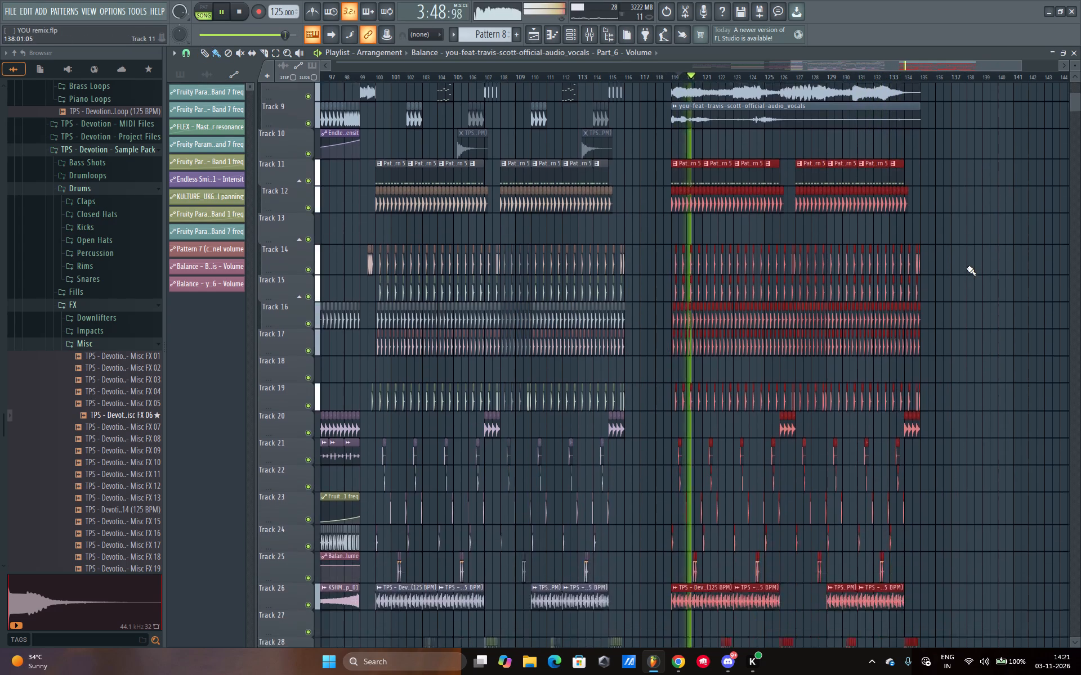
pyautogui.scroll(-2, 967, 268)
pyautogui.scroll(6, 967, 268)
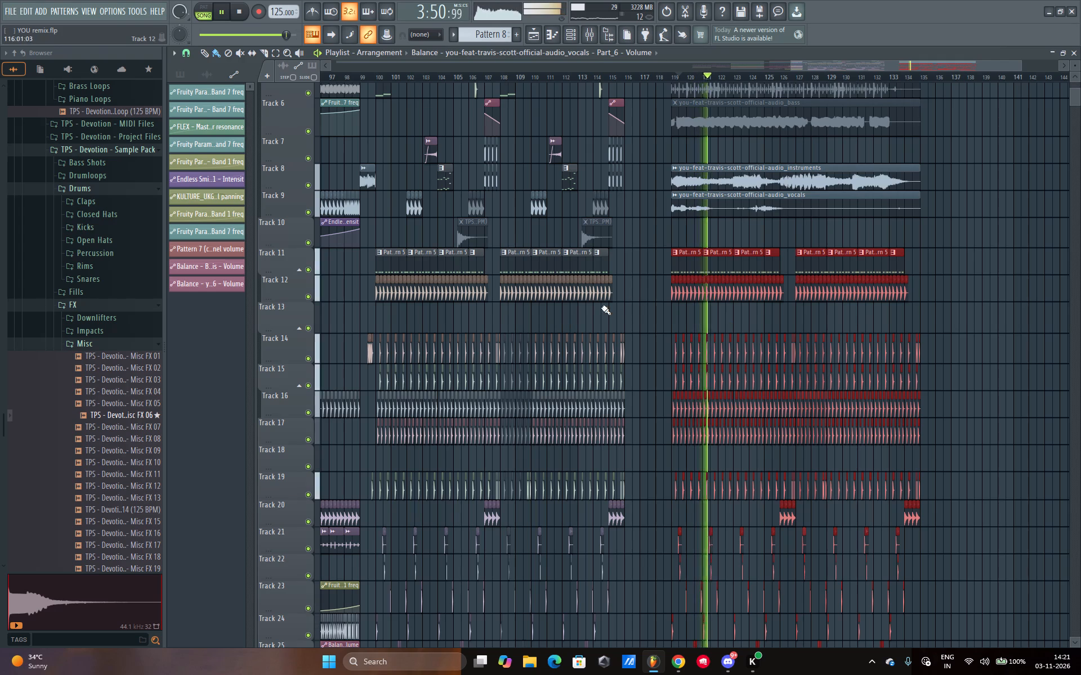
pyautogui.click(308, 264)
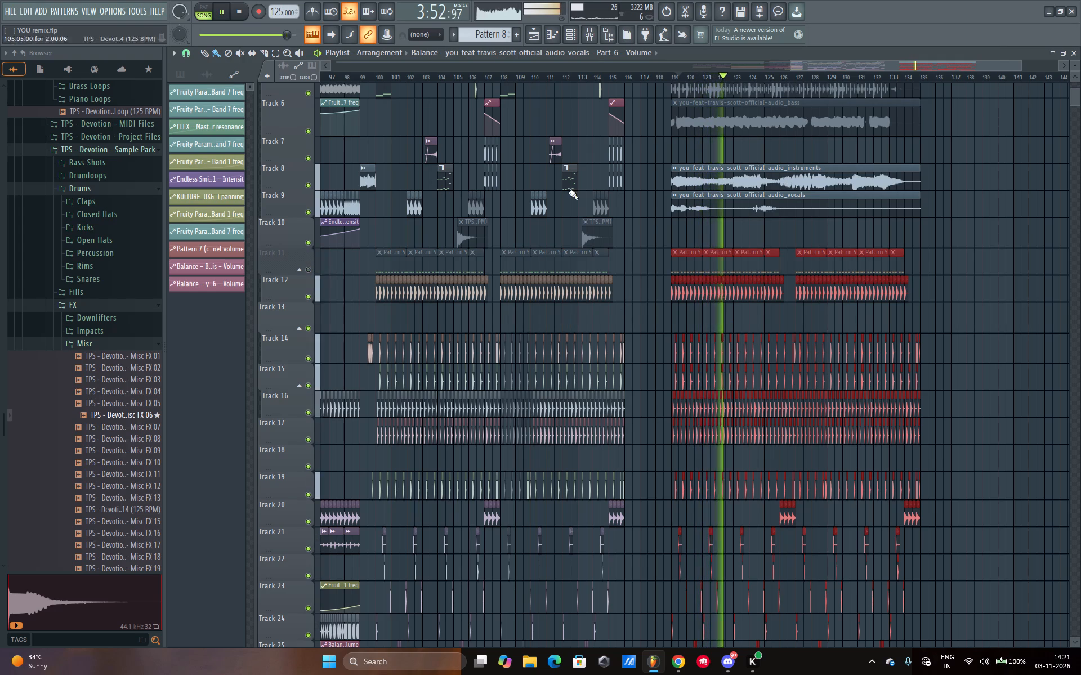
pyautogui.scroll(10, 775, 78)
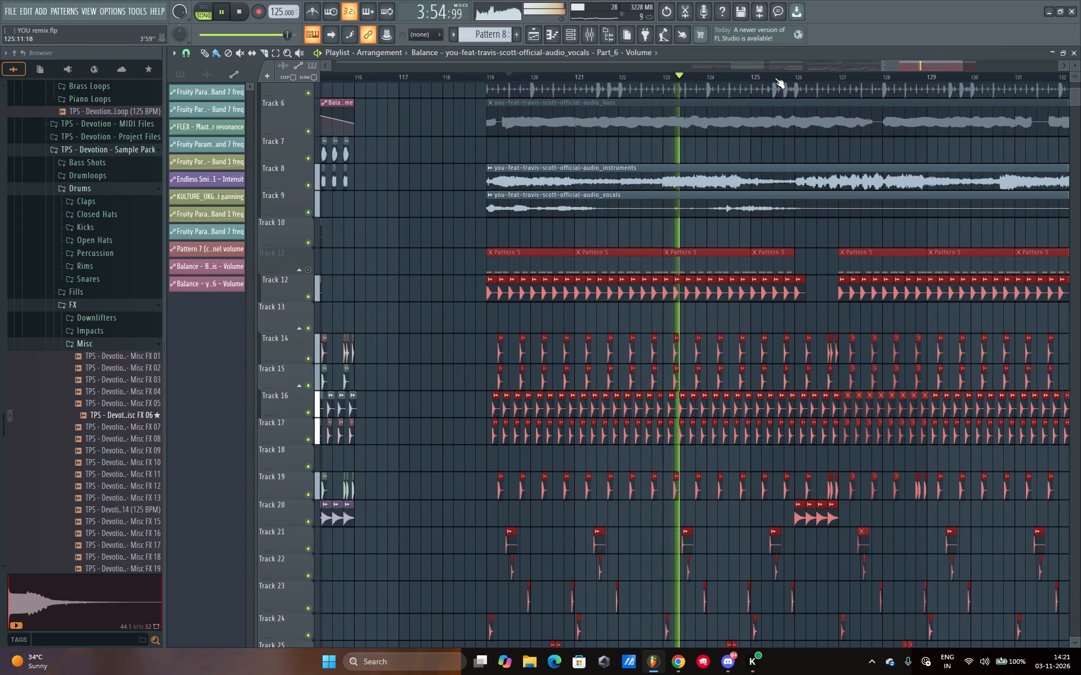
pyautogui.scroll(-10, 775, 78)
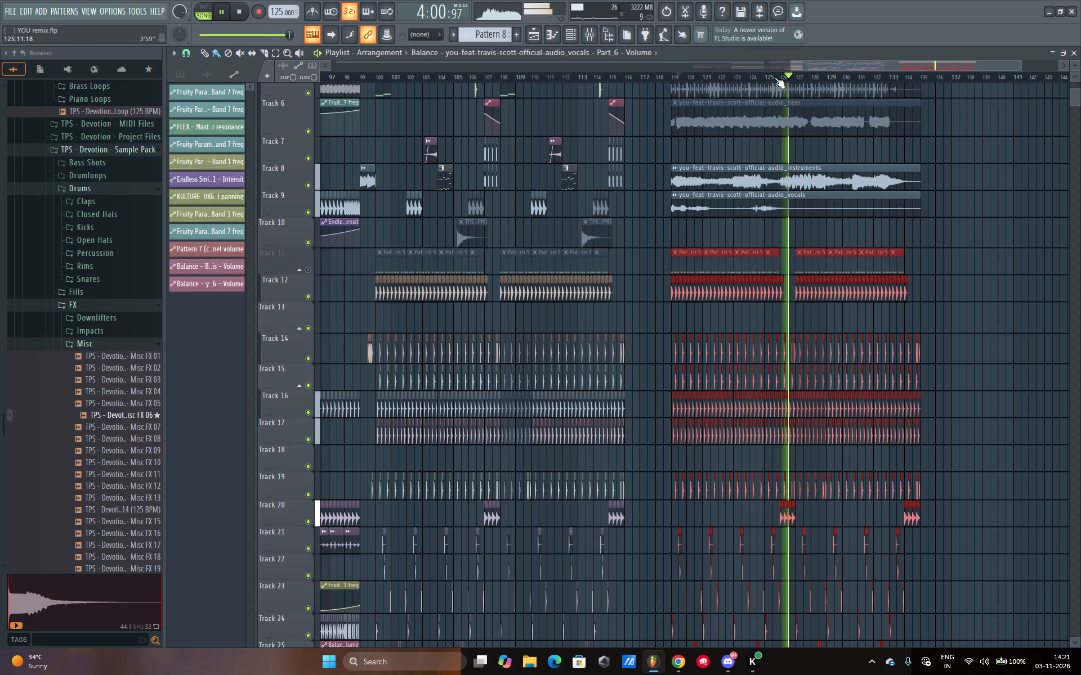
pyautogui.scroll(2, 968, 226)
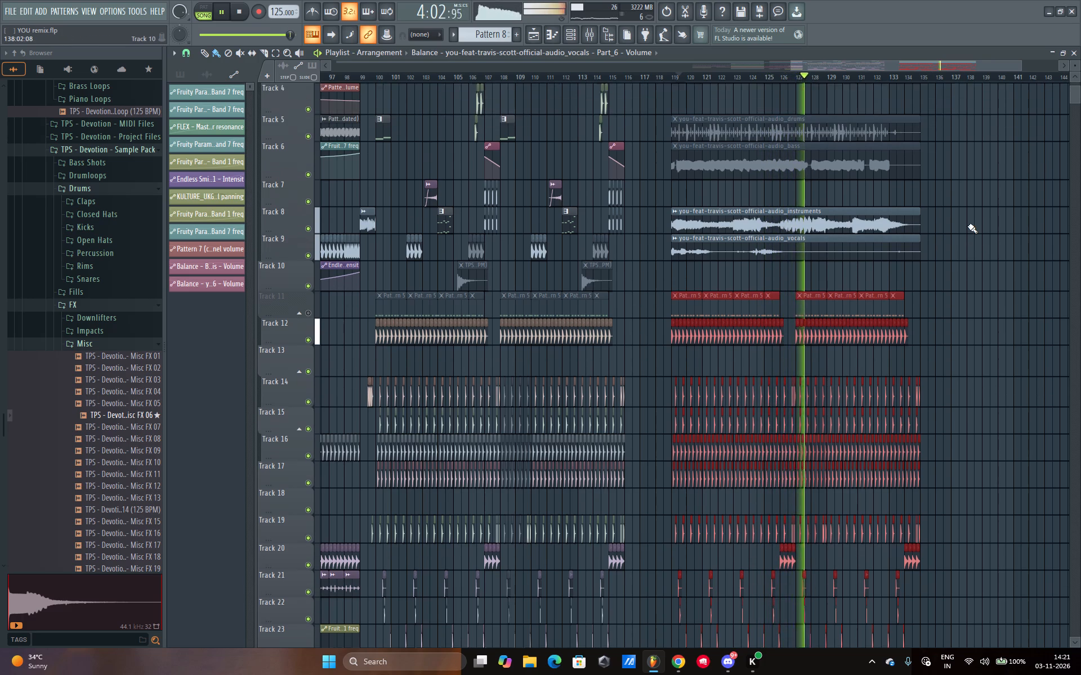
pyautogui.scroll(2, 968, 226)
pyautogui.scroll(-3, 966, 226)
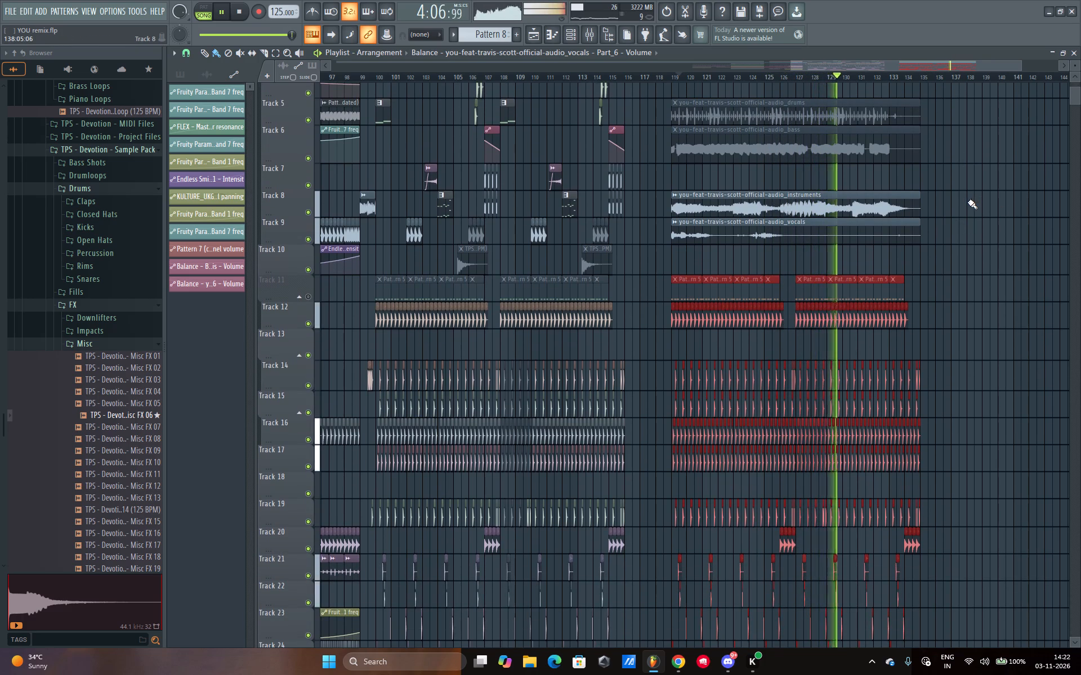
pyautogui.click(308, 299)
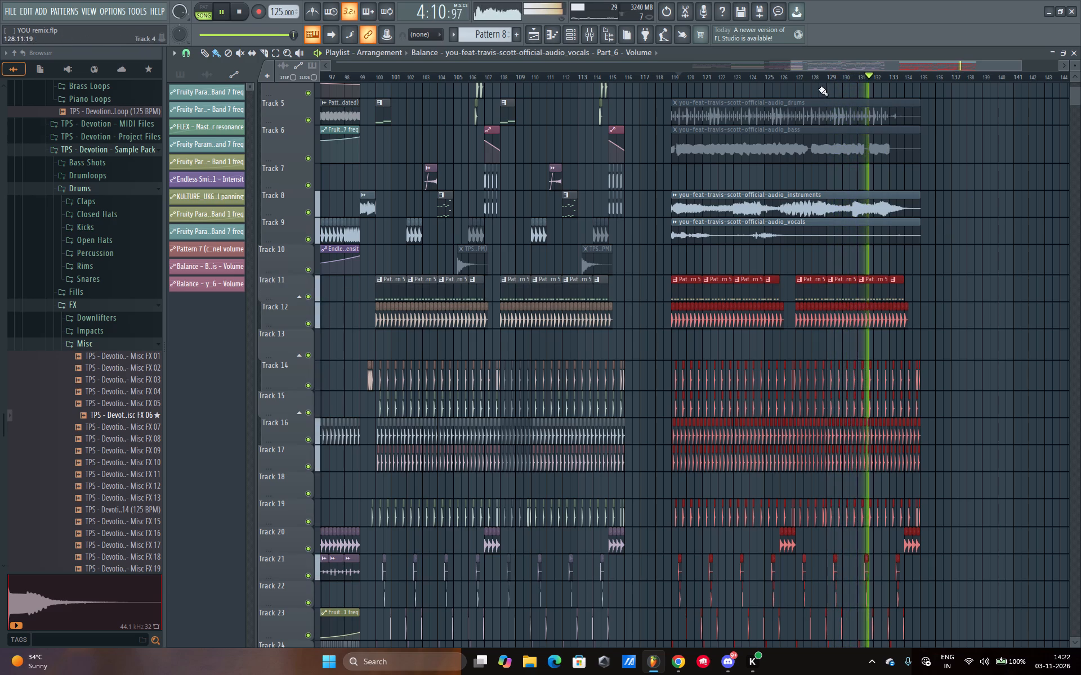
# Listen to the copied section with Track 11 active from about bars 126 and 119, checking its clips across all tracks.
pyautogui.click(793, 80)
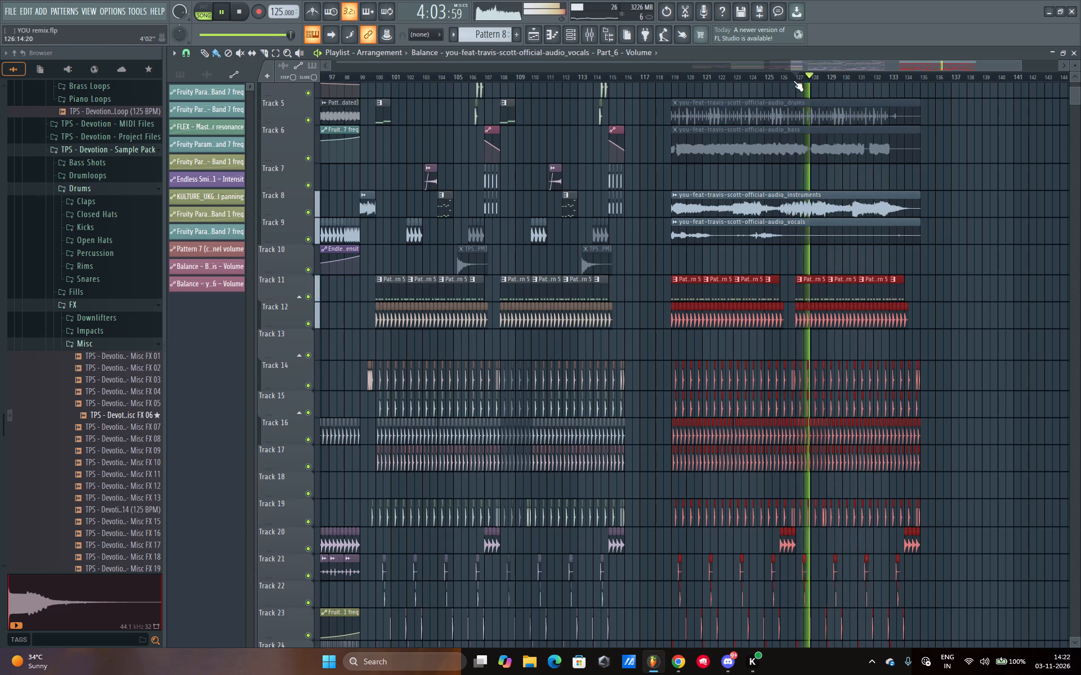
pyautogui.scroll(5, 903, 79)
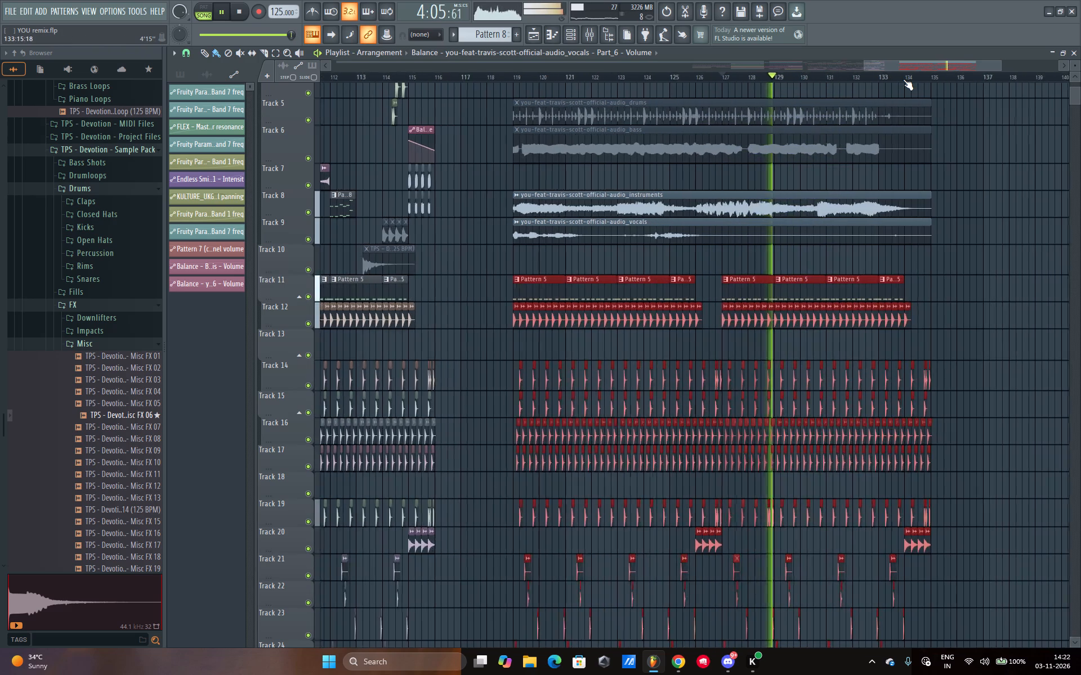
pyautogui.scroll(-6, 903, 79)
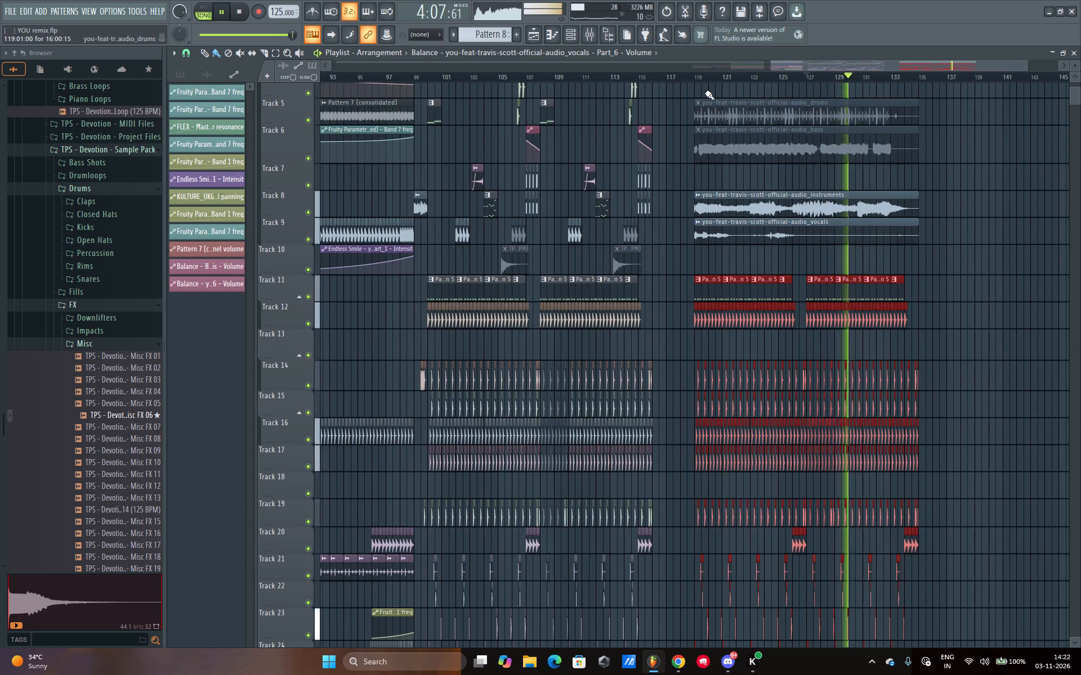
pyautogui.click(692, 73)
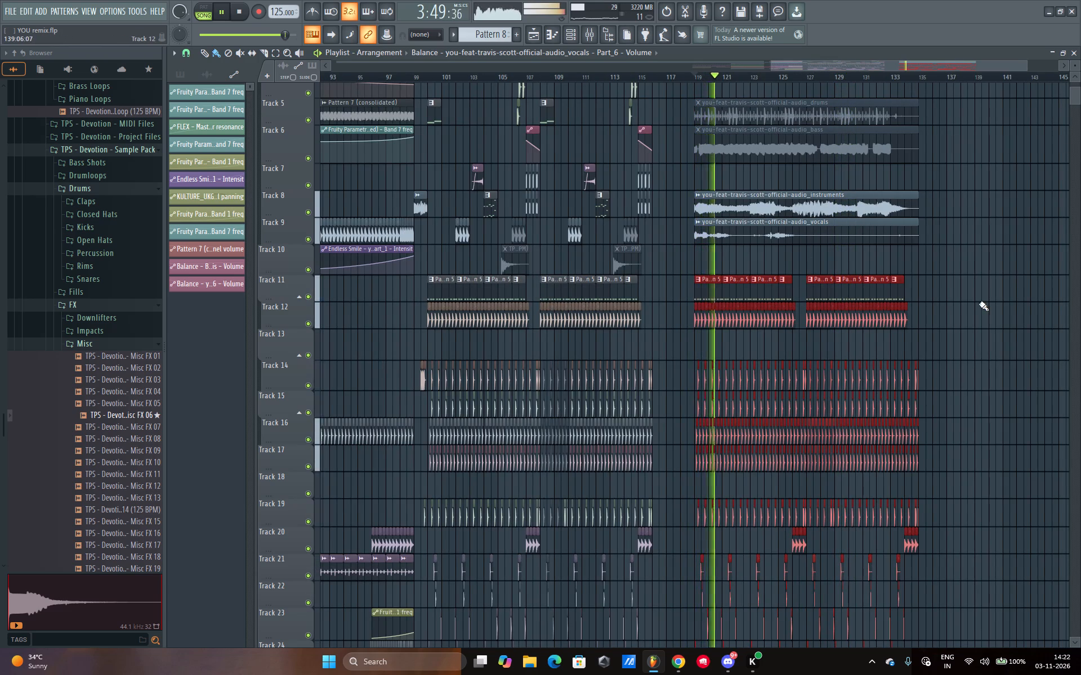
pyautogui.scroll(-20, 979, 303)
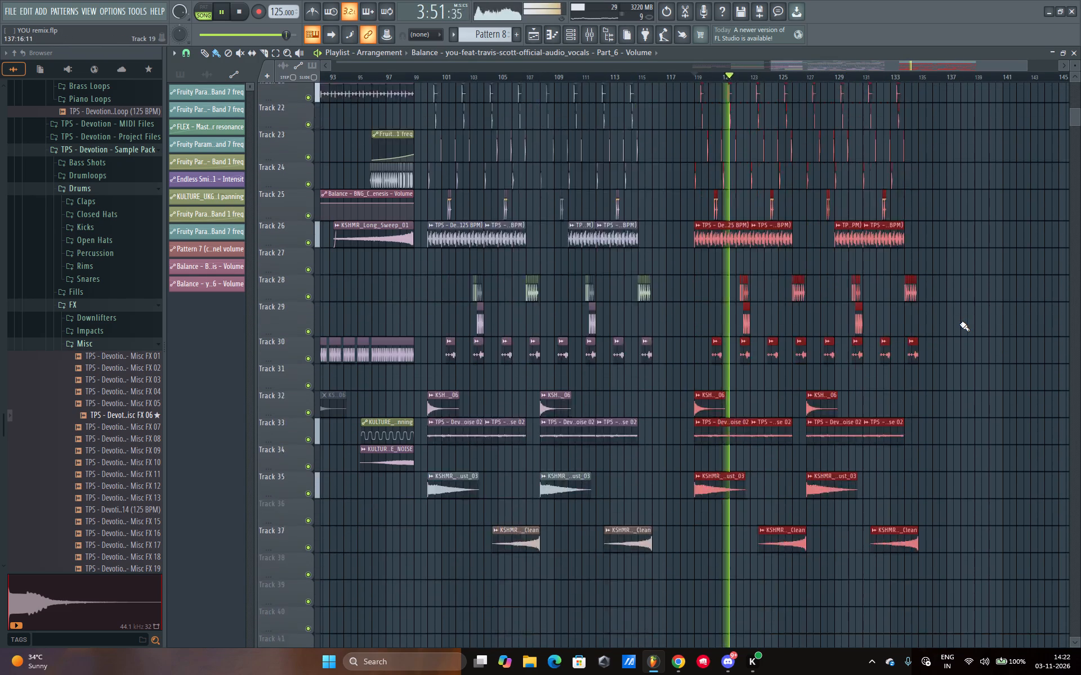
pyautogui.scroll(-3, 960, 323)
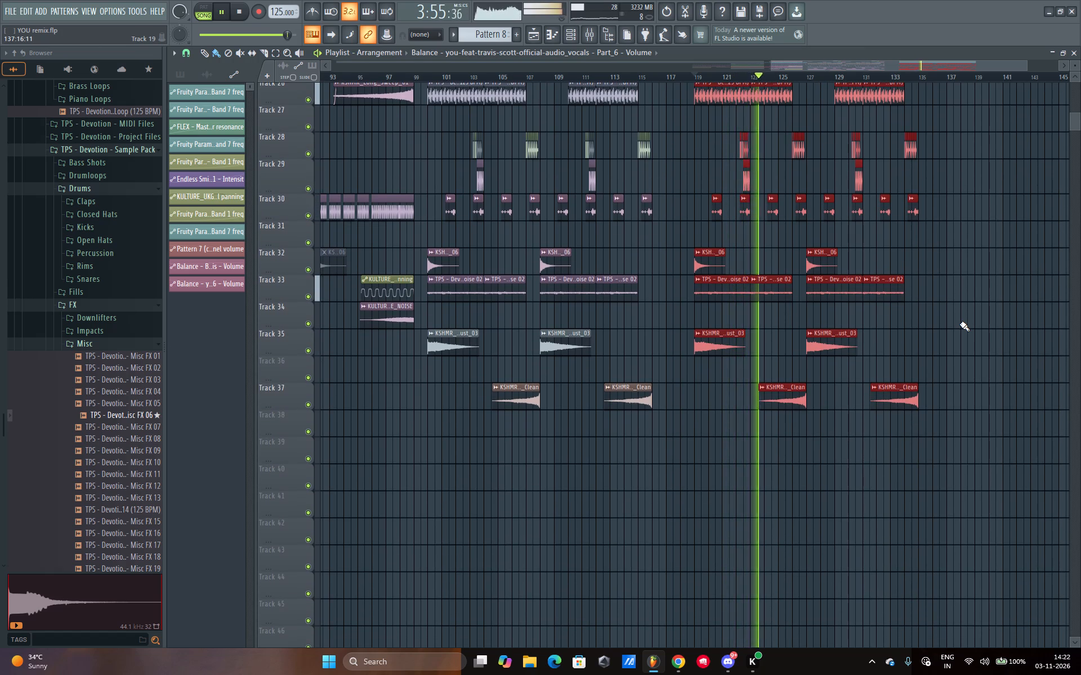
pyautogui.scroll(11, 960, 323)
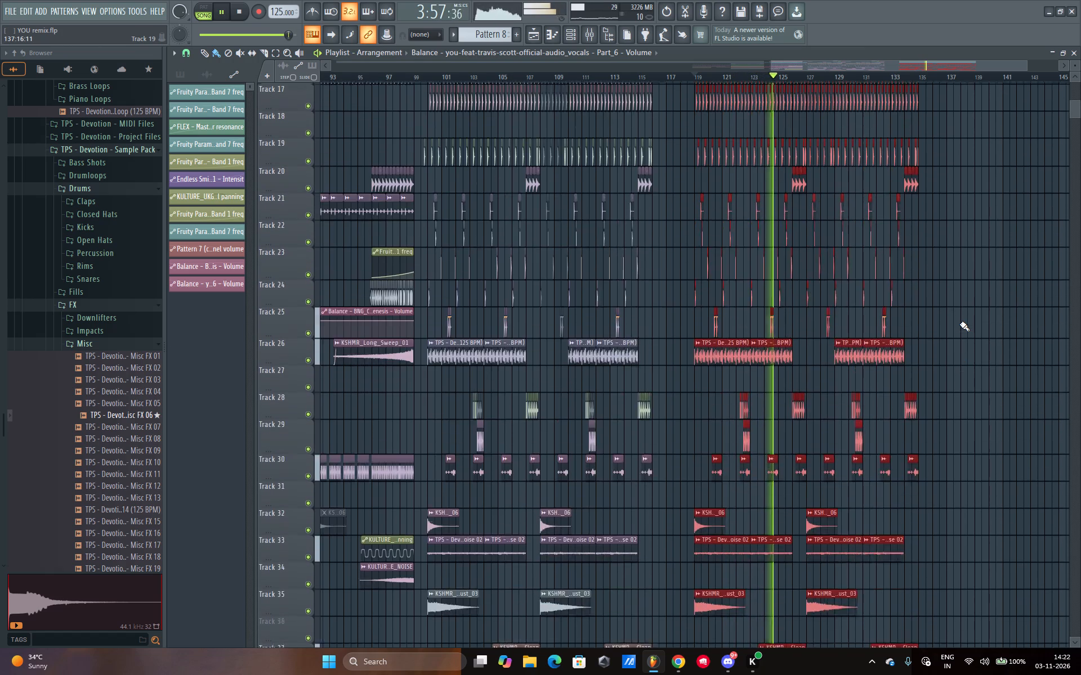
pyautogui.scroll(10, 960, 323)
pyautogui.press('space')
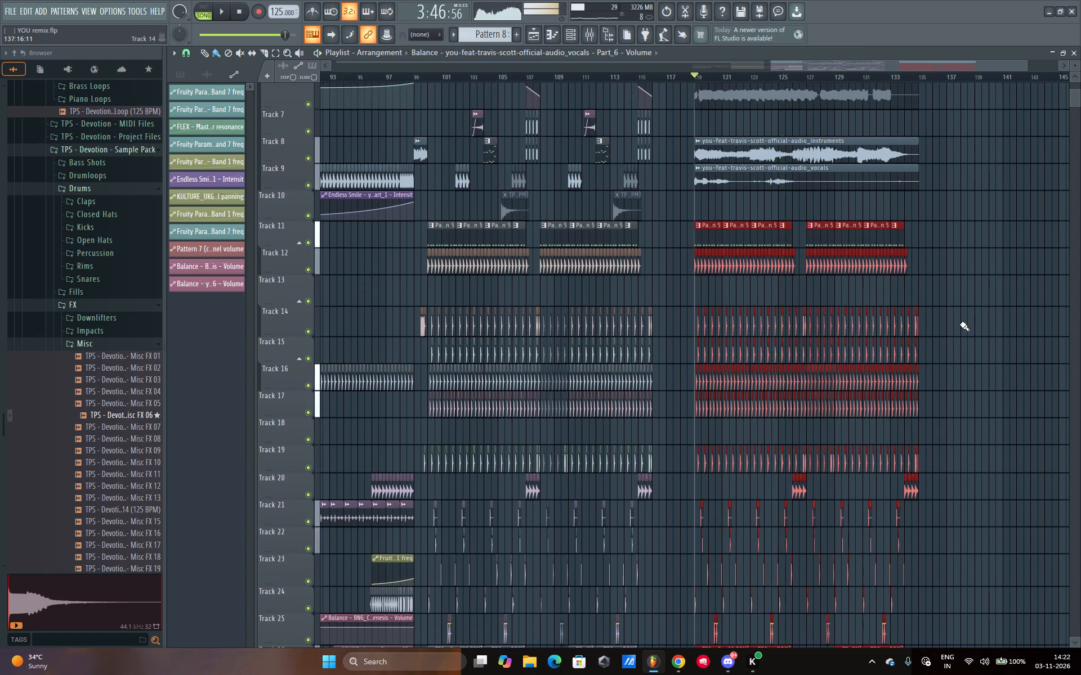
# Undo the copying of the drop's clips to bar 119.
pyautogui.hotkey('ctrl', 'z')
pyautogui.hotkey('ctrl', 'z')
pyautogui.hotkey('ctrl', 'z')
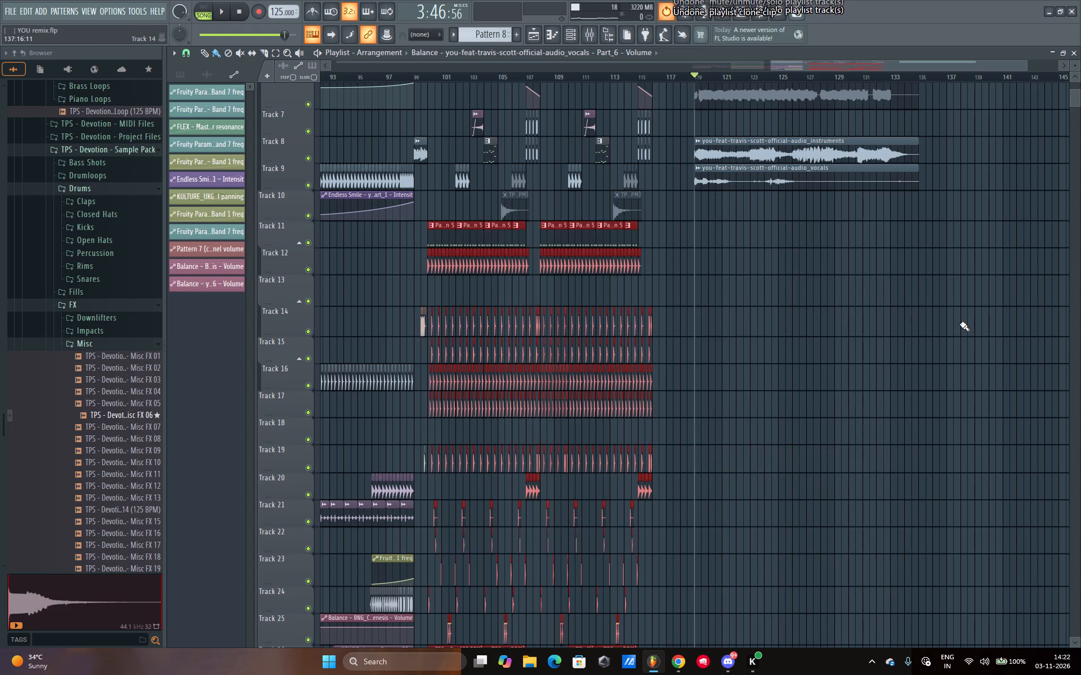
# Review the drop and the section leading up to it, playing from about bars 101, 99 and 78.
pyautogui.rightClick(305, 241)
pyautogui.rightClick(305, 241)
pyautogui.press('space')
pyautogui.scroll(6, 771, 229)
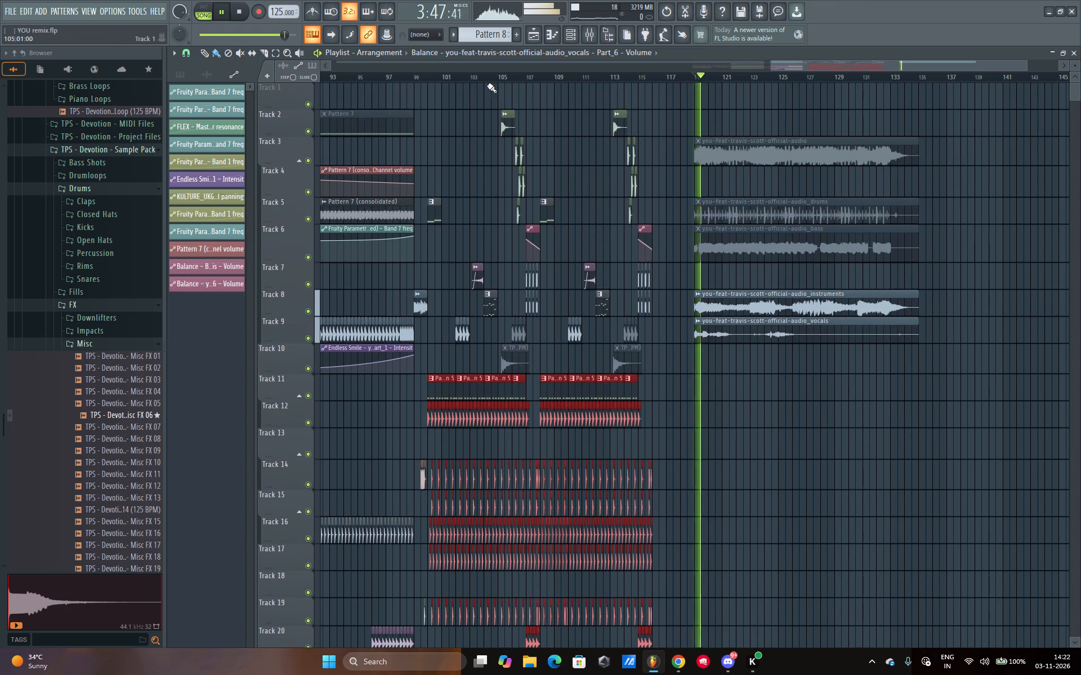
pyautogui.click(443, 77)
pyautogui.scroll(13, 443, 77)
pyautogui.scroll(-4, 443, 77)
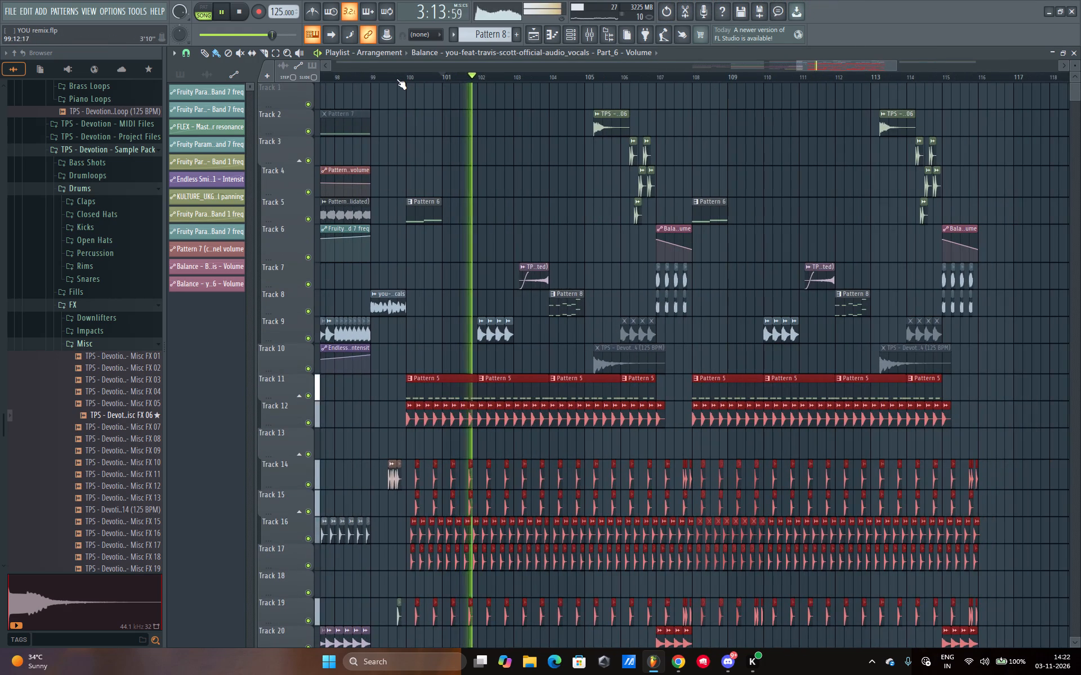
pyautogui.click(396, 79)
pyautogui.doubleClick(400, 66)
pyautogui.doubleClick(407, 75)
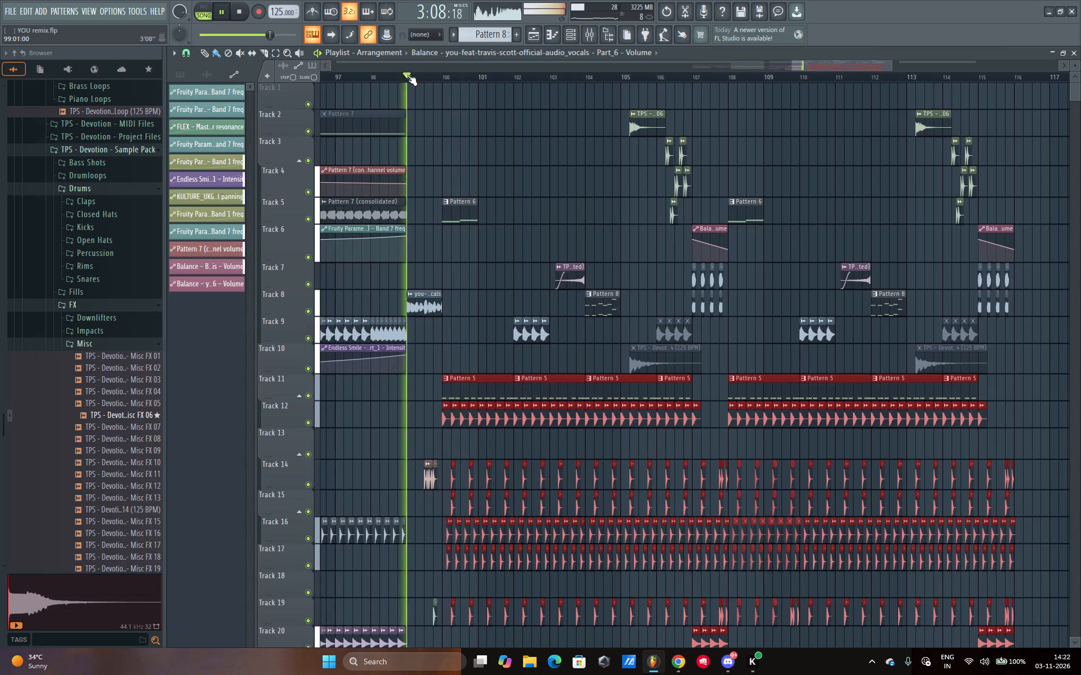
pyautogui.scroll(-15, 407, 75)
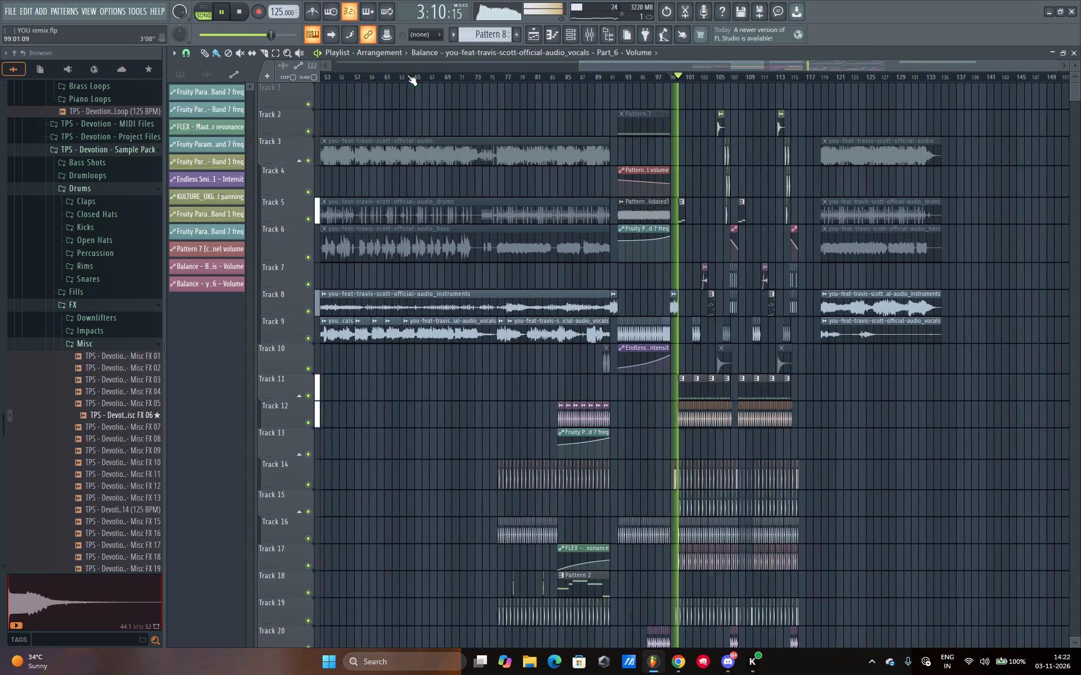
pyautogui.click(544, 71)
pyautogui.click(529, 74)
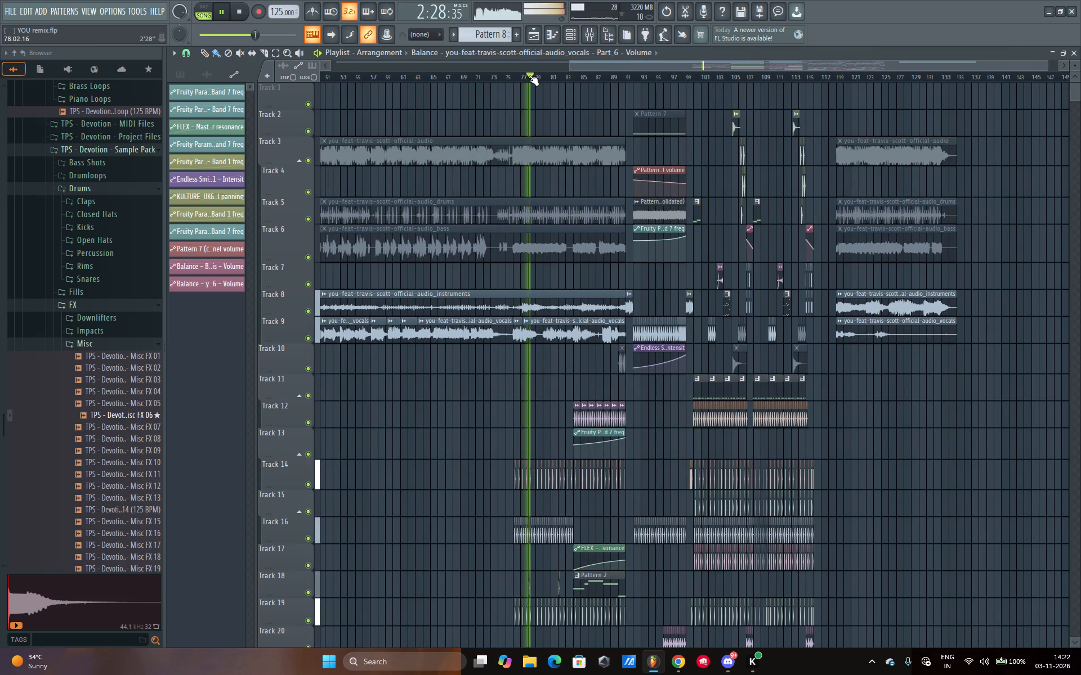